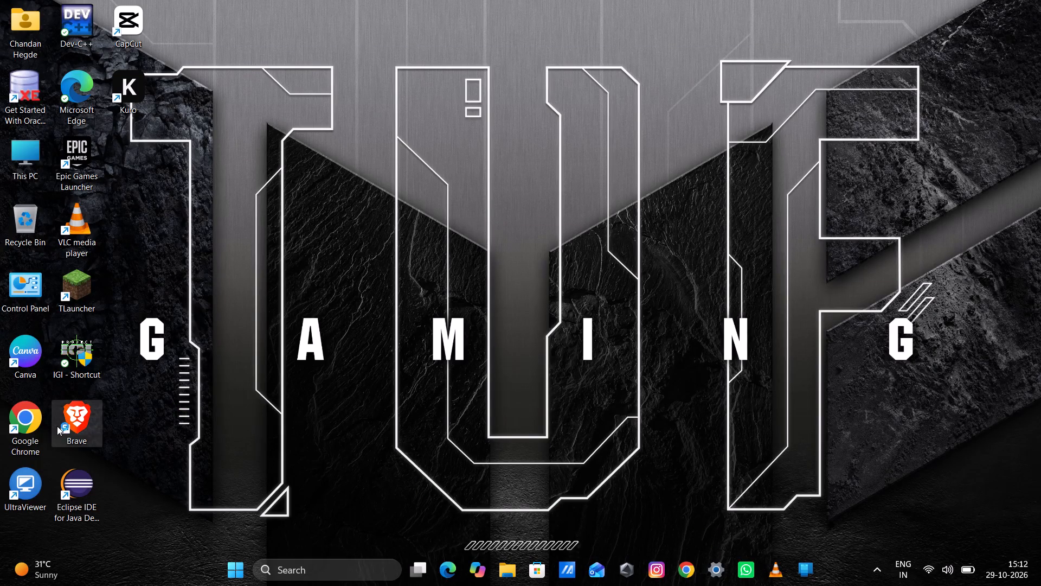
Launch Canva in a maximized window and dismiss the Armoury Crate notification.
{"action": "double_click", "coordinate": [0, 359]}
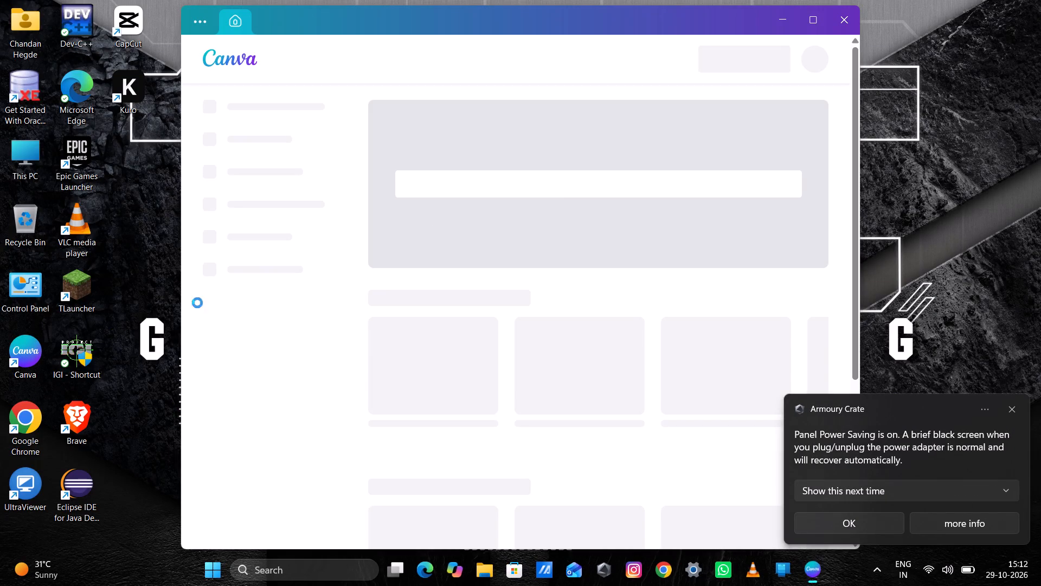
{"action": "left_click", "coordinate": [820, 18]}
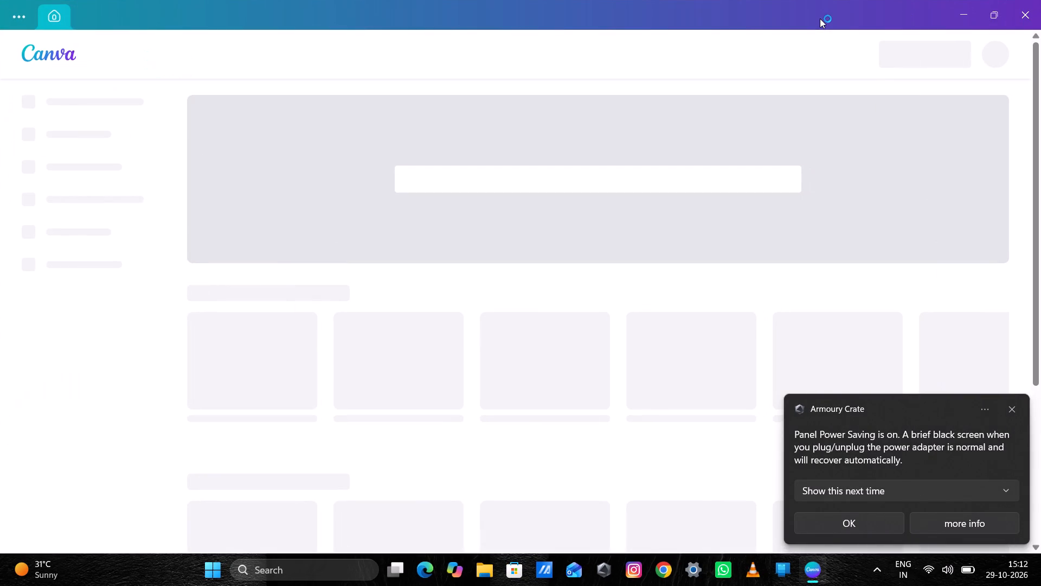
{"action": "left_click", "coordinate": [1013, 418]}
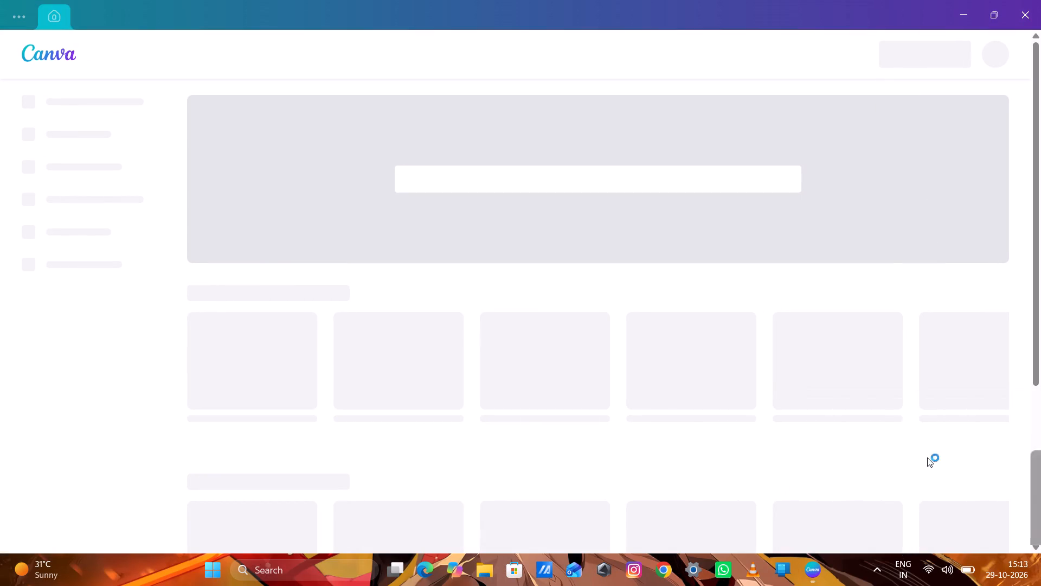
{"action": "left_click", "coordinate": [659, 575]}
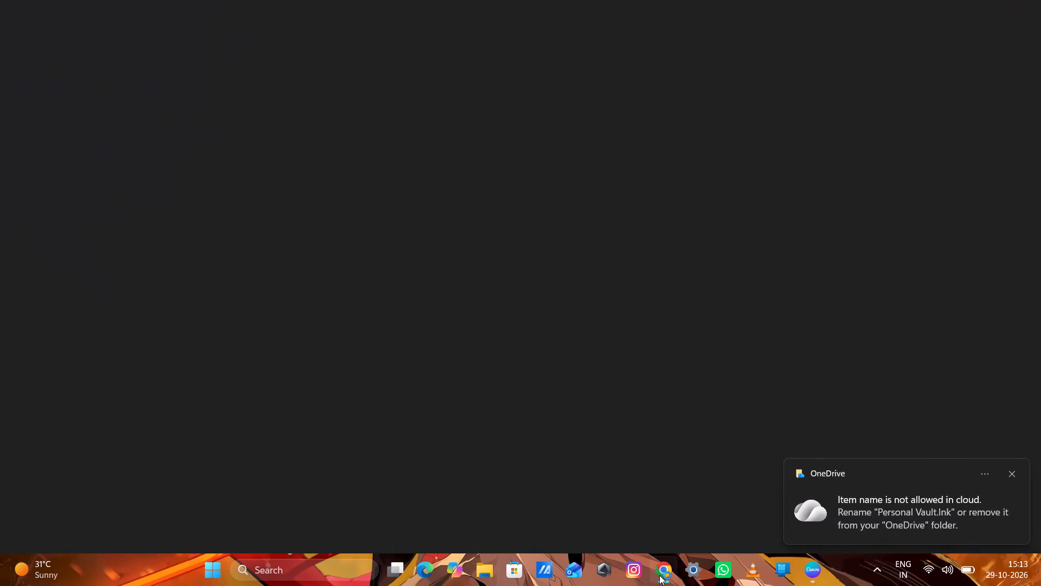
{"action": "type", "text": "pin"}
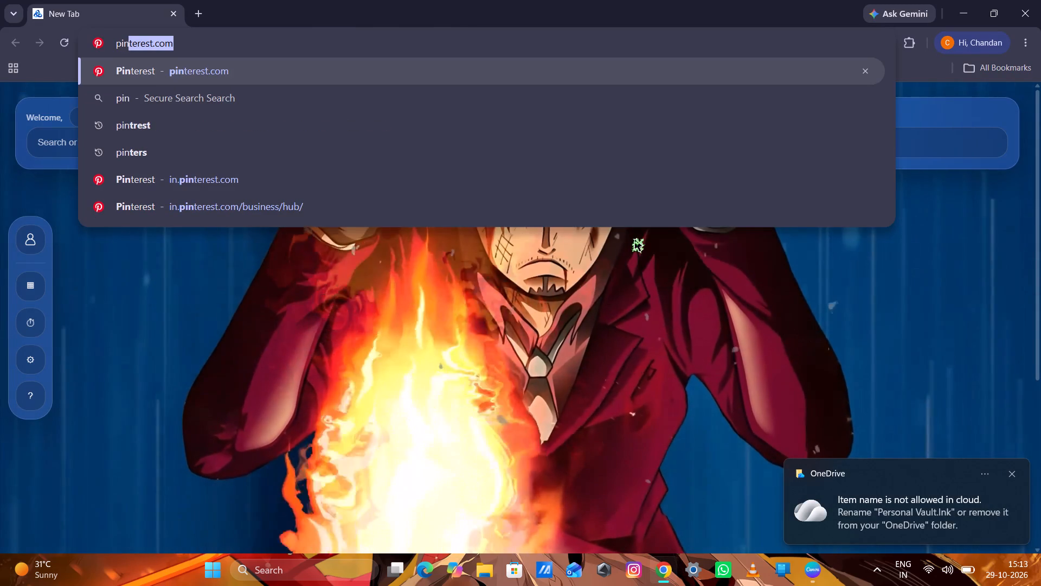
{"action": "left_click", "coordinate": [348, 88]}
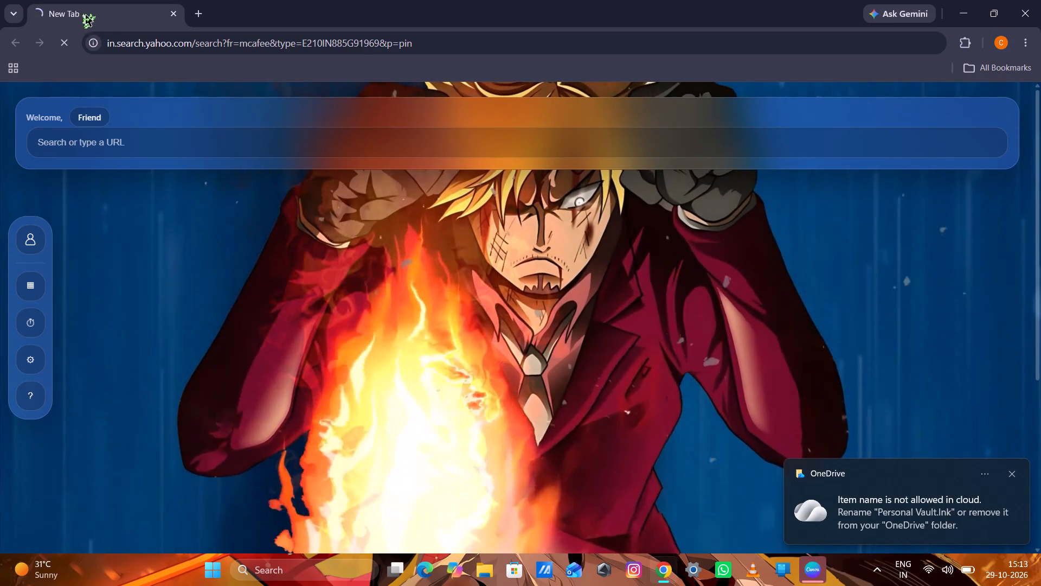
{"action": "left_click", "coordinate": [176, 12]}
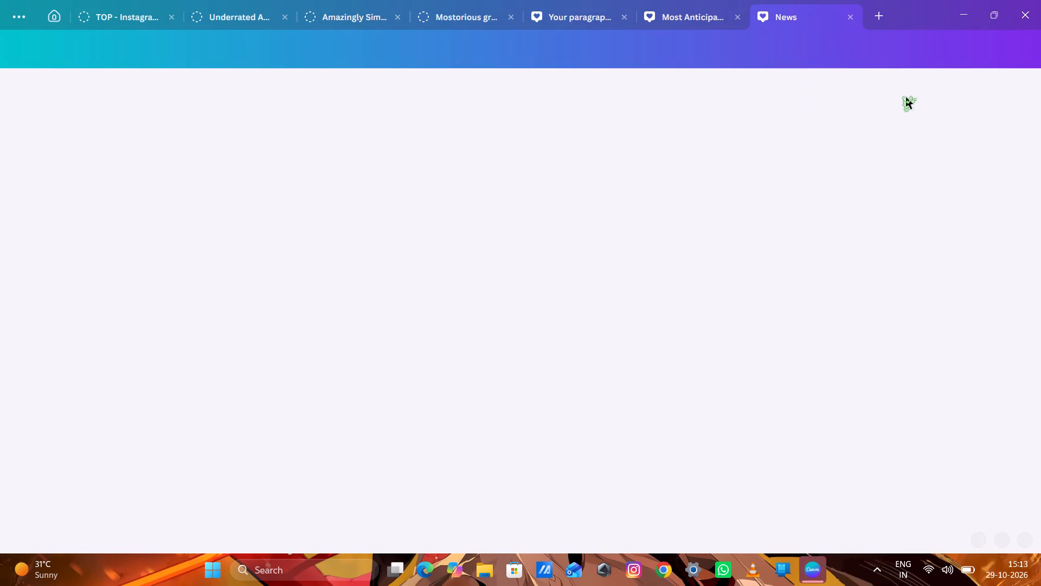
Switch to Google Chrome and open the Pinterest site.
{"action": "left_click", "coordinate": [666, 582]}
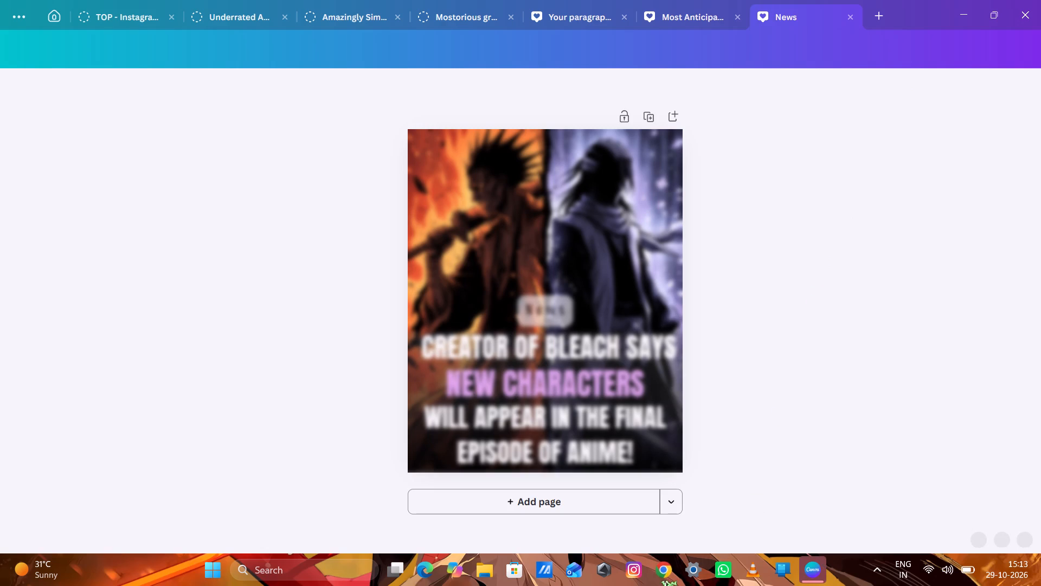
{"action": "type", "text": "pin"}
{"action": "left_click", "coordinate": [459, 63]}
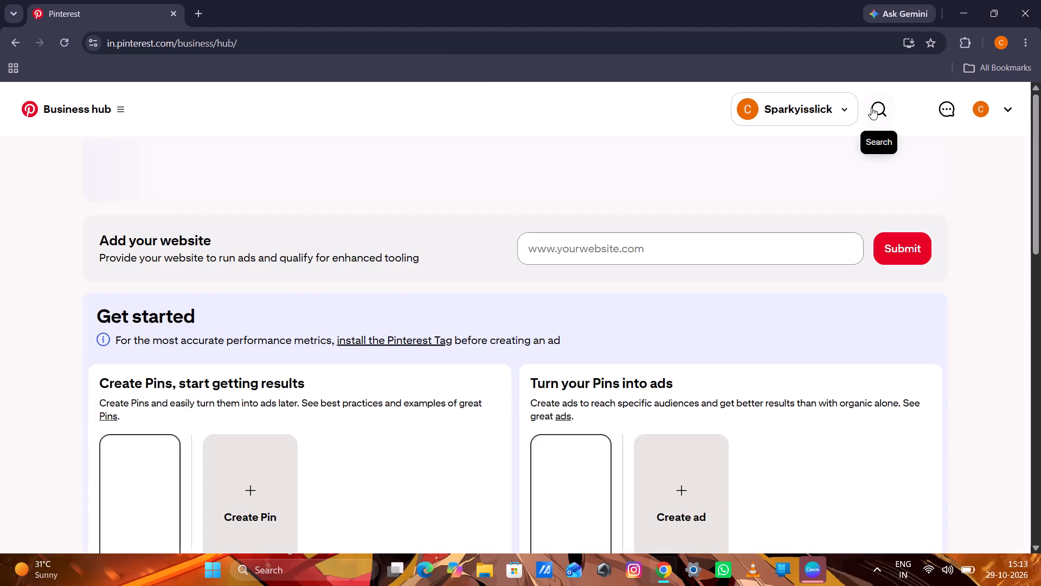
Search Pinterest for "god valley".
{"action": "left_click", "coordinate": [885, 115]}
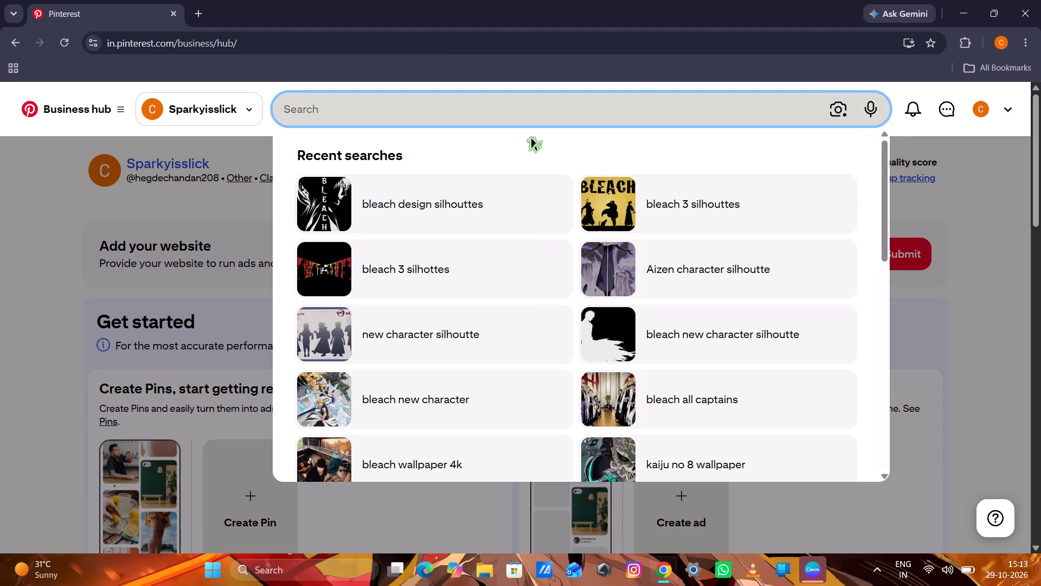
{"action": "type", "text": "god vak"}
{"action": "key", "text": "BackSpace"}
{"action": "type", "text": "lley"}
{"action": "key", "text": "Return"}
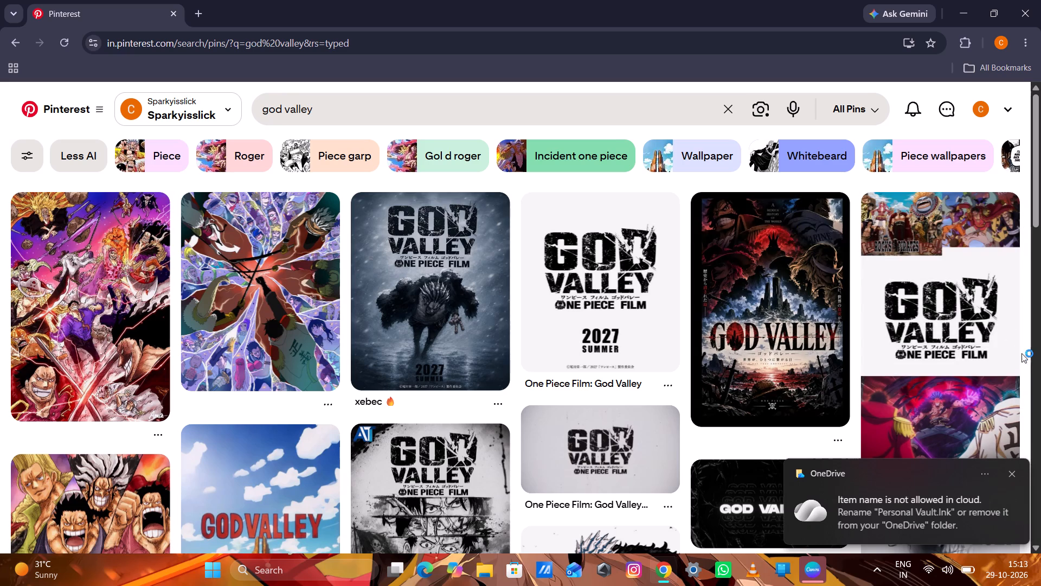
Examine the god valley results, then view the snowy "xebec" movie poster pin and its related pins.
{"action": "scroll", "coordinate": [552, 384], "scroll_direction": "down", "scroll_amount": 1}
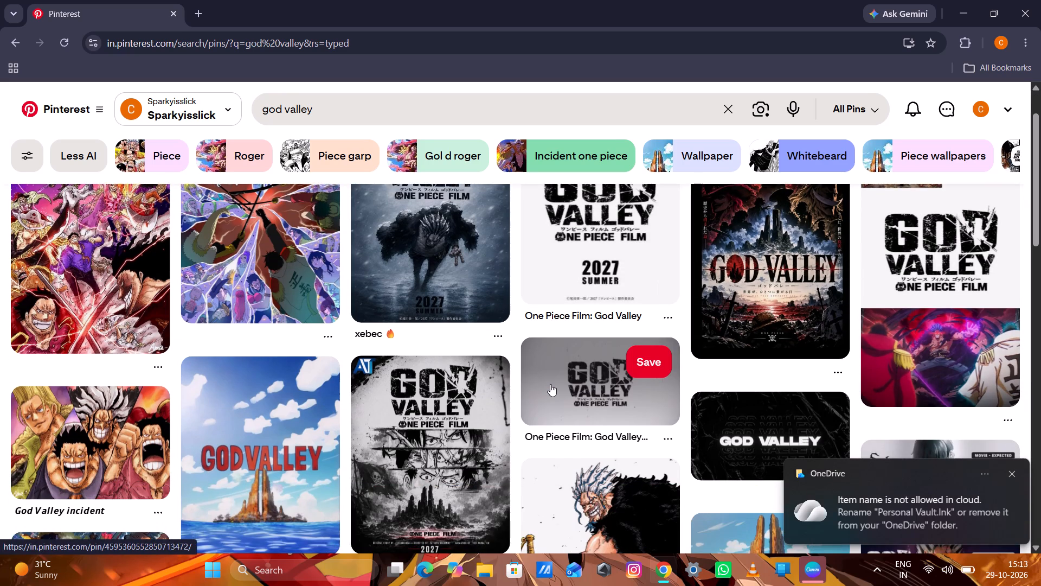
{"action": "scroll", "coordinate": [550, 384], "scroll_direction": "up", "scroll_amount": 1}
{"action": "scroll", "coordinate": [550, 384], "scroll_direction": "down", "scroll_amount": 4}
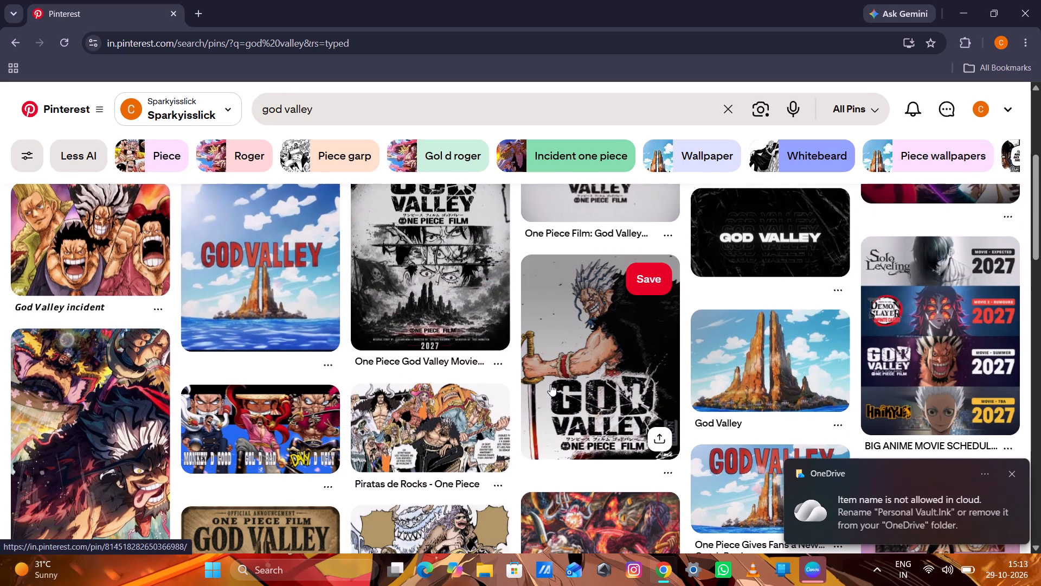
{"action": "scroll", "coordinate": [550, 384], "scroll_direction": "down", "scroll_amount": 2}
{"action": "scroll", "coordinate": [550, 384], "scroll_direction": "up", "scroll_amount": 10}
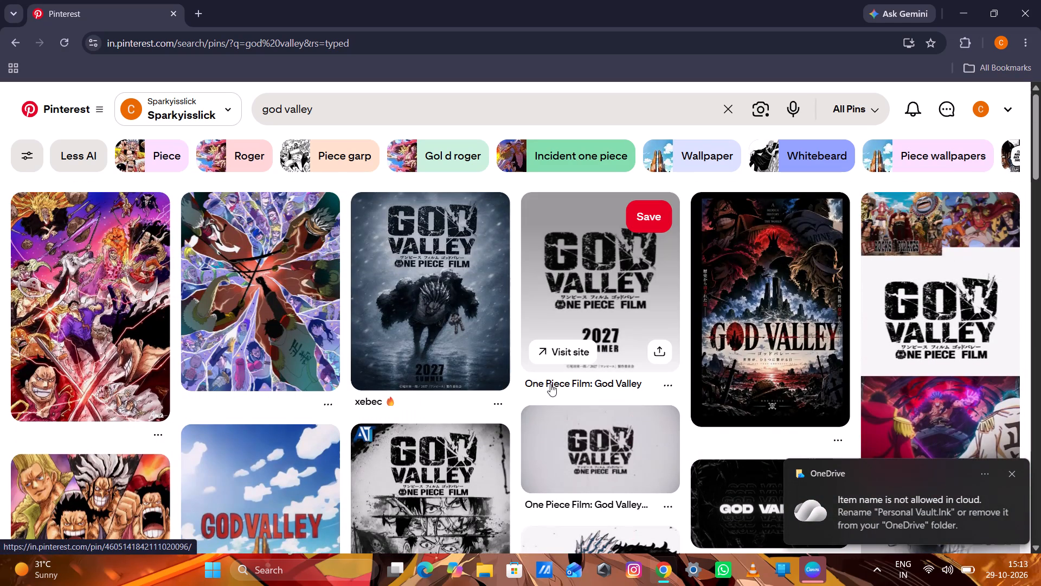
{"action": "left_click", "coordinate": [414, 330]}
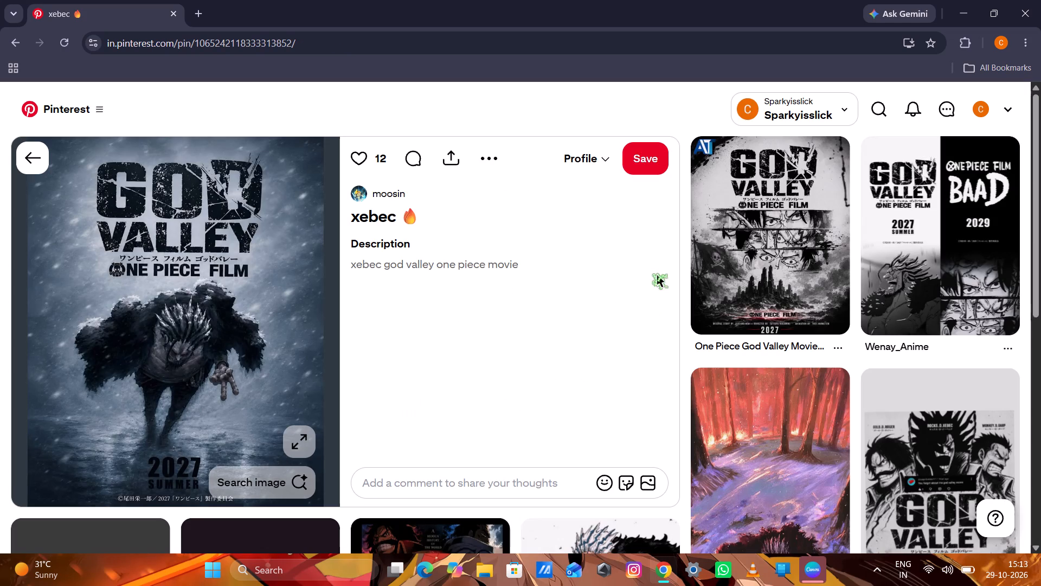
{"action": "scroll", "coordinate": [657, 275], "scroll_direction": "down", "scroll_amount": 1}
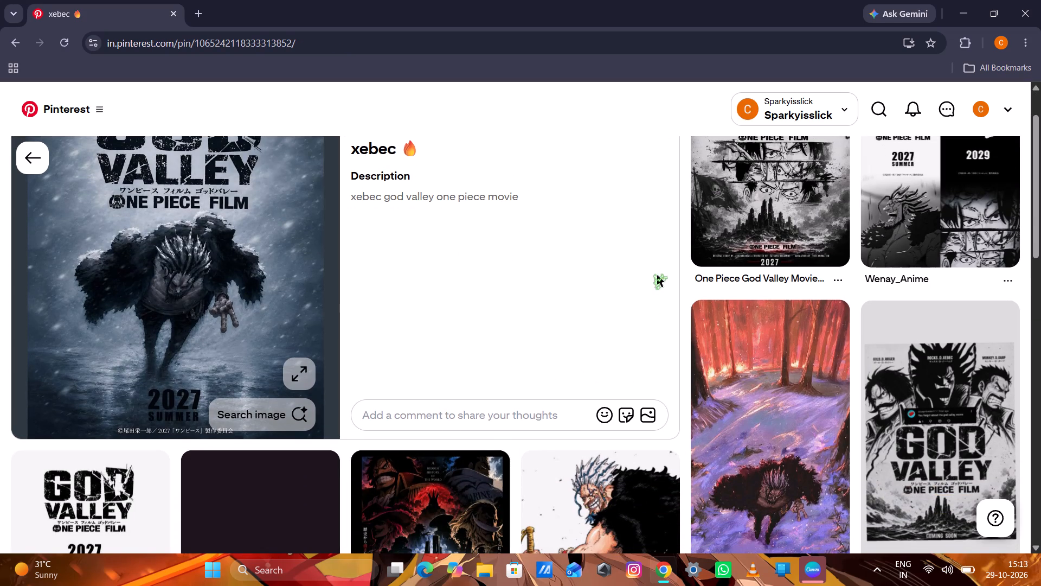
{"action": "scroll", "coordinate": [657, 275], "scroll_direction": "down", "scroll_amount": 3}
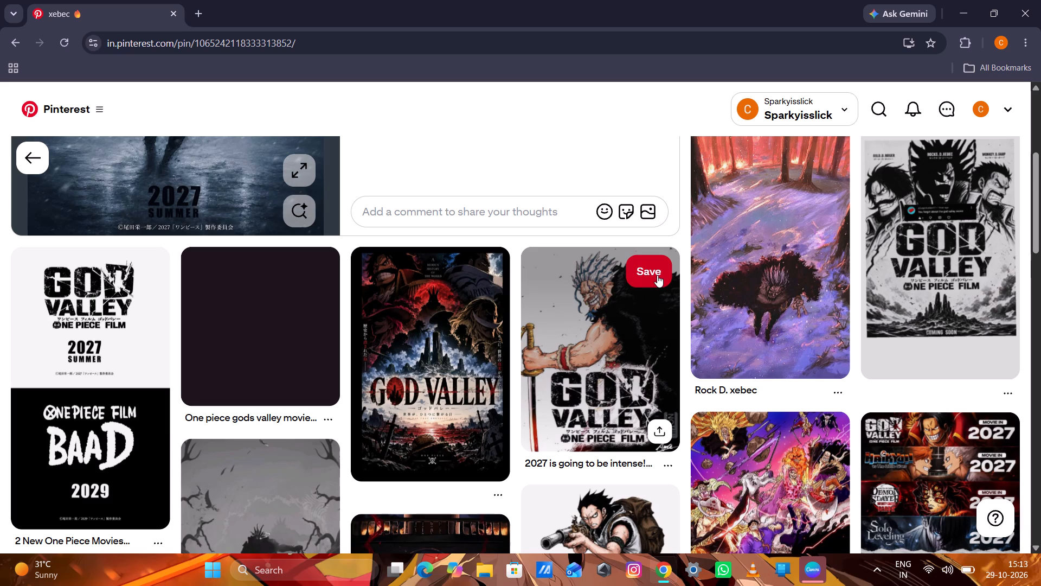
{"action": "scroll", "coordinate": [657, 275], "scroll_direction": "up", "scroll_amount": 4}
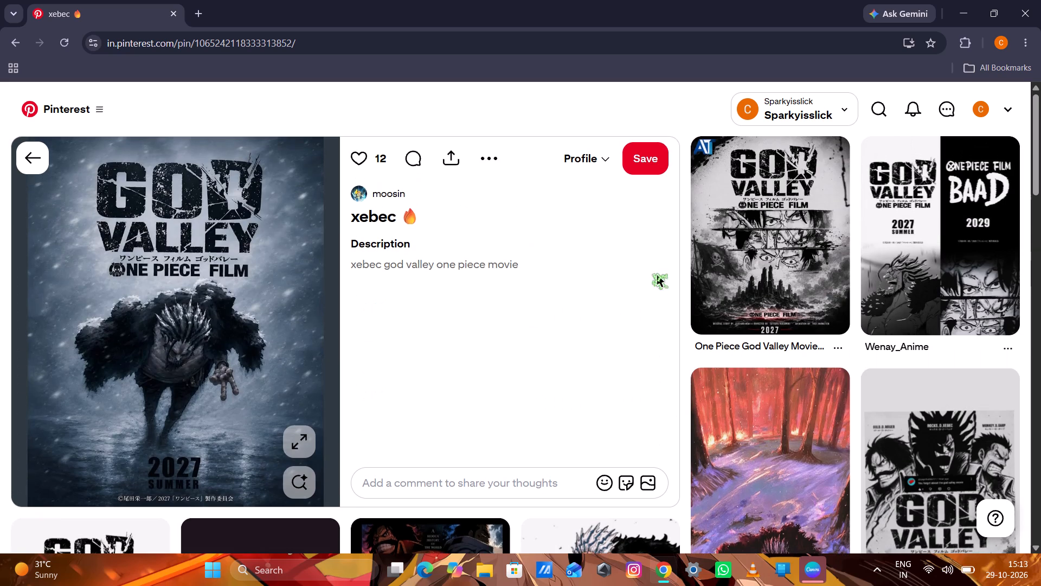
View the related "Rock D. xebec" pin, then the "ROOKS,EDWARD,KAIDO GODVALLEY" pin and the suggestions beneath it.
{"action": "scroll", "coordinate": [657, 275], "scroll_direction": "down", "scroll_amount": 2}
{"action": "left_click", "coordinate": [805, 347]}
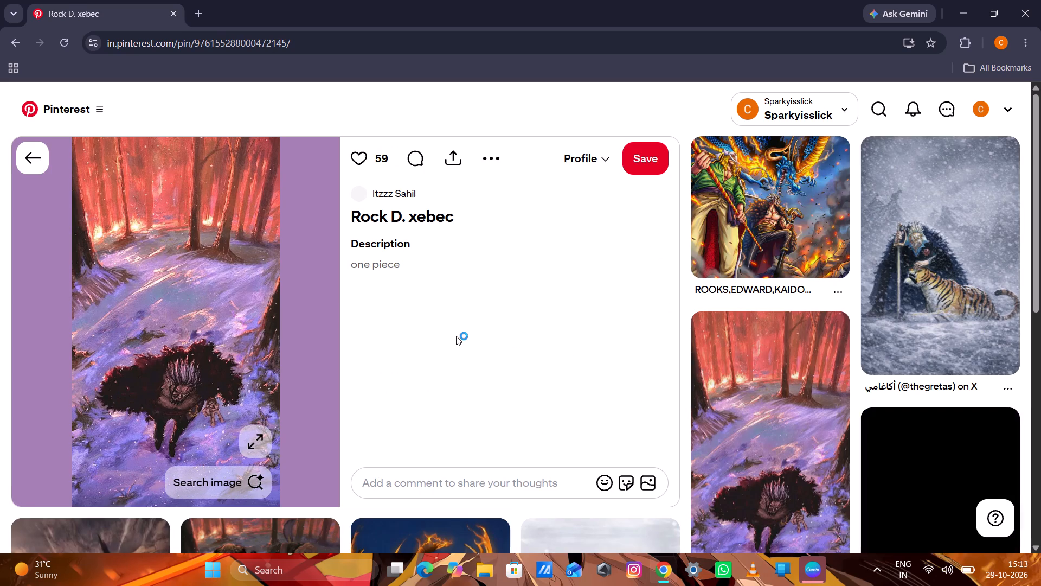
{"action": "scroll", "coordinate": [456, 336], "scroll_direction": "down", "scroll_amount": 1}
{"action": "scroll", "coordinate": [456, 336], "scroll_direction": "up", "scroll_amount": 2}
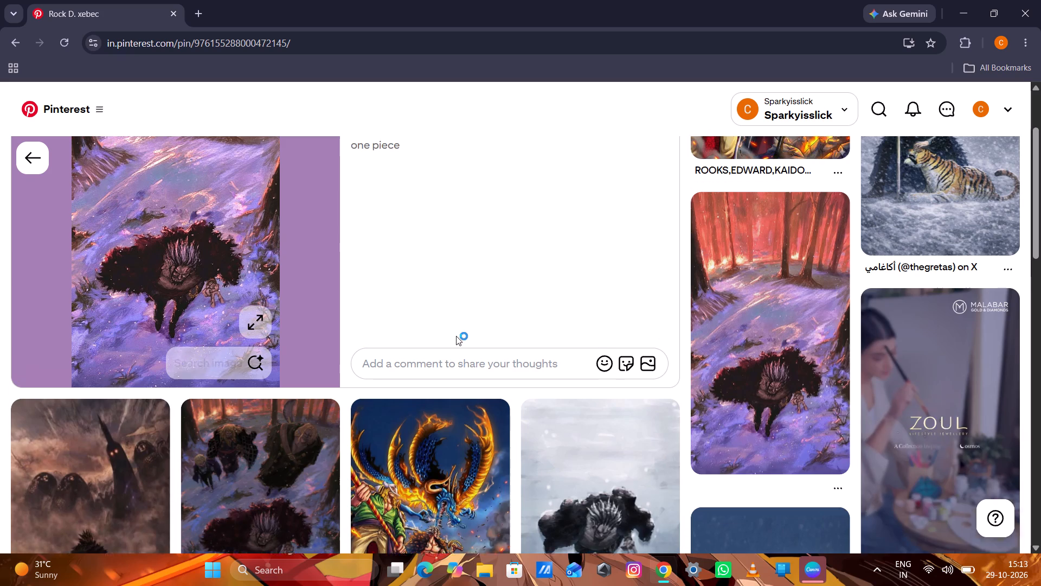
{"action": "left_click", "coordinate": [708, 237]}
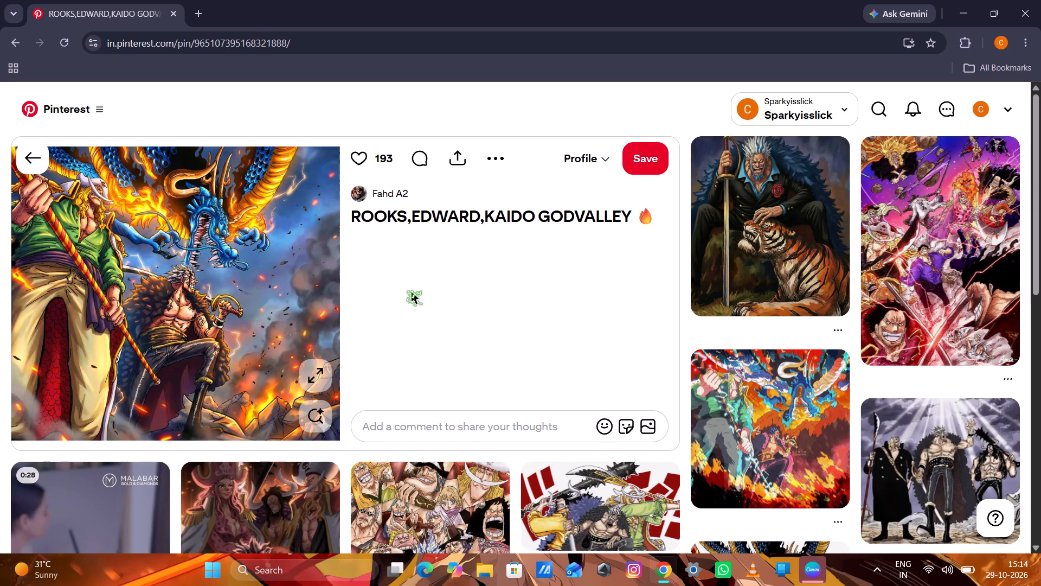
{"action": "scroll", "coordinate": [412, 292], "scroll_direction": "down", "scroll_amount": 8}
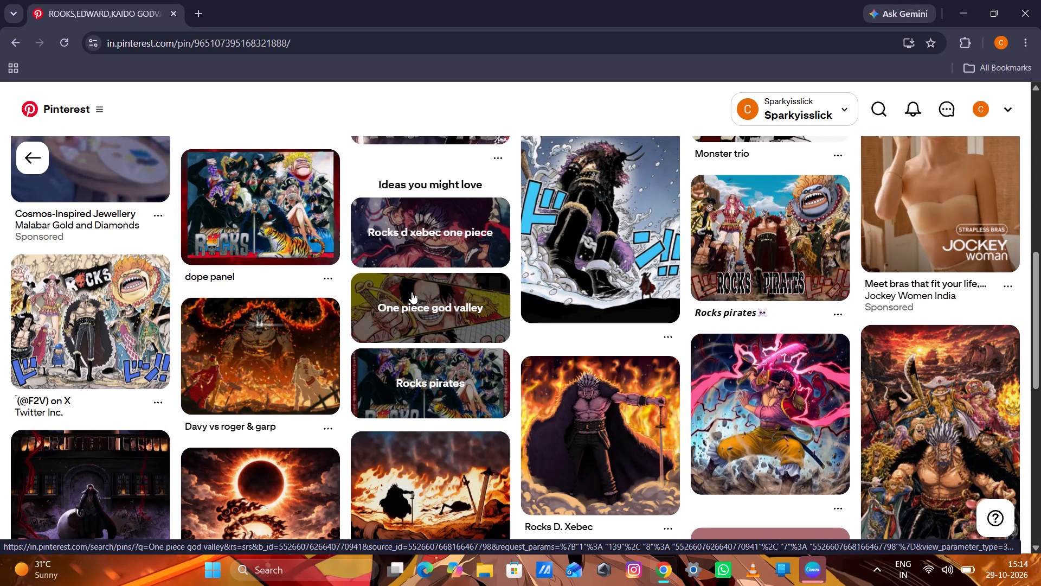
{"action": "scroll", "coordinate": [412, 292], "scroll_direction": "up", "scroll_amount": 8}
Return through the visited pins to the god valley results and look through more of the images.
{"action": "left_click", "coordinate": [42, 150]}
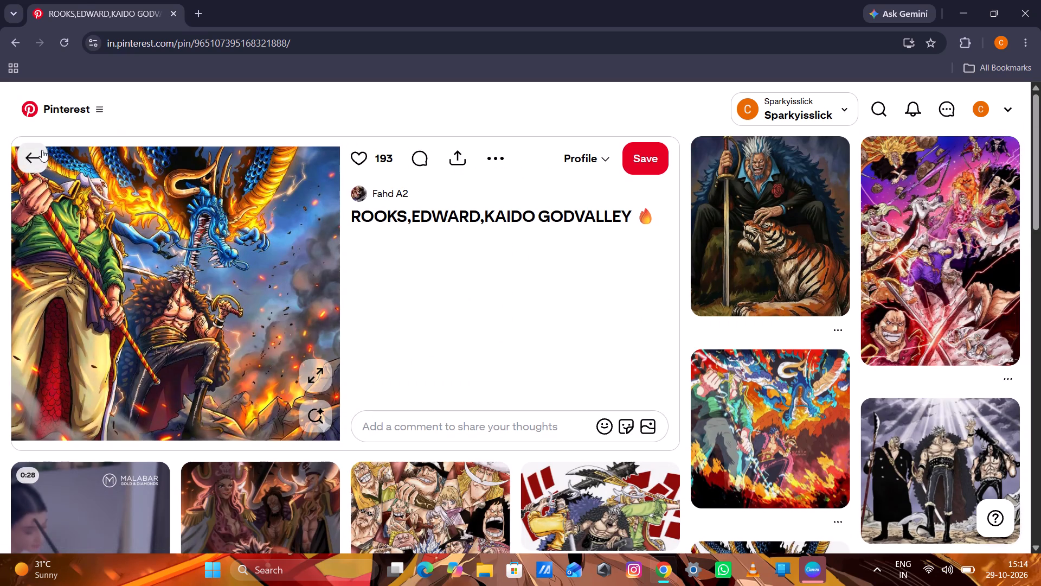
{"action": "left_click", "coordinate": [49, 155]}
{"action": "left_click", "coordinate": [0, 170]}
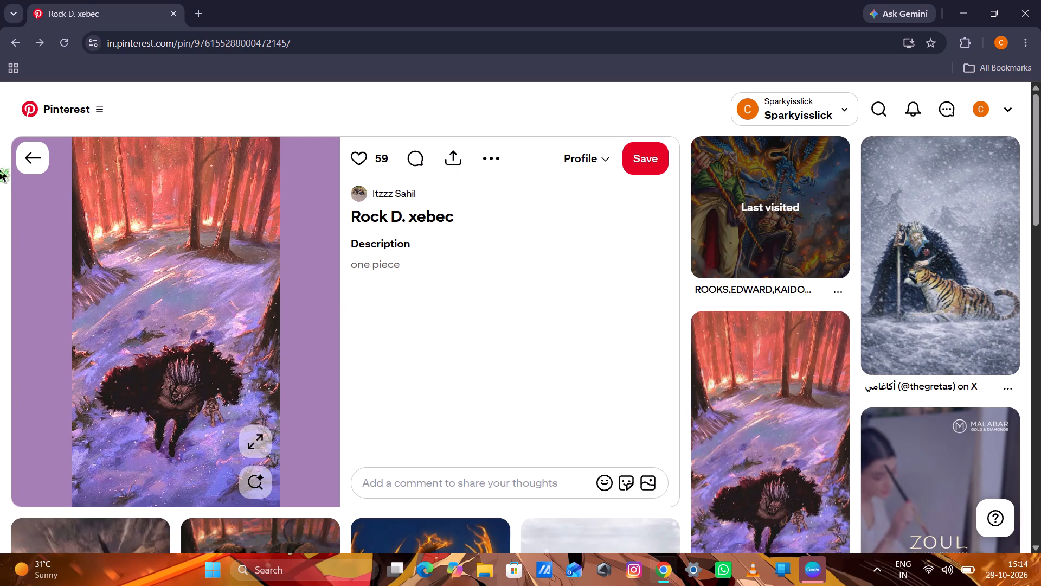
{"action": "left_click", "coordinate": [21, 149]}
{"action": "left_click", "coordinate": [21, 149]}
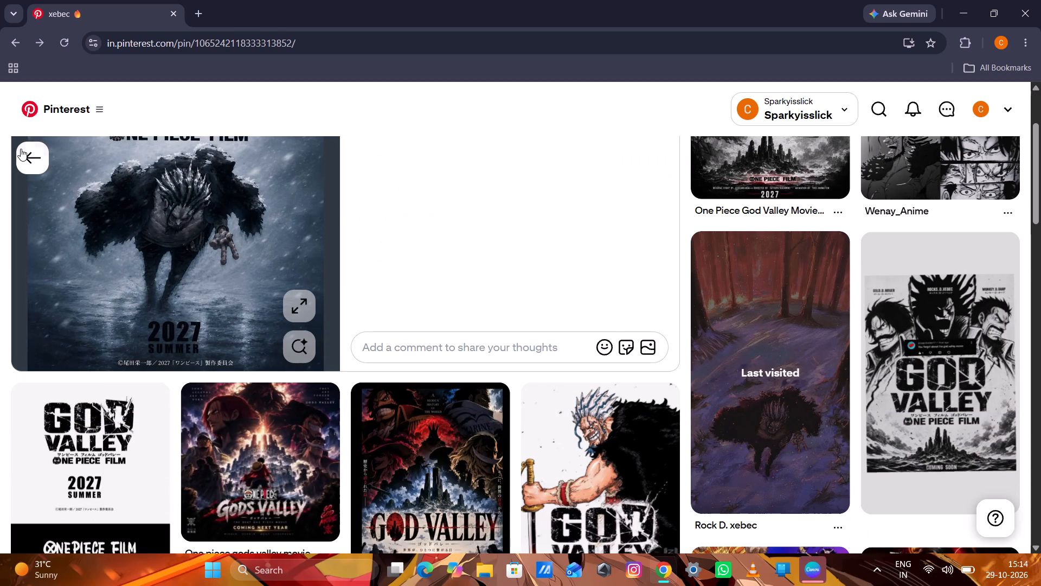
{"action": "scroll", "coordinate": [200, 256], "scroll_direction": "down", "scroll_amount": 8}
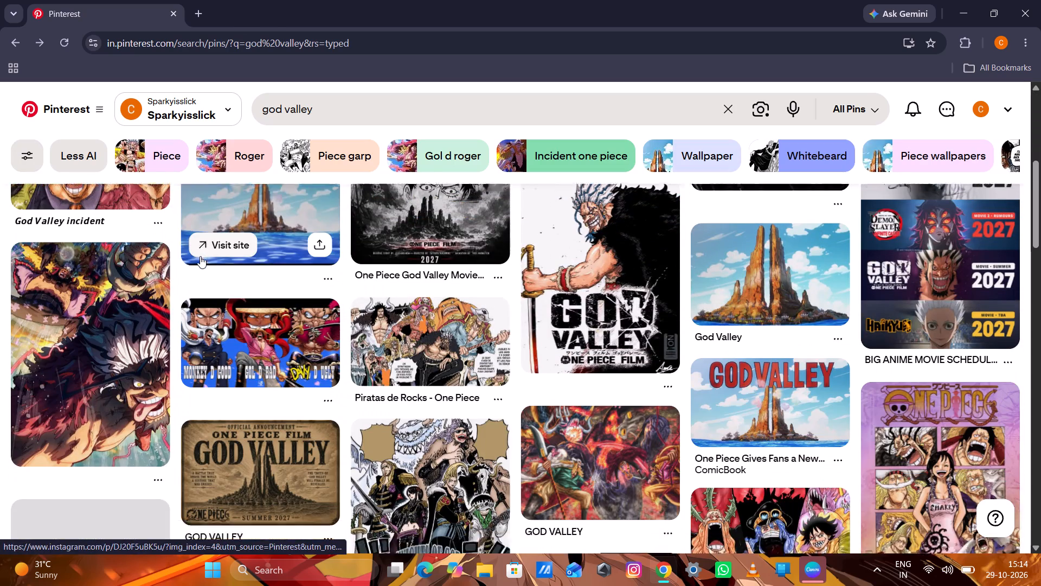
{"action": "scroll", "coordinate": [200, 256], "scroll_direction": "down", "scroll_amount": 3}
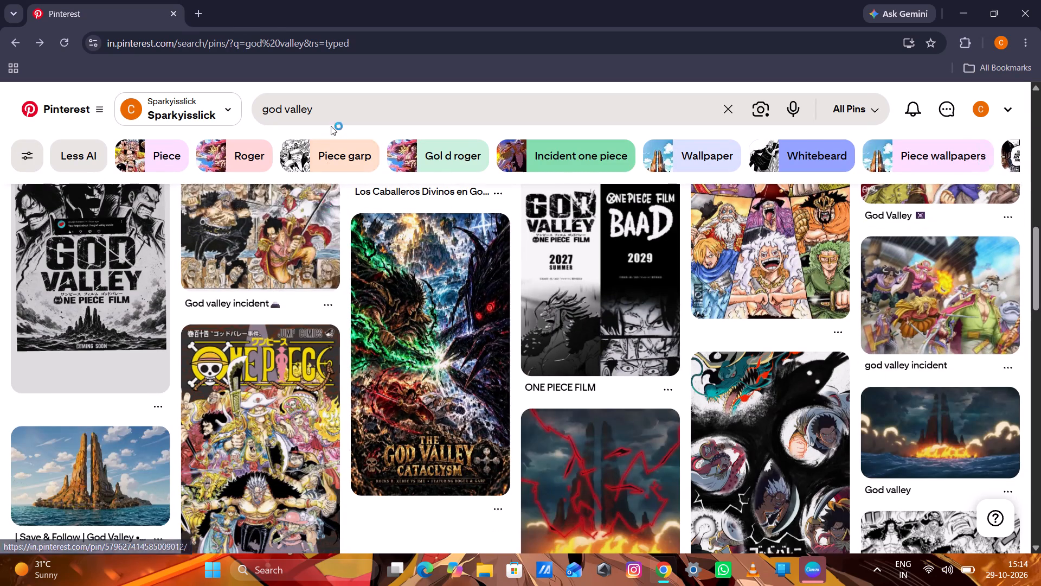
Replace the Pinterest search with "rocks D Xebec".
{"action": "left_click_drag", "start_coordinate": [323, 111], "coordinate": [213, 124]}
{"action": "key", "text": "BackSpace"}
{"action": "type", "text": "rocks"}
{"action": "key", "text": "space"}
{"action": "type", "text": "D Xebec"}
{"action": "key", "text": "Return"}
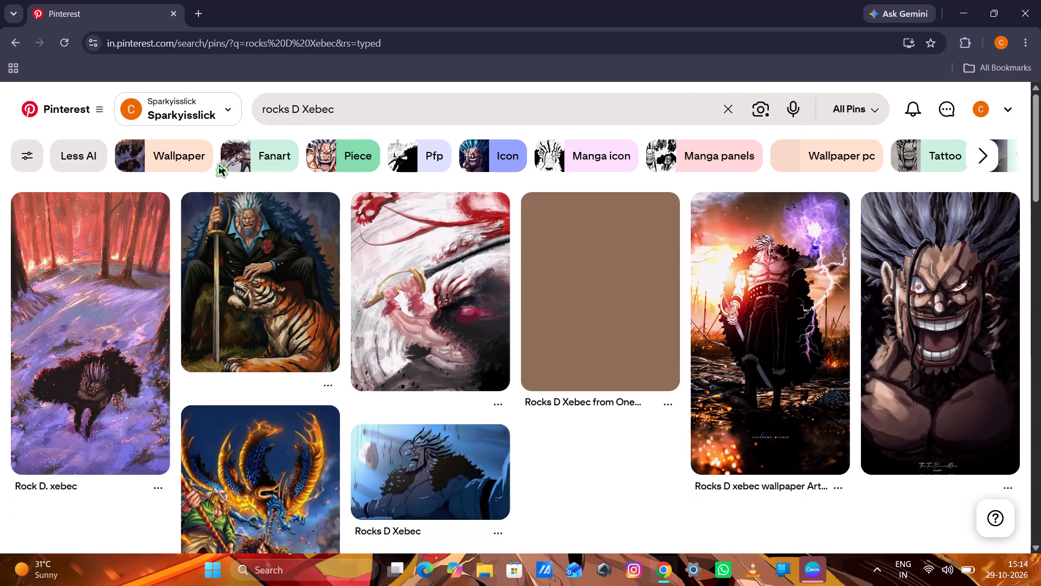
Open the "Rocks d xebec, kaido and whitebeard" wallpaper pin from the results and bring up its image options.
{"action": "scroll", "coordinate": [141, 254], "scroll_direction": "down", "scroll_amount": 5}
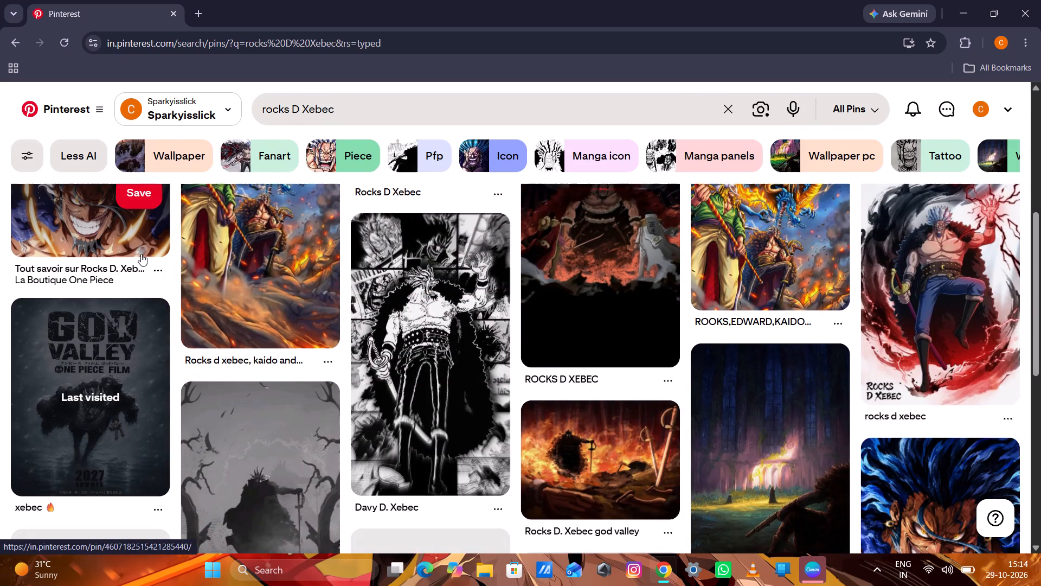
{"action": "scroll", "coordinate": [141, 254], "scroll_direction": "up", "scroll_amount": 2}
{"action": "left_click", "coordinate": [223, 326]}
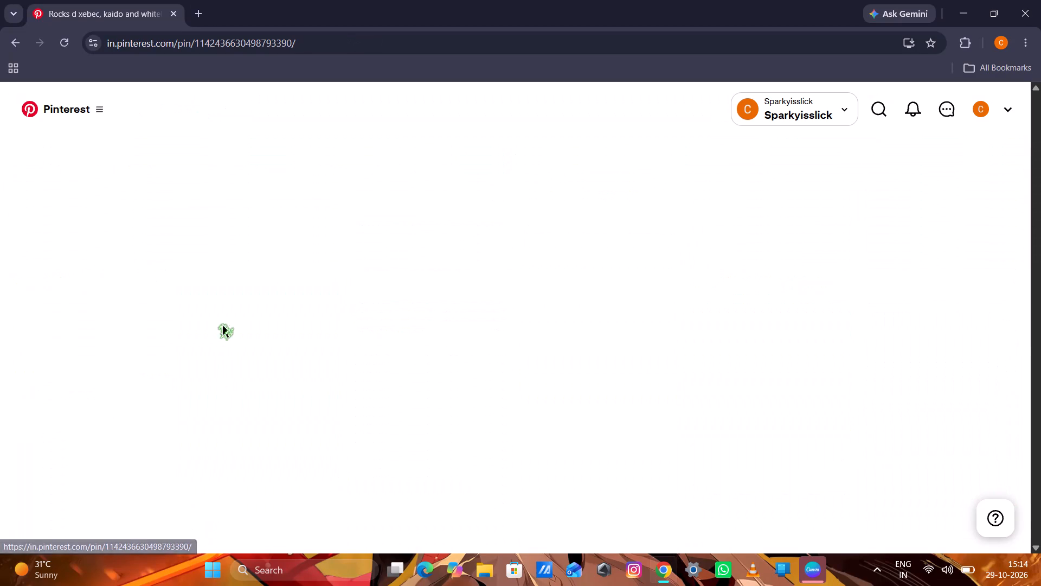
{"action": "right_click", "coordinate": [143, 294]}
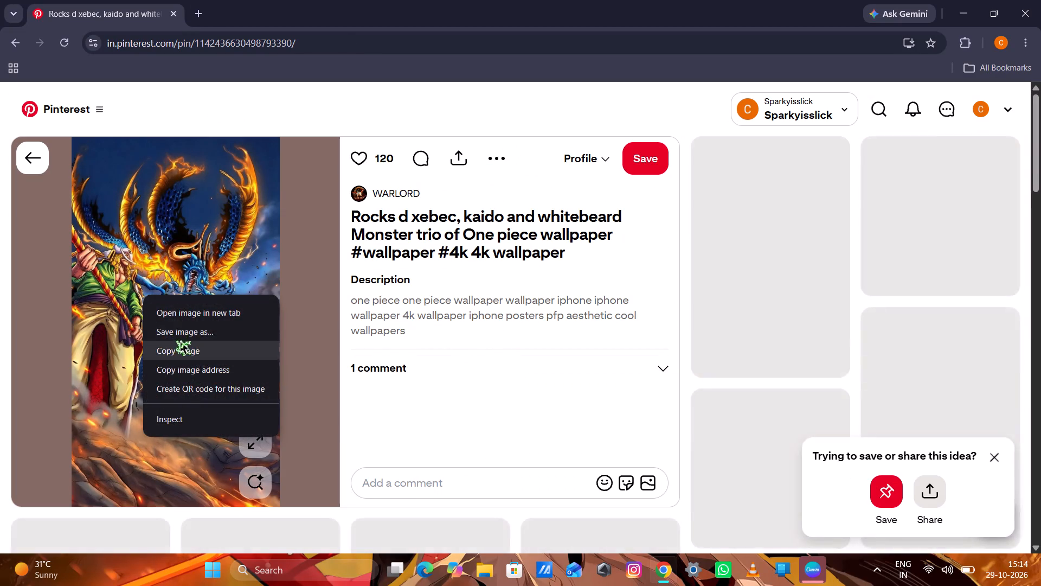
Save the Rocks D. Xebec, Kaido and Whitebeard wallpaper image to the computer.
{"action": "left_click", "coordinate": [203, 325]}
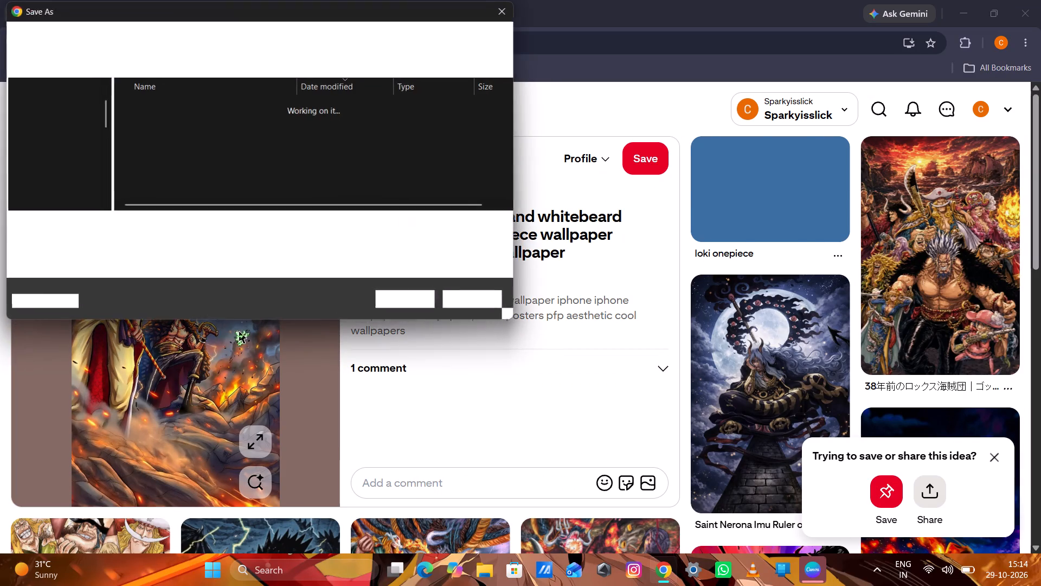
{"action": "left_click", "coordinate": [385, 302]}
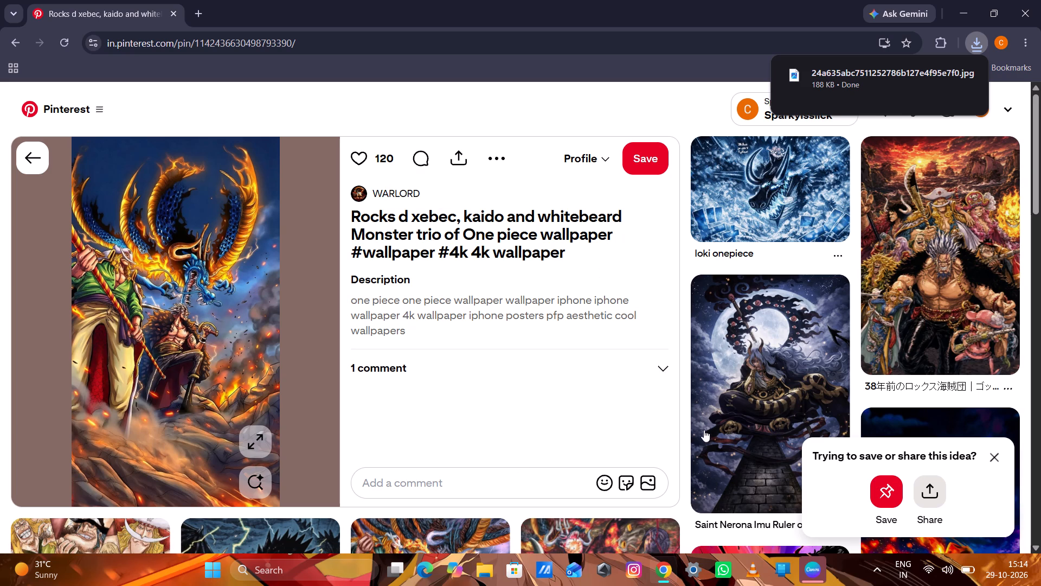
Switch to Canva with the News Instagram post design open.
{"action": "left_click", "coordinate": [808, 583]}
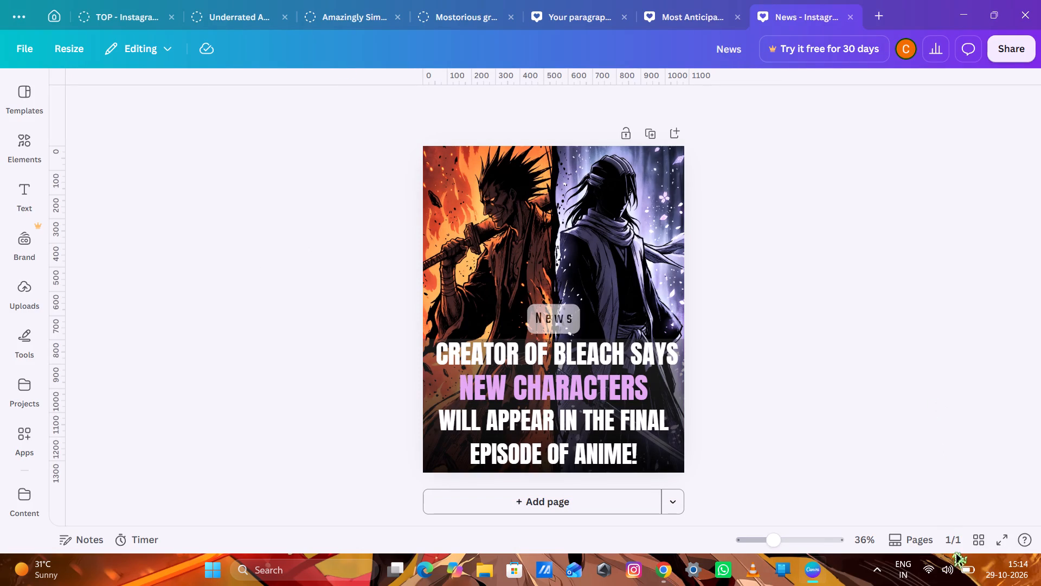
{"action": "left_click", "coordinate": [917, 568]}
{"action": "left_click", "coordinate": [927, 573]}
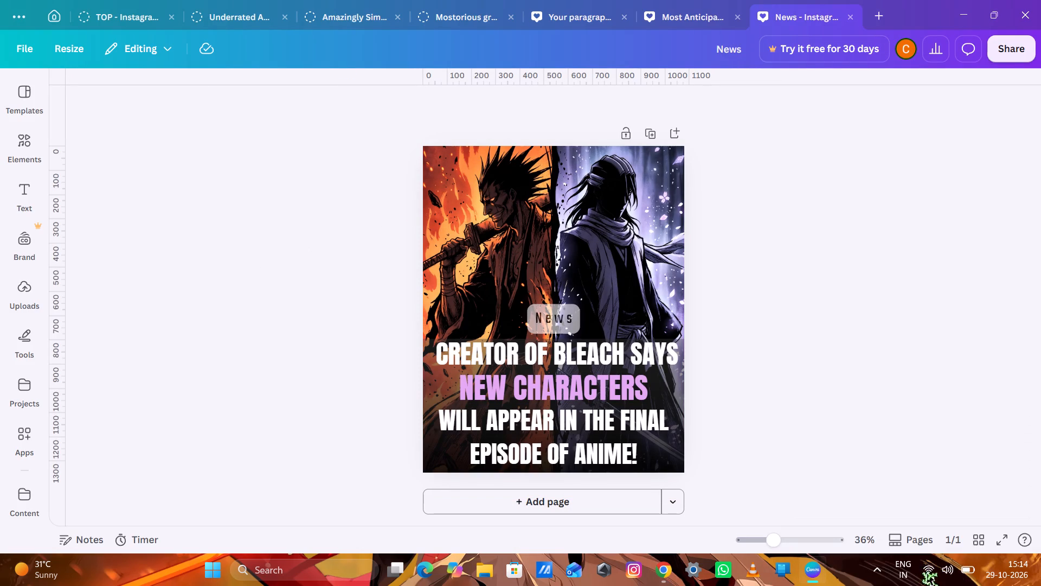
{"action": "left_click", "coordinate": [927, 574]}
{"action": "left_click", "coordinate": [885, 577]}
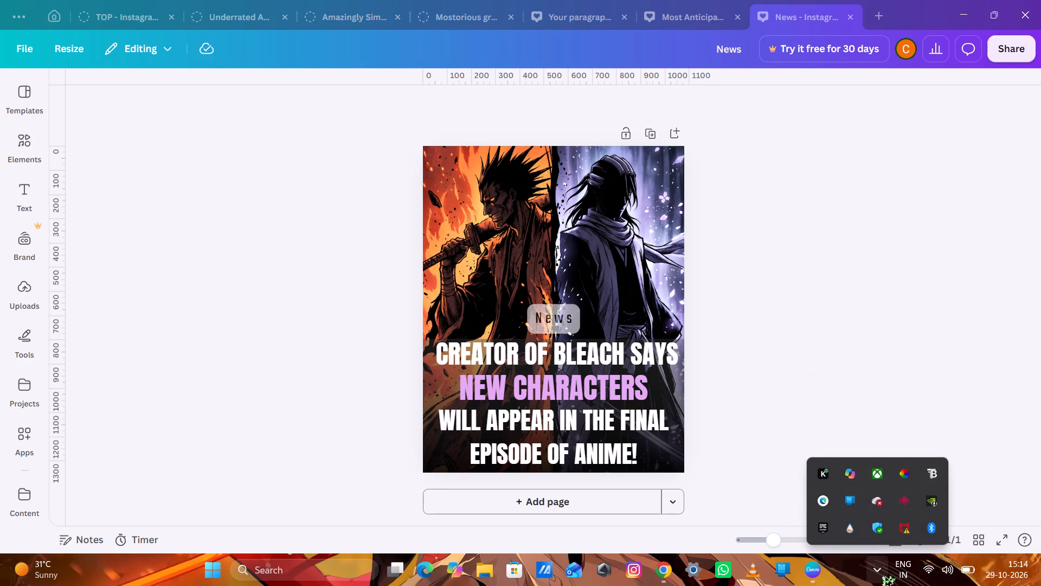
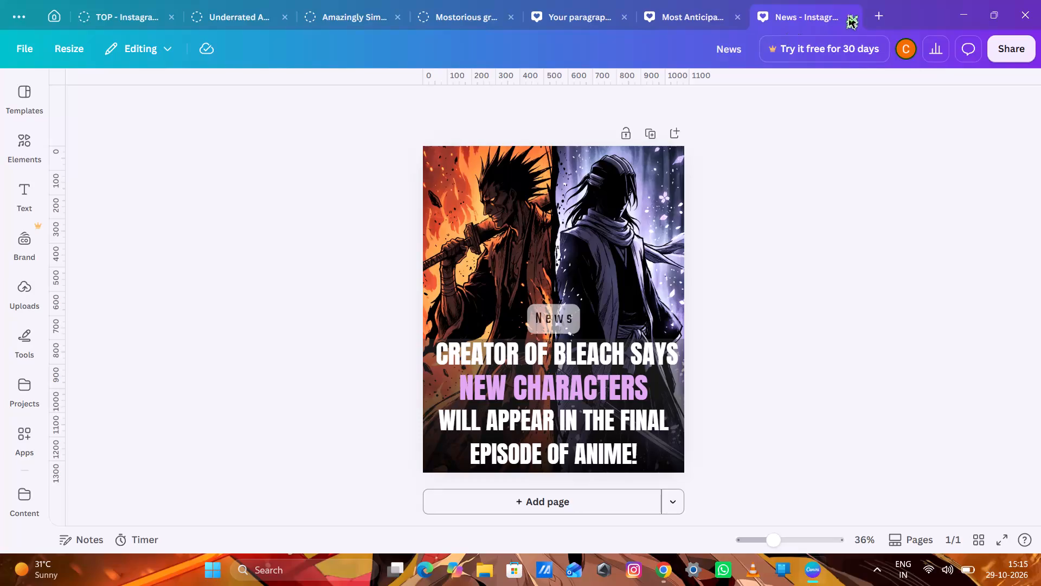
In Canva, close the open "News" Instagram post design about the creator of Bleach.
{"action": "left_click", "coordinate": [849, 16]}
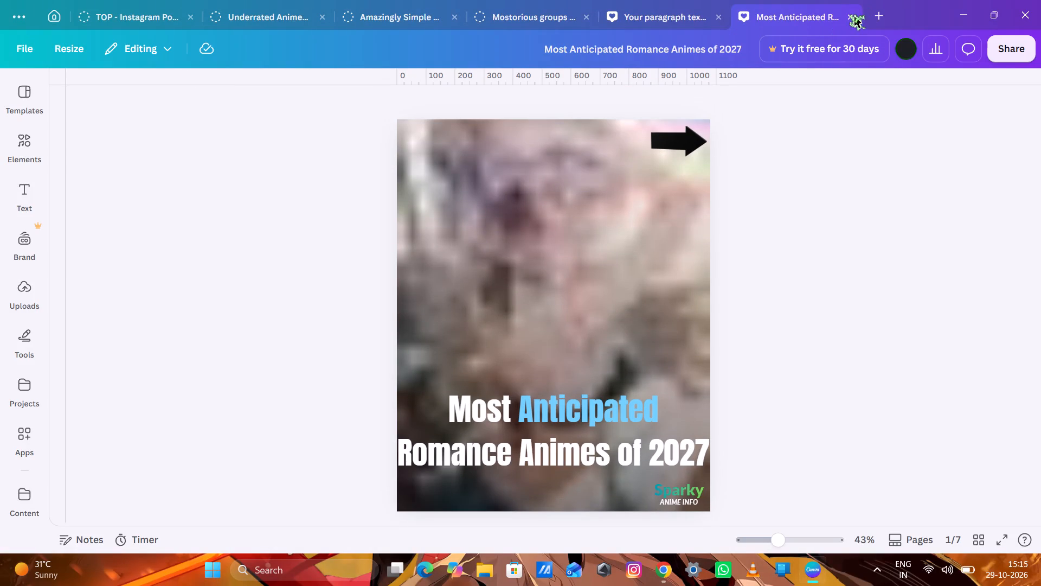
Bring up the options for creating a new design alongside the open ones.
{"action": "left_click", "coordinate": [885, 25]}
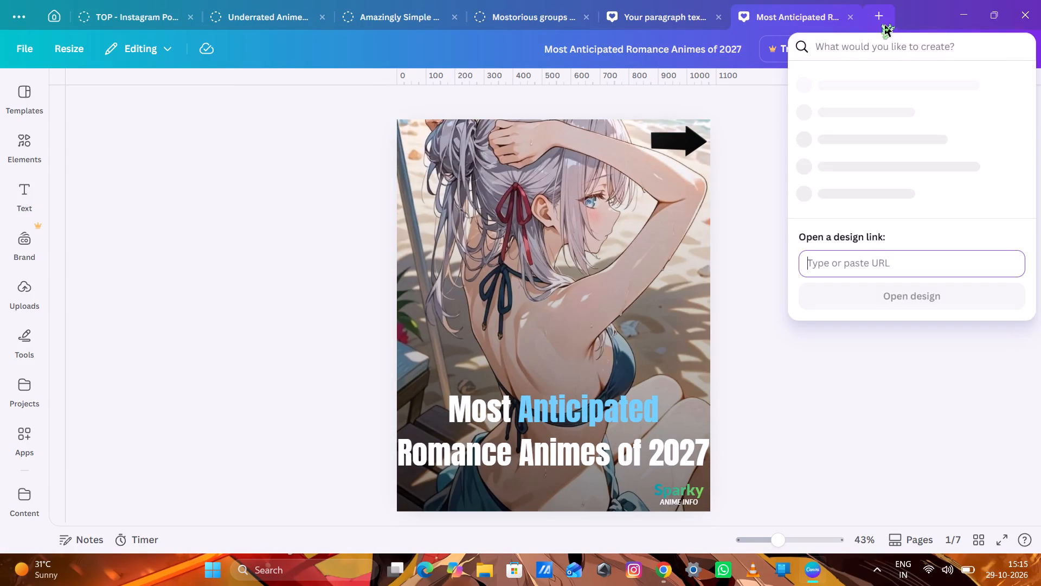
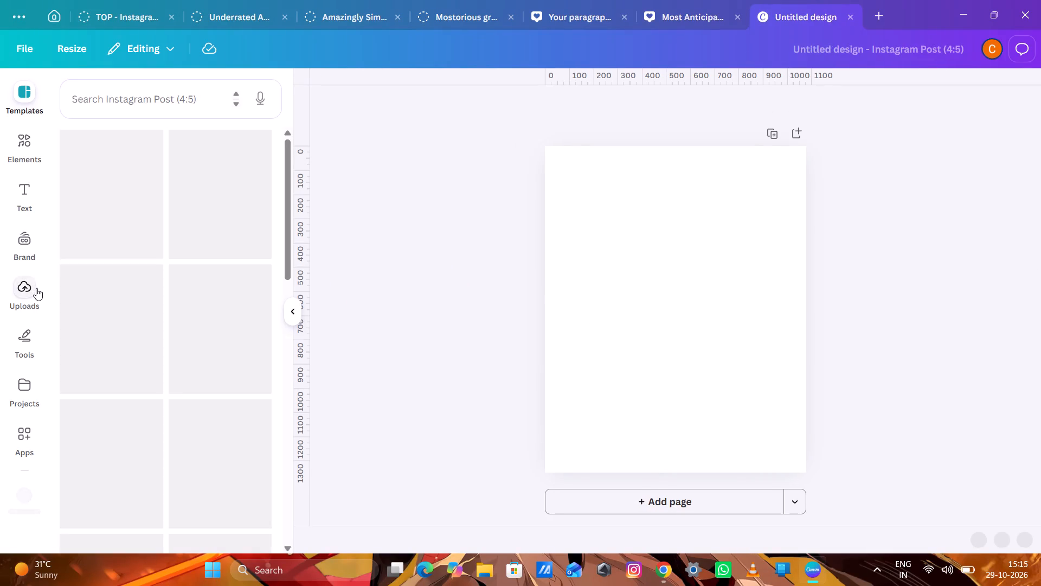
Upload the newly saved One Piece artwork from the computer to the design's uploads.
{"action": "left_click", "coordinate": [36, 288]}
{"action": "left_click", "coordinate": [159, 128]}
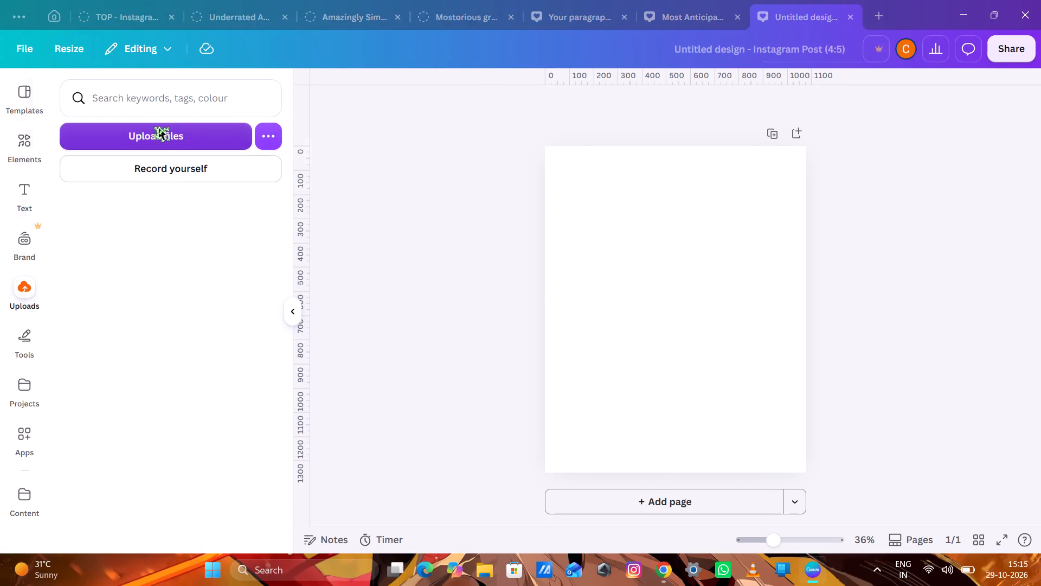
{"action": "double_click", "coordinate": [222, 122]}
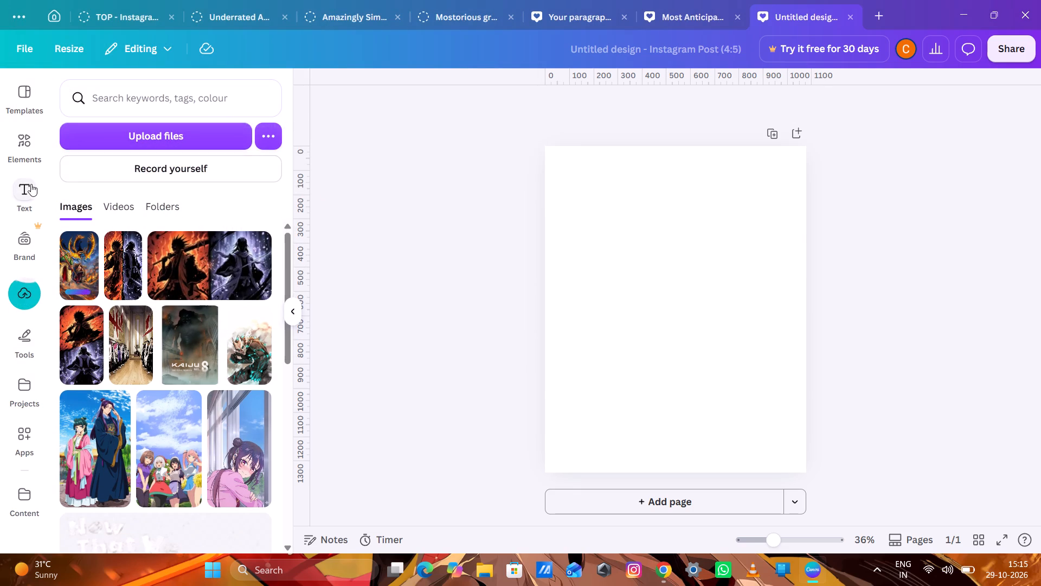
Place the recently used square image frame on the blank page and stretch its upper side to the page's top edge.
{"action": "left_click", "coordinate": [31, 158]}
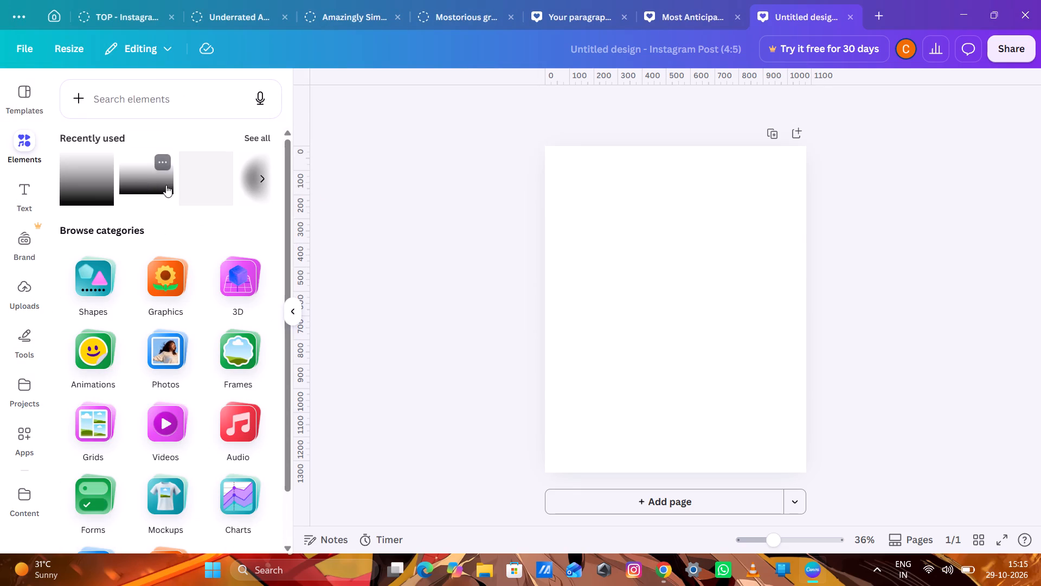
{"action": "left_click_drag", "start_coordinate": [195, 186], "coordinate": [653, 260]}
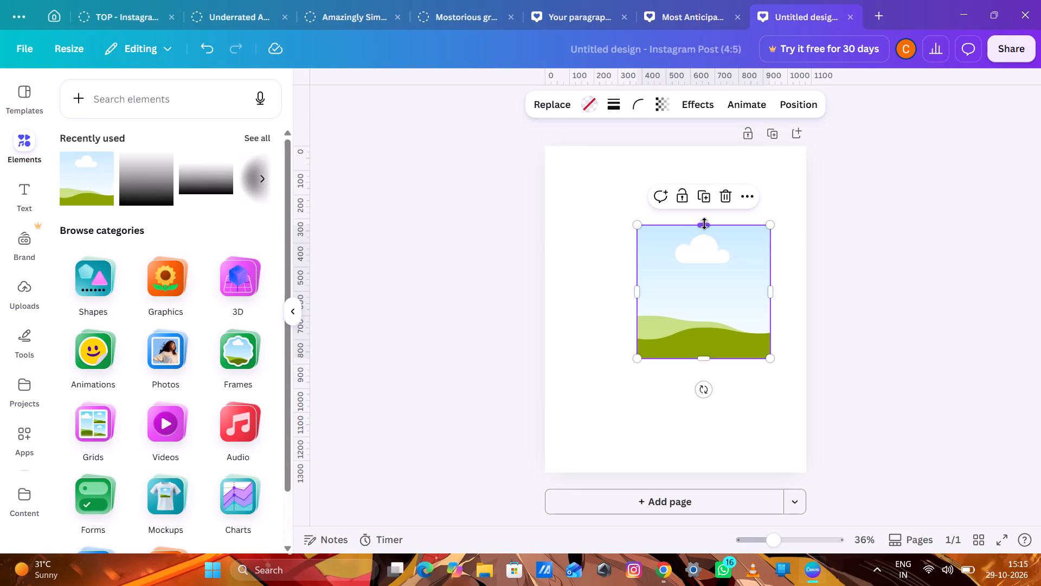
{"action": "left_click_drag", "start_coordinate": [704, 224], "coordinate": [711, 143]}
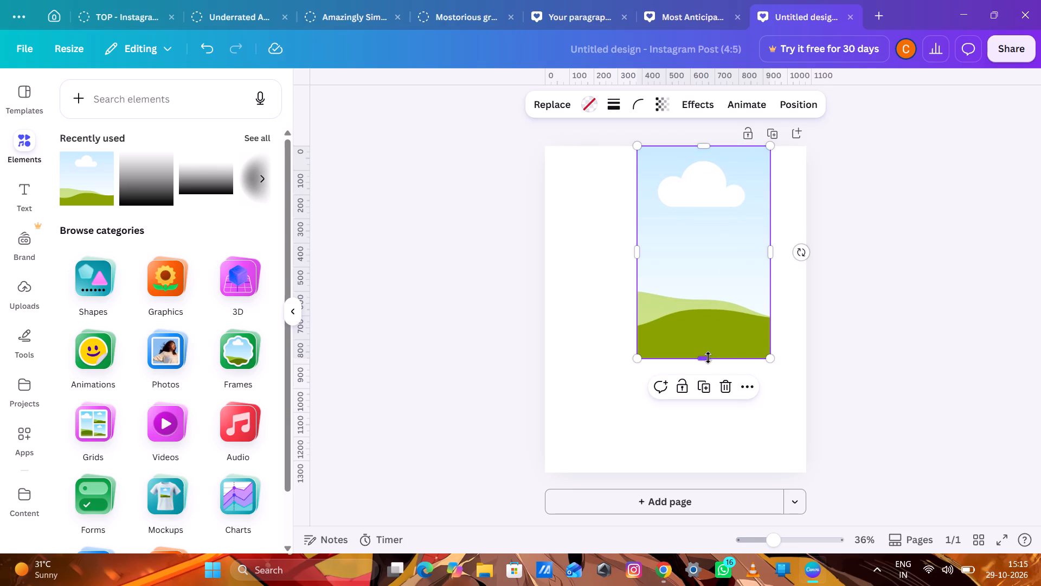
Stretch the landscape picture frame to its full height and width so that it covers the whole page.
{"action": "left_click_drag", "start_coordinate": [708, 358], "coordinate": [696, 474]}
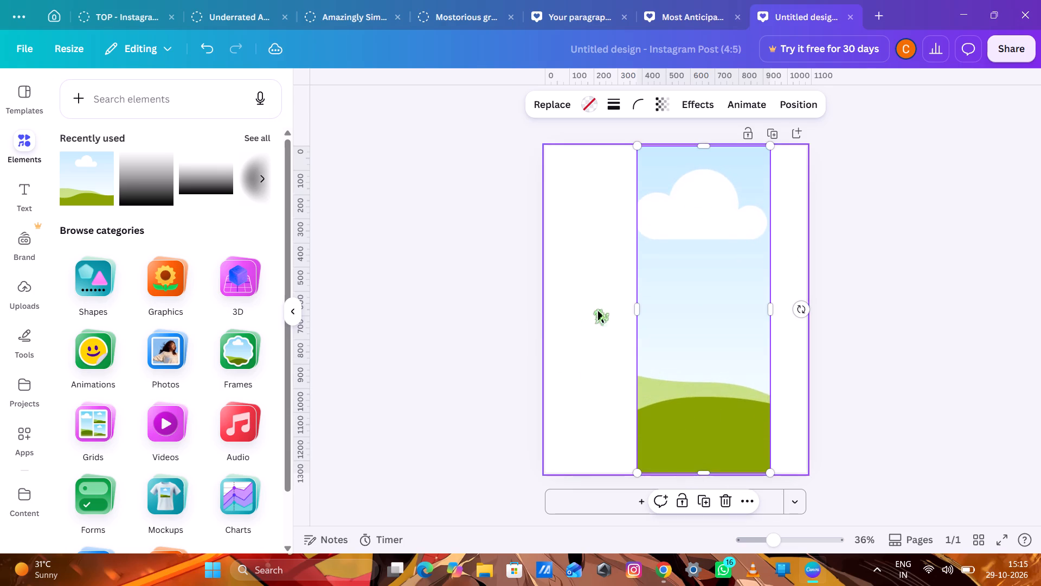
{"action": "left_click_drag", "start_coordinate": [637, 309], "coordinate": [545, 332]}
{"action": "left_click_drag", "start_coordinate": [772, 311], "coordinate": [804, 315]}
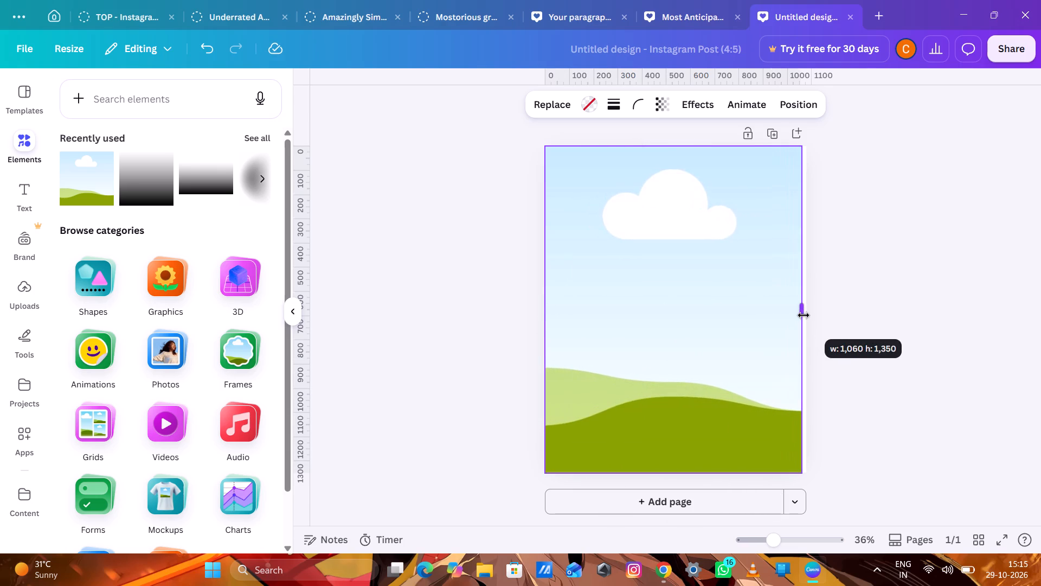
{"action": "left_click_drag", "start_coordinate": [804, 315], "coordinate": [805, 316]}
{"action": "left_click", "coordinate": [897, 292]}
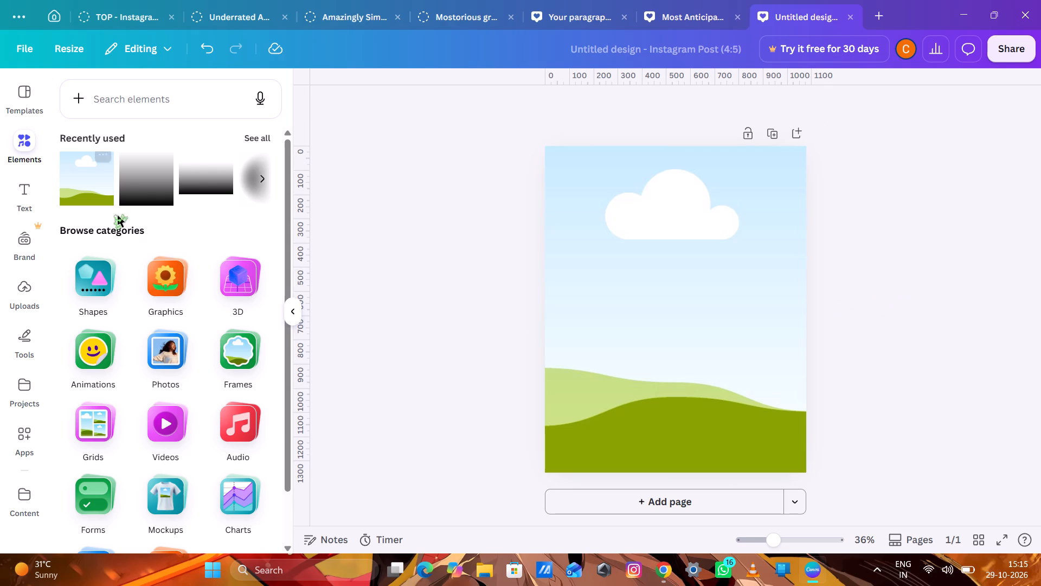
Fill the frame with the uploaded One Piece artwork showing the blue dragon and the two pirates.
{"action": "left_click", "coordinate": [31, 294]}
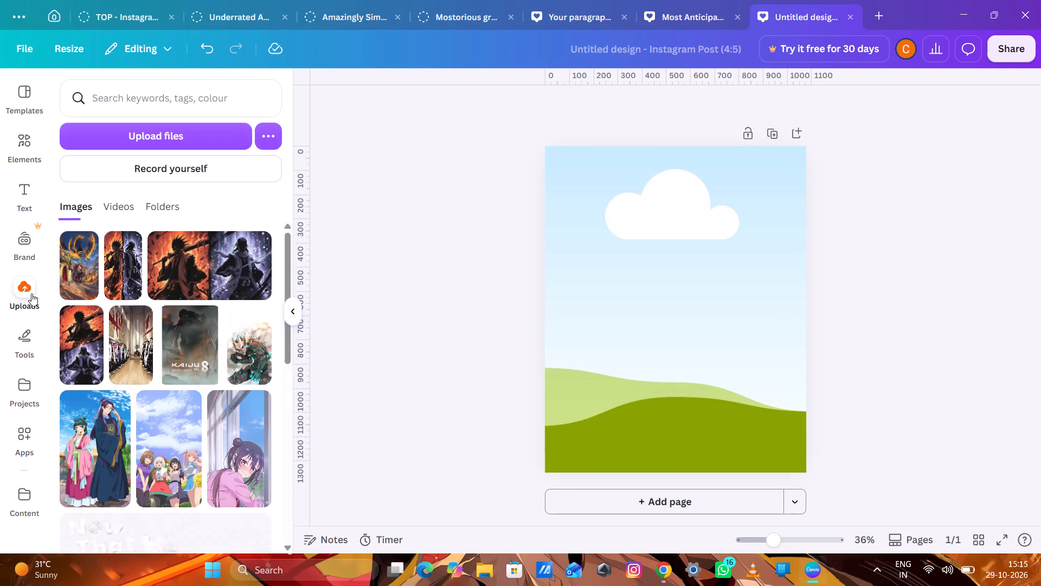
{"action": "left_click_drag", "start_coordinate": [61, 269], "coordinate": [651, 258]}
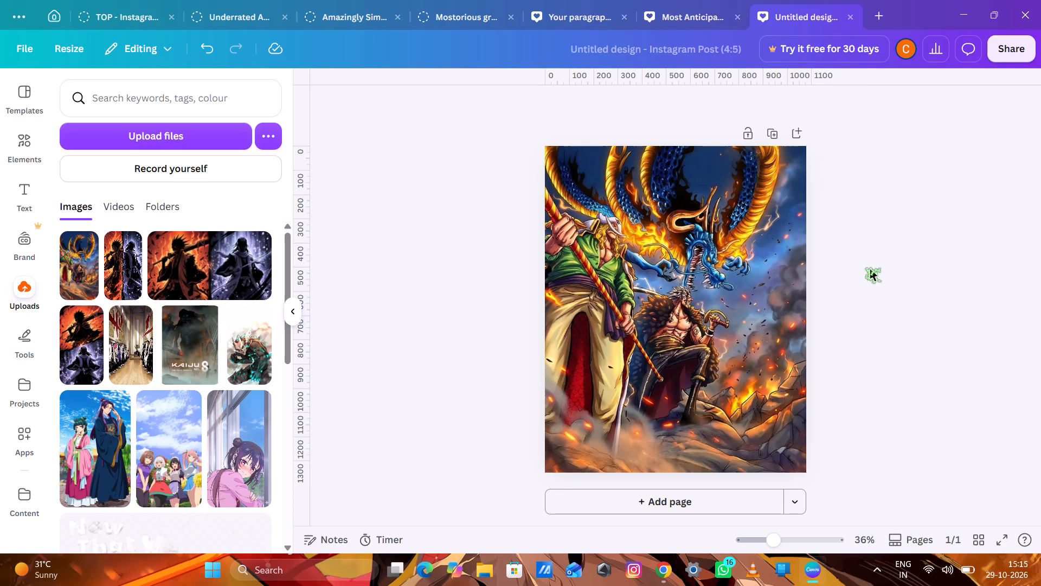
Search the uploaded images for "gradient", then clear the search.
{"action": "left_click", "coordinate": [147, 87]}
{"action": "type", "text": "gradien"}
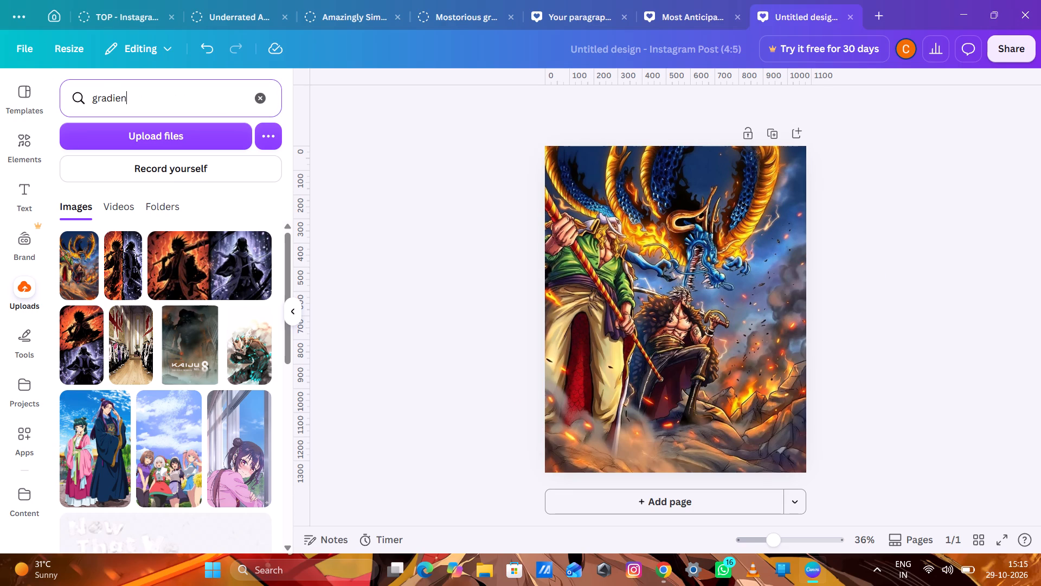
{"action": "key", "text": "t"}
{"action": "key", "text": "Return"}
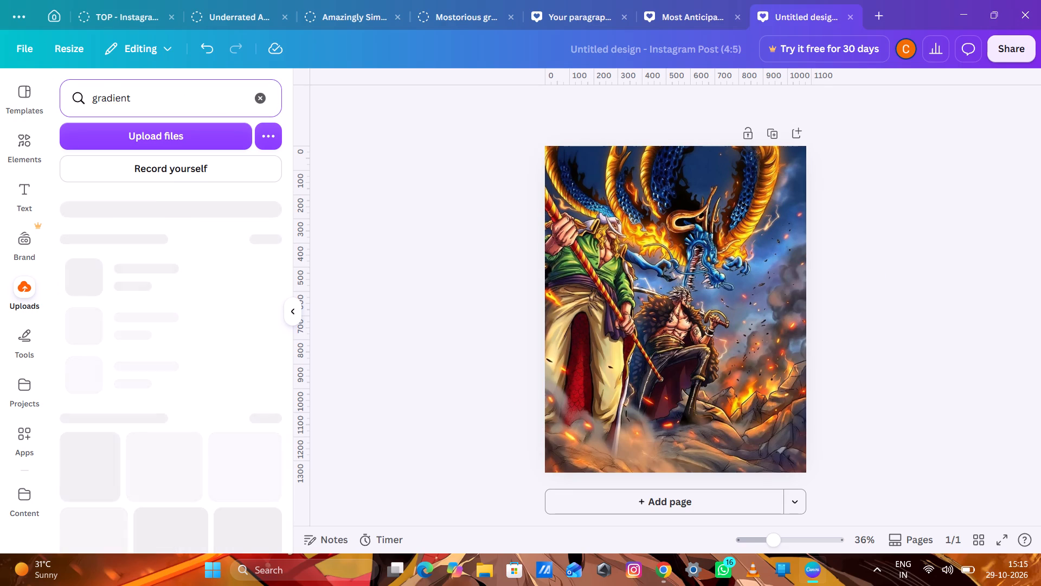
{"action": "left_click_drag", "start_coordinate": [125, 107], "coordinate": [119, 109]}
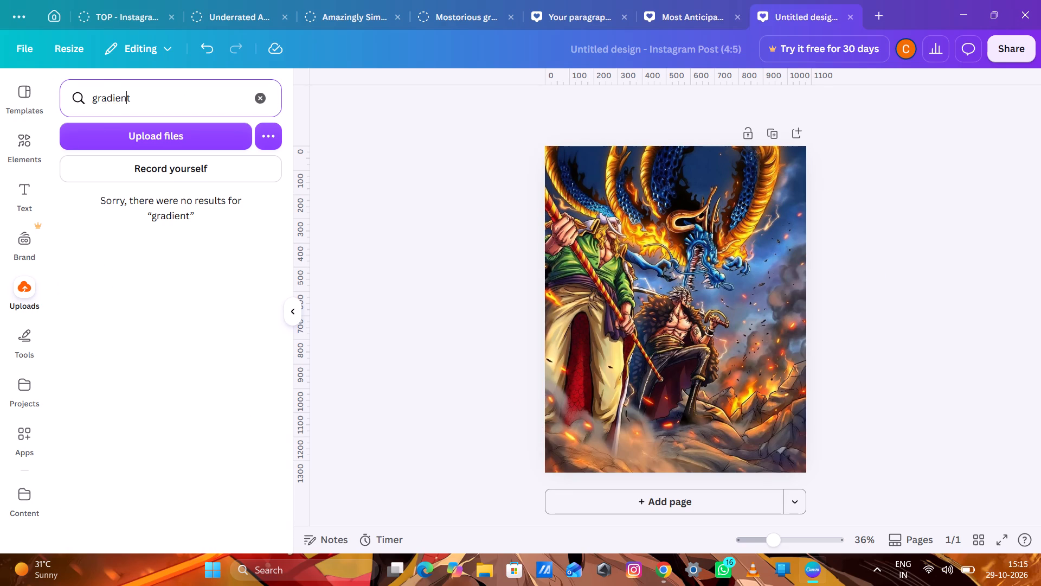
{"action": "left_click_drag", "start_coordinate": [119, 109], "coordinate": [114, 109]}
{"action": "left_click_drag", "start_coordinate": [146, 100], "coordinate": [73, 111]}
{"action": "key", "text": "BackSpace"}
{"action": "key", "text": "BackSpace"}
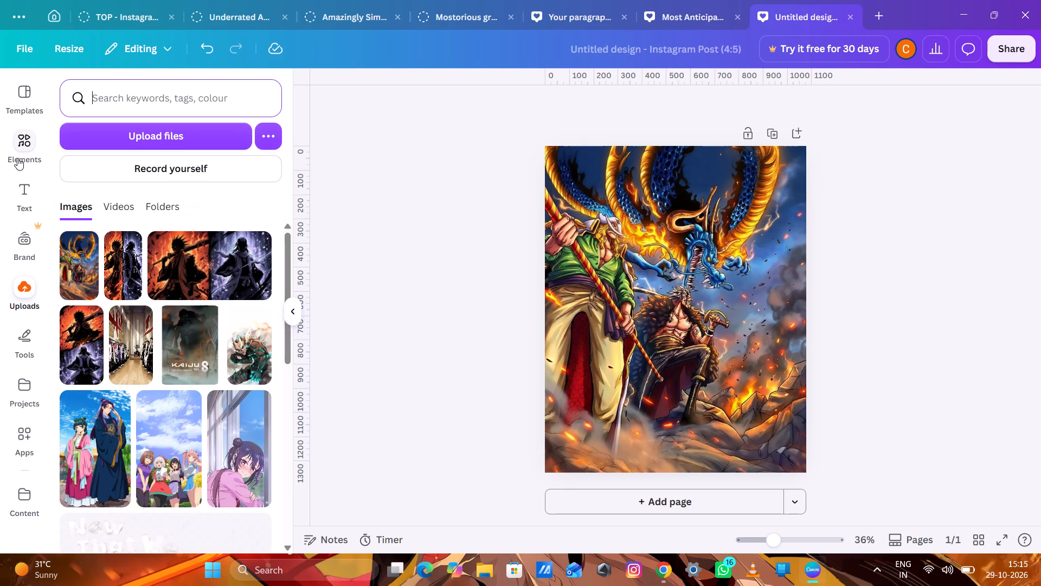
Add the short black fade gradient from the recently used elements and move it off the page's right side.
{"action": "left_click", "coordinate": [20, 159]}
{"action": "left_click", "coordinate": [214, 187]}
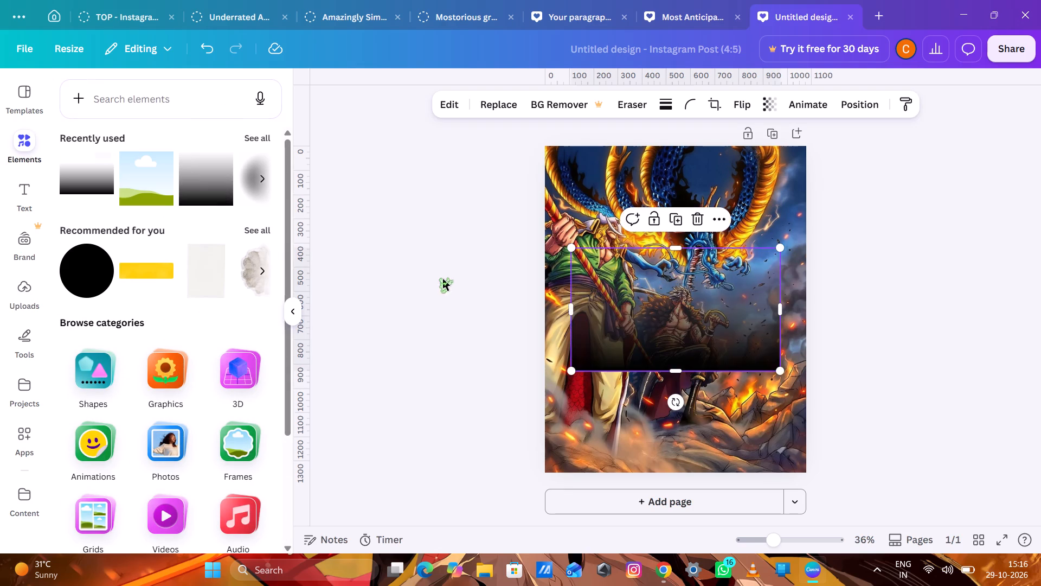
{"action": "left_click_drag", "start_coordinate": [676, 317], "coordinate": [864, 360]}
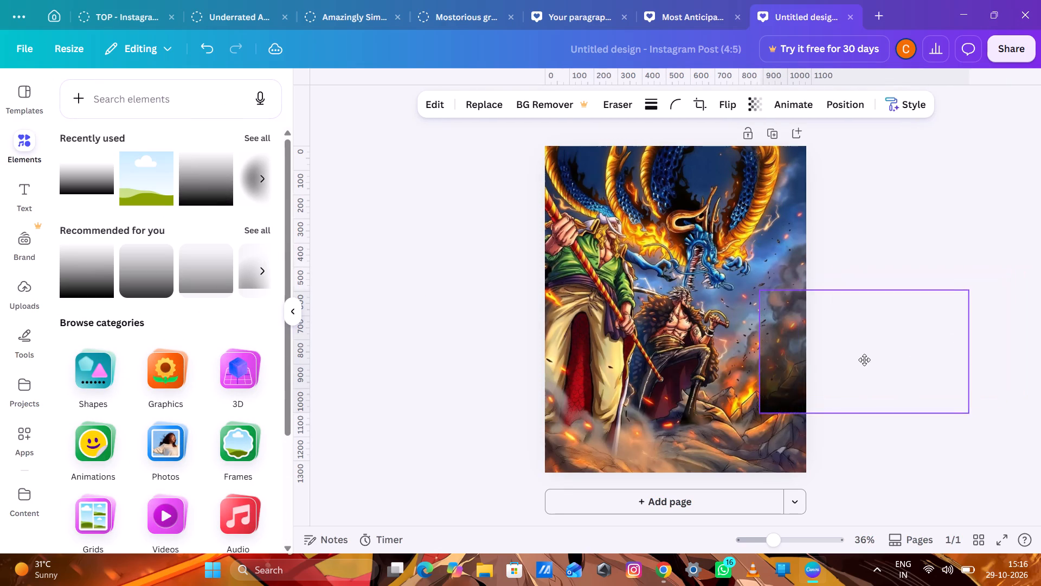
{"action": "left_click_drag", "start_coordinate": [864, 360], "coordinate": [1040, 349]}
Lock the full-page artwork in place.
{"action": "right_click", "coordinate": [647, 290]}
{"action": "left_click", "coordinate": [685, 367]}
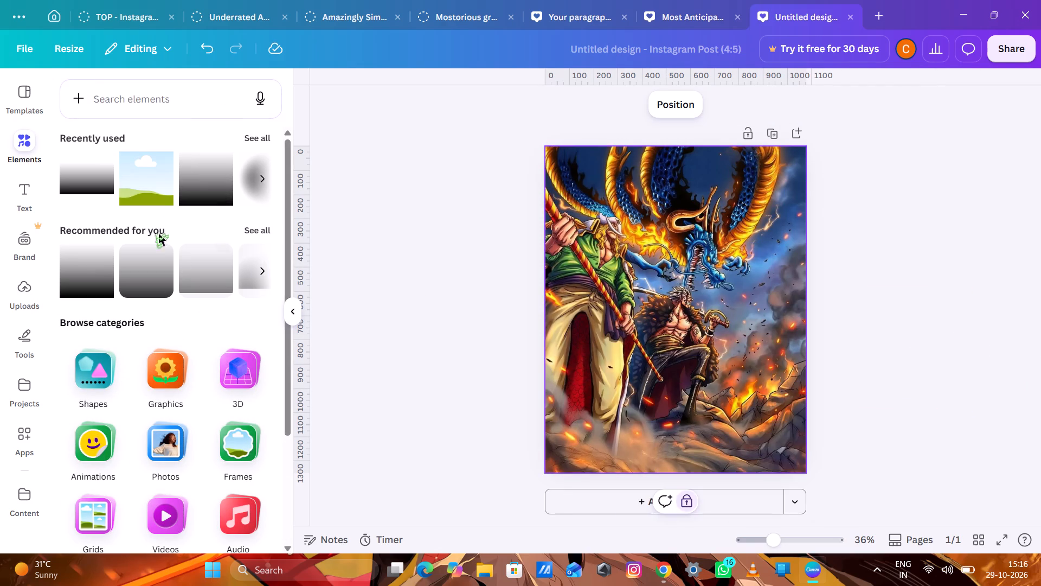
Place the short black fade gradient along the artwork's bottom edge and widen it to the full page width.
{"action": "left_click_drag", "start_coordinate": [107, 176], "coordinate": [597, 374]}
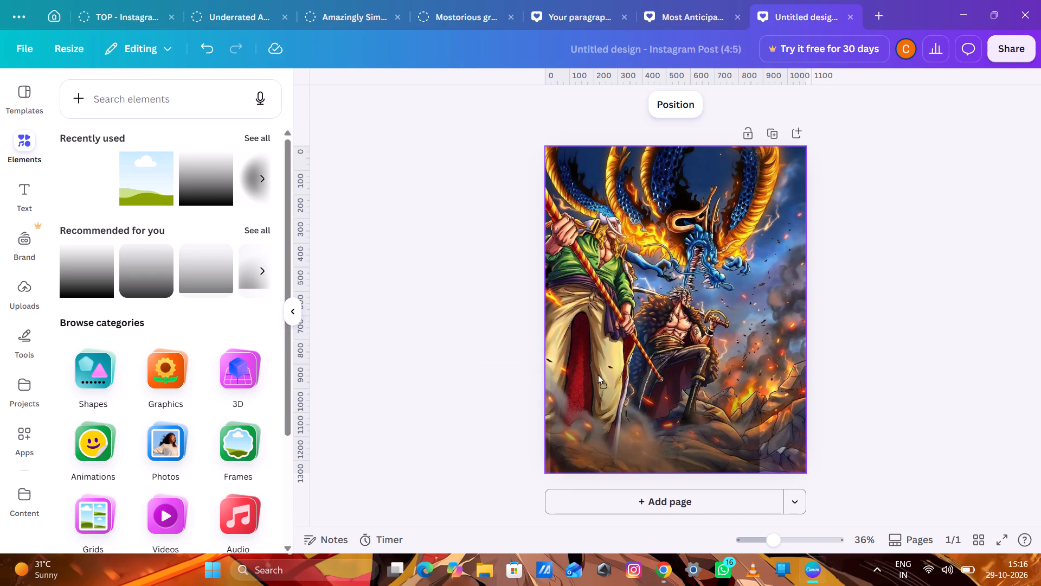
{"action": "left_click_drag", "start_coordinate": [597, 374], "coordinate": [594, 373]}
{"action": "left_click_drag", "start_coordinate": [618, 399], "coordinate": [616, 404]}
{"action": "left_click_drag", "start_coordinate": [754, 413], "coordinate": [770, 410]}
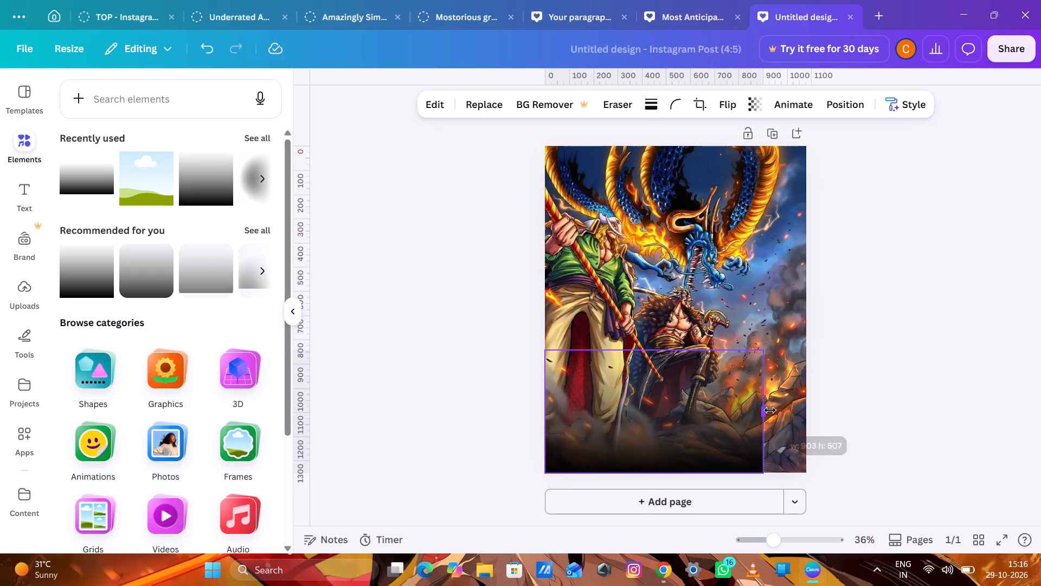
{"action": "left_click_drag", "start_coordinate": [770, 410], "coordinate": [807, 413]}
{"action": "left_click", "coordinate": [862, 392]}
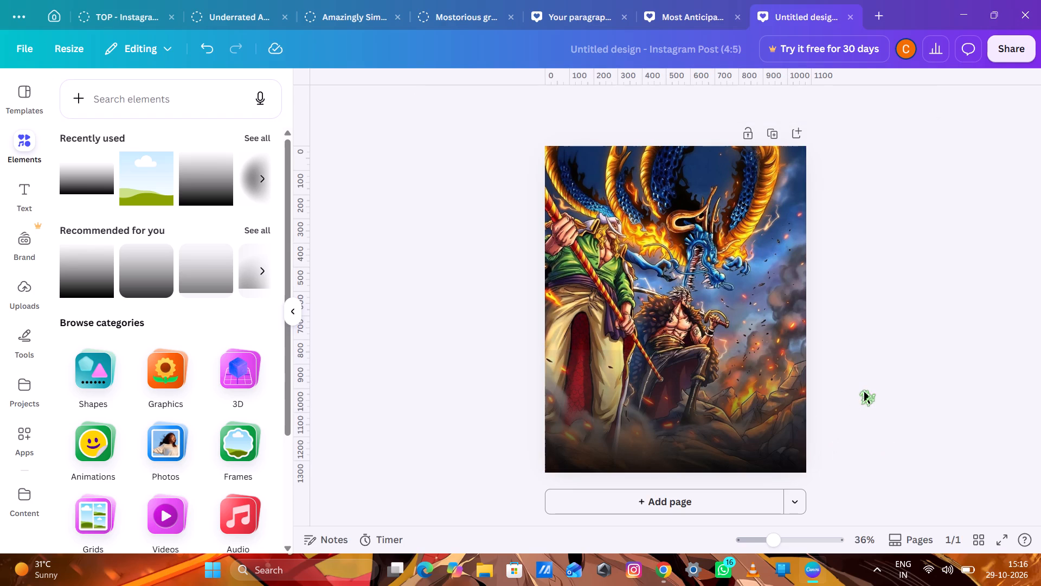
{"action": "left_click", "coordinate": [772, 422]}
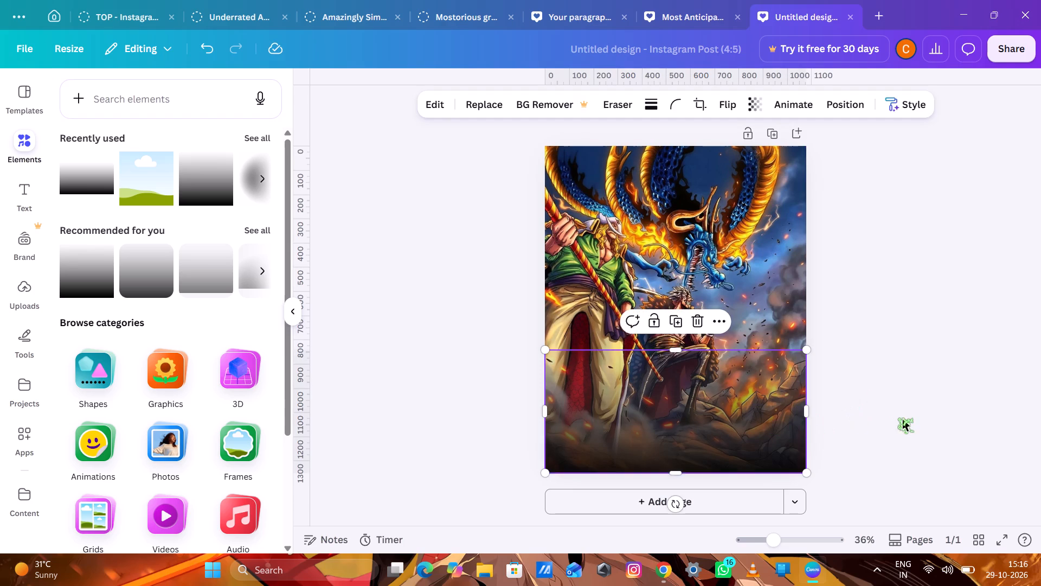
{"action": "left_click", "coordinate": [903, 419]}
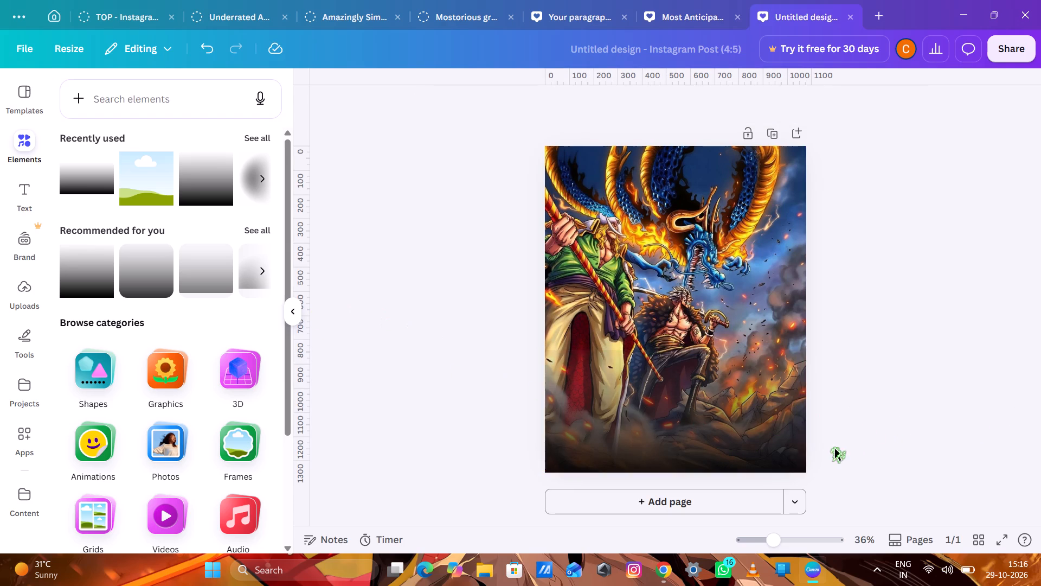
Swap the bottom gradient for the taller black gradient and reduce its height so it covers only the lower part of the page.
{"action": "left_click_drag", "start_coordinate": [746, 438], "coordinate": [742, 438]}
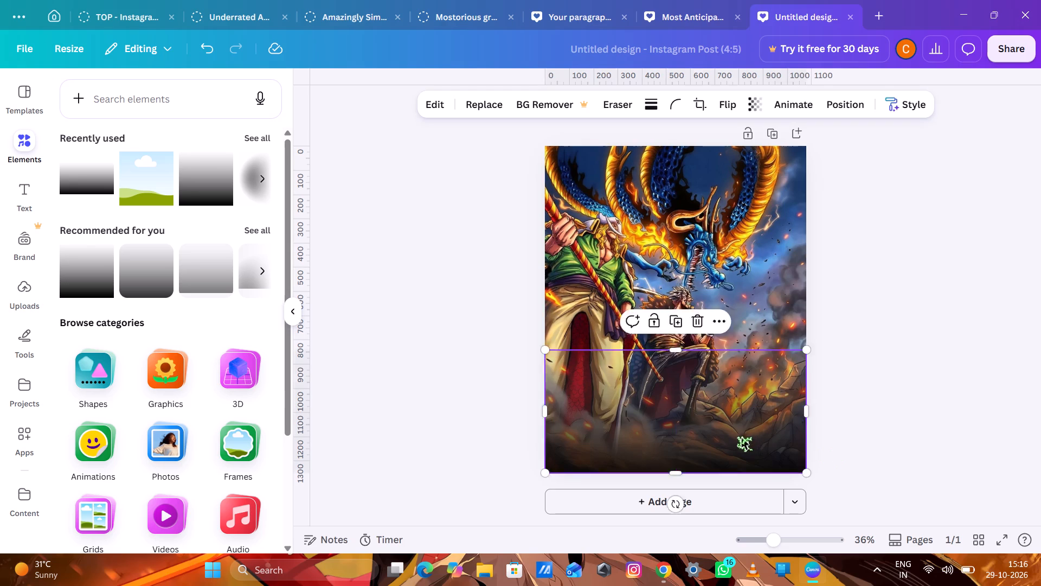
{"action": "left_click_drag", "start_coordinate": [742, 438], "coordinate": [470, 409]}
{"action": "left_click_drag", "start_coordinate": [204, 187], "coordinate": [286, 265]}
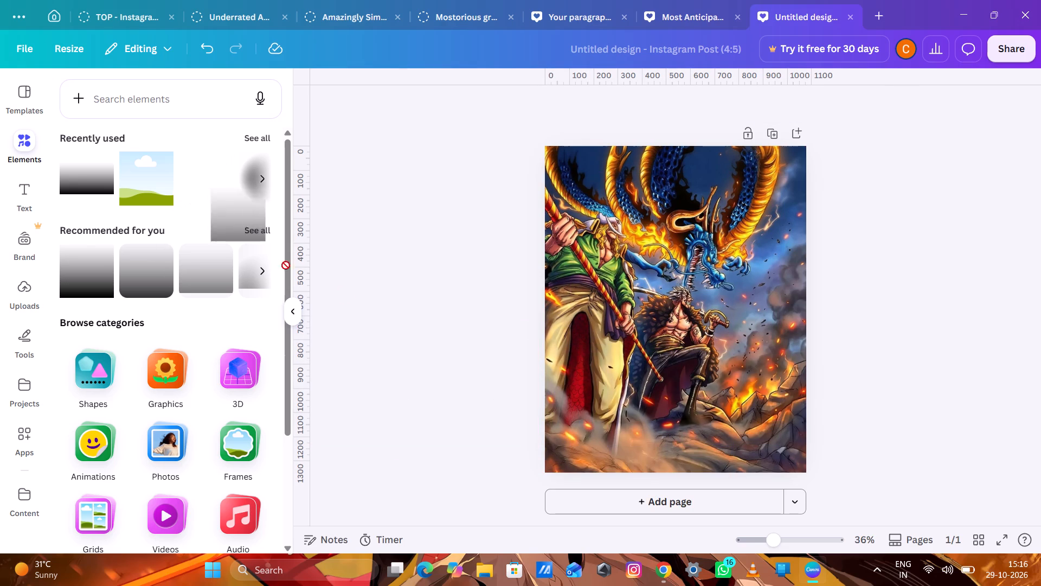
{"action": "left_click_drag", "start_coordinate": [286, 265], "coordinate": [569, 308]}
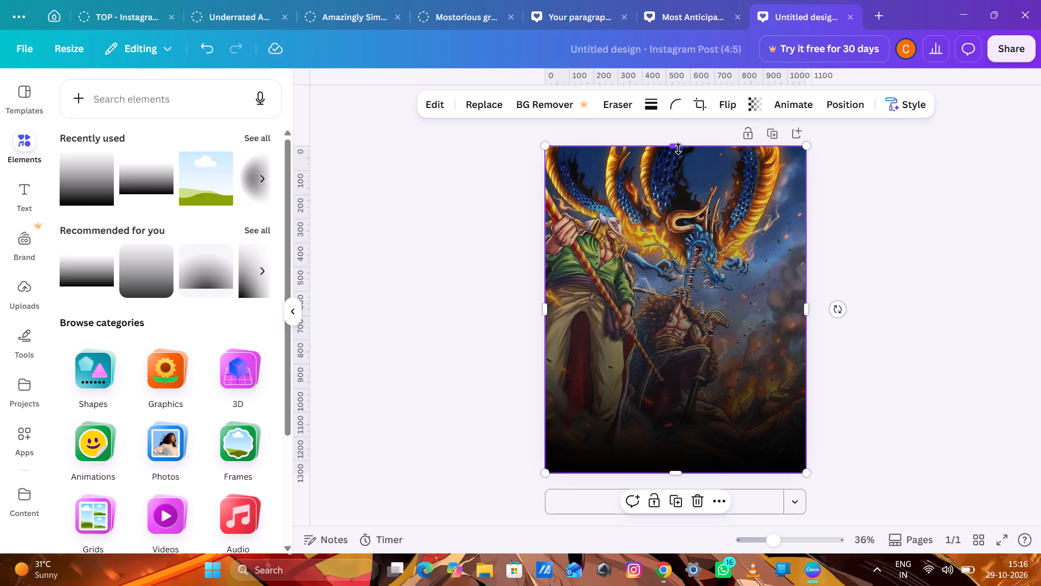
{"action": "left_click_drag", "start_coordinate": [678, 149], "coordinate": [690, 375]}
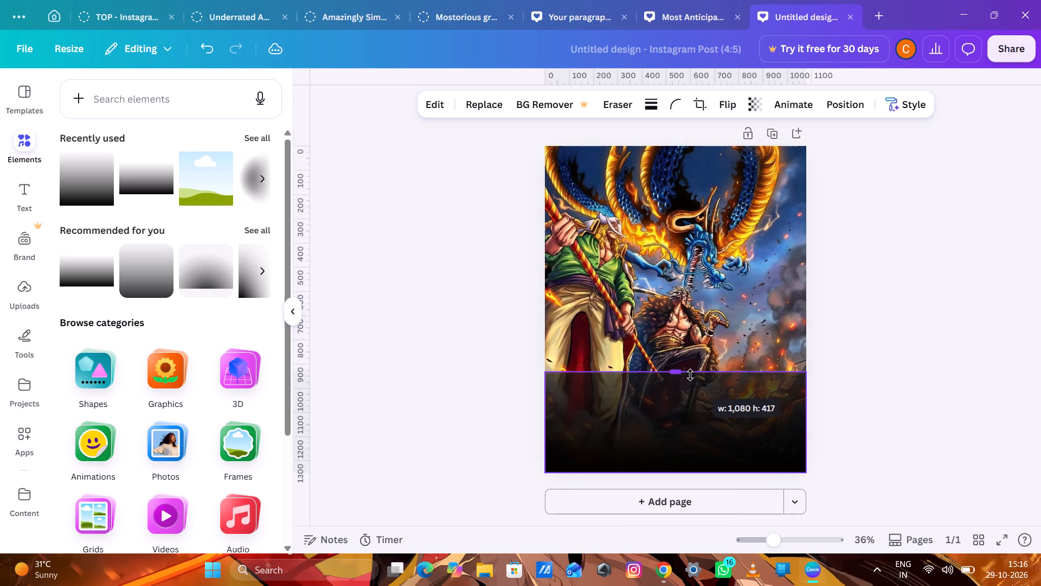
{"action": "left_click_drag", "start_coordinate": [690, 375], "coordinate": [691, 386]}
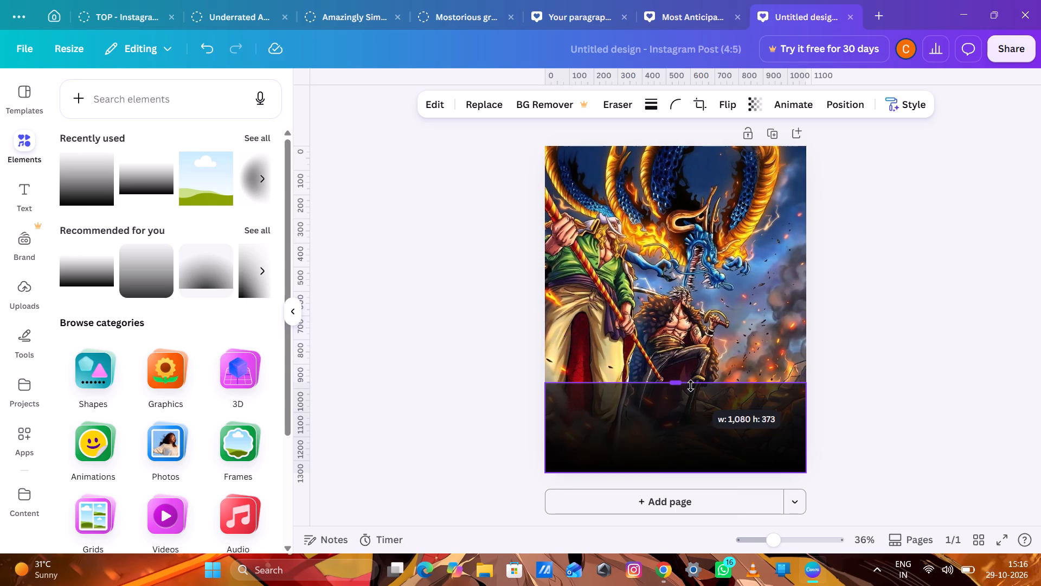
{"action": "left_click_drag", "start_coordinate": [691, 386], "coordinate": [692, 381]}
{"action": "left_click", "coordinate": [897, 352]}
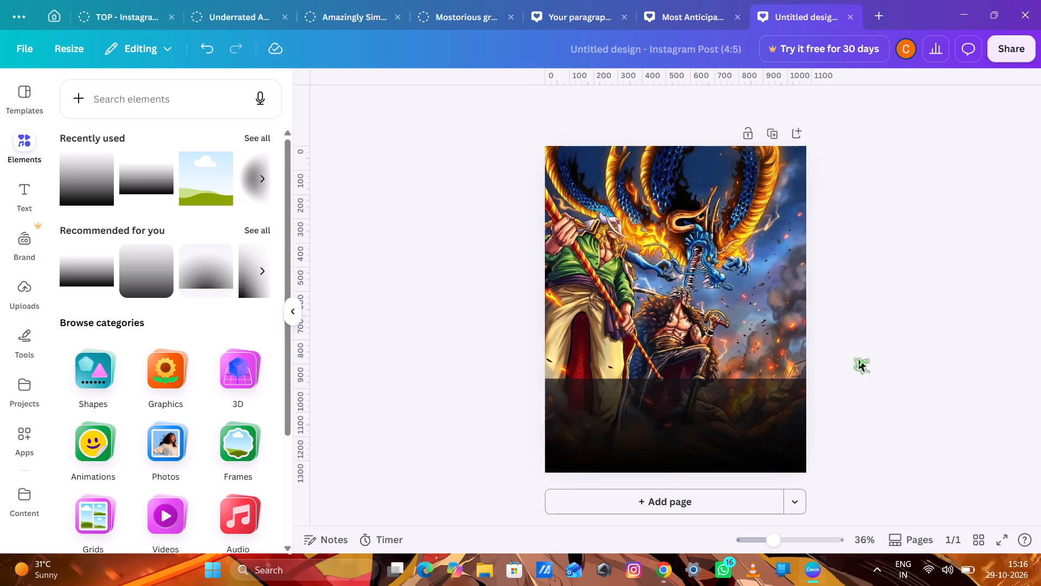
Replace the tall gradient with a short black fade gradient at the page's bottom edge, widened to the full page width.
{"action": "left_click_drag", "start_coordinate": [696, 444], "coordinate": [287, 431]}
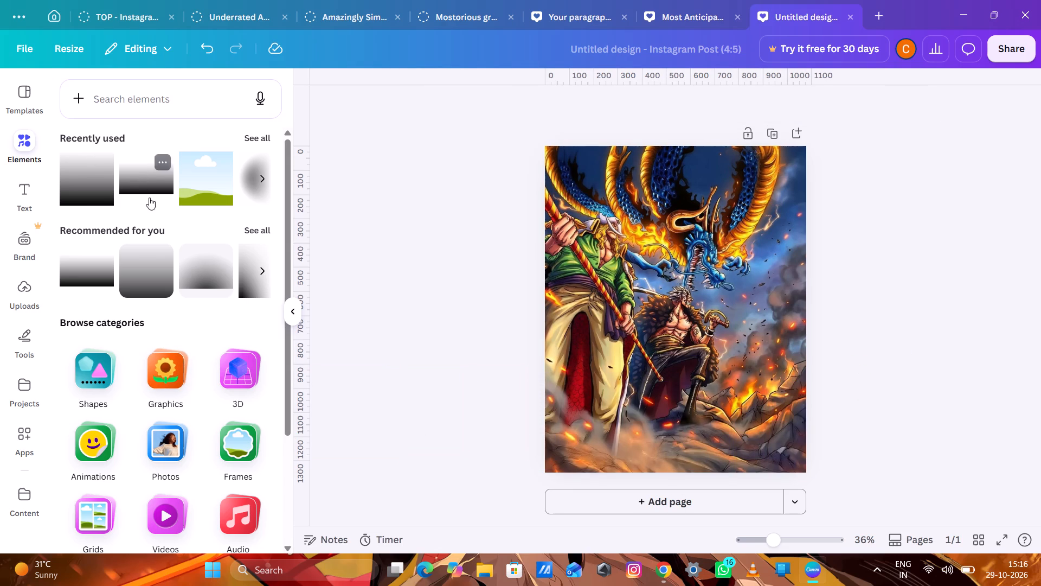
{"action": "left_click", "coordinate": [101, 275]}
{"action": "left_click_drag", "start_coordinate": [747, 317], "coordinate": [747, 322]}
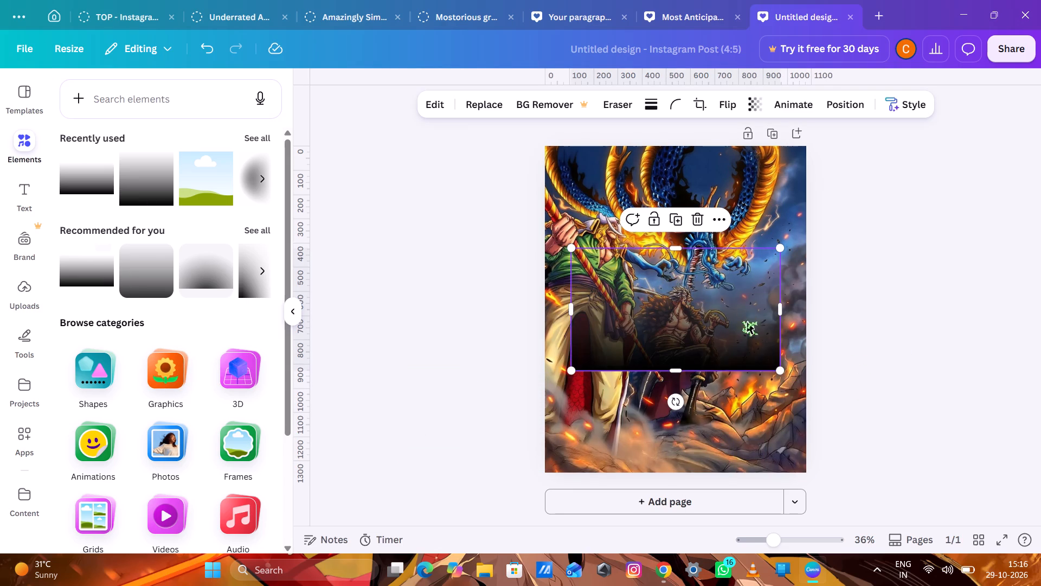
{"action": "left_click_drag", "start_coordinate": [747, 322], "coordinate": [721, 420]}
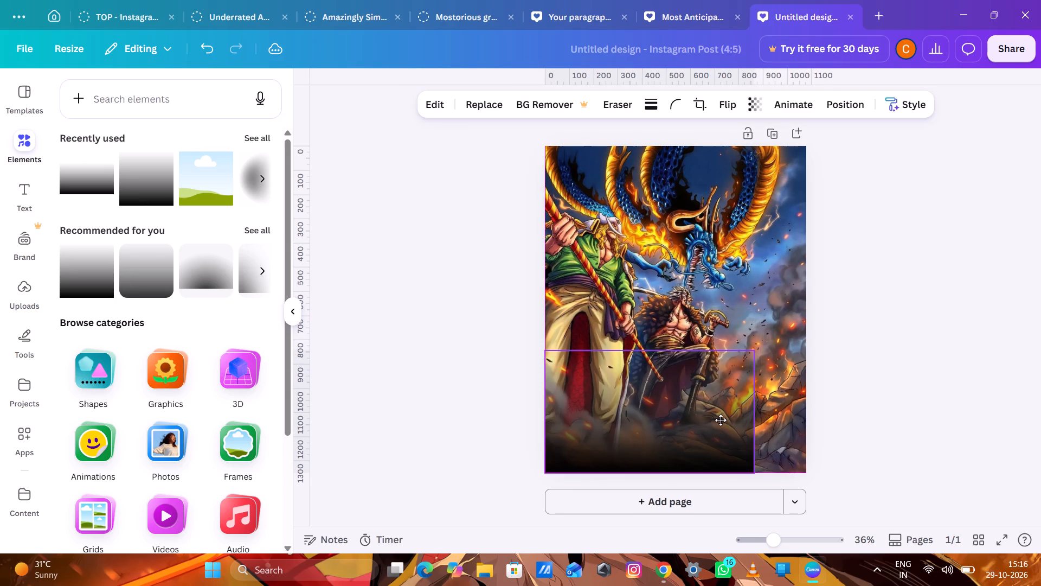
{"action": "left_click_drag", "start_coordinate": [721, 420], "coordinate": [721, 421]}
{"action": "left_click_drag", "start_coordinate": [757, 412], "coordinate": [802, 417]}
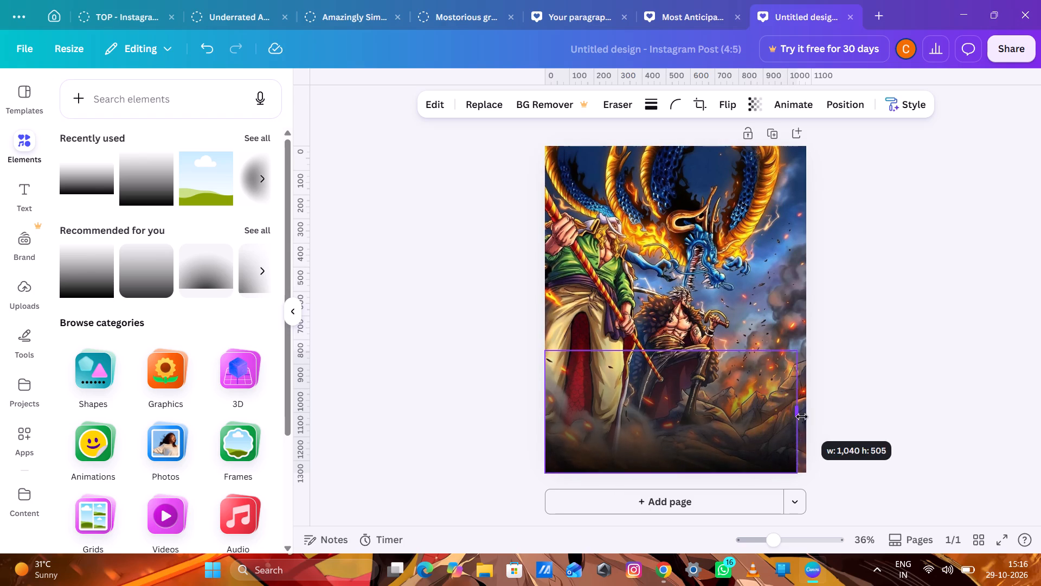
{"action": "left_click_drag", "start_coordinate": [802, 417], "coordinate": [811, 418]}
{"action": "left_click", "coordinate": [912, 377]}
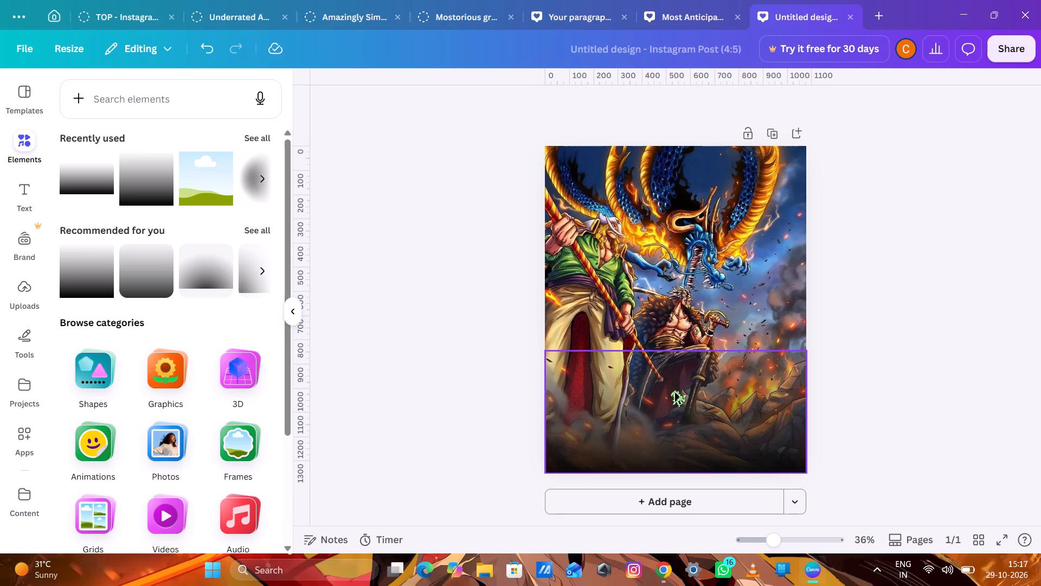
Move the gradient up from the bottom edge so that most of it sits beyond the page's left side.
{"action": "left_click_drag", "start_coordinate": [677, 405], "coordinate": [480, 314]}
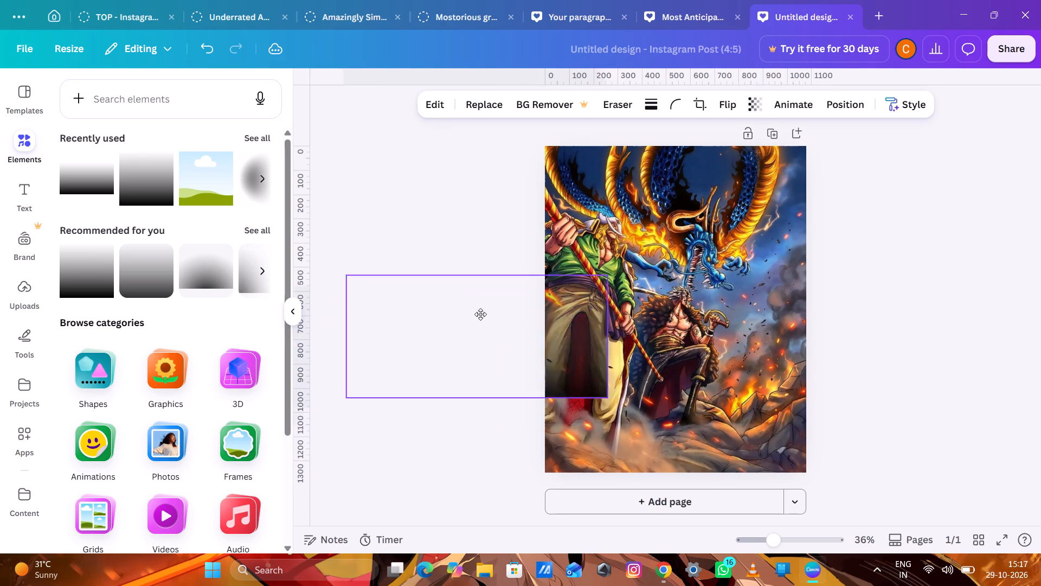
{"action": "left_click_drag", "start_coordinate": [480, 314], "coordinate": [486, 288]}
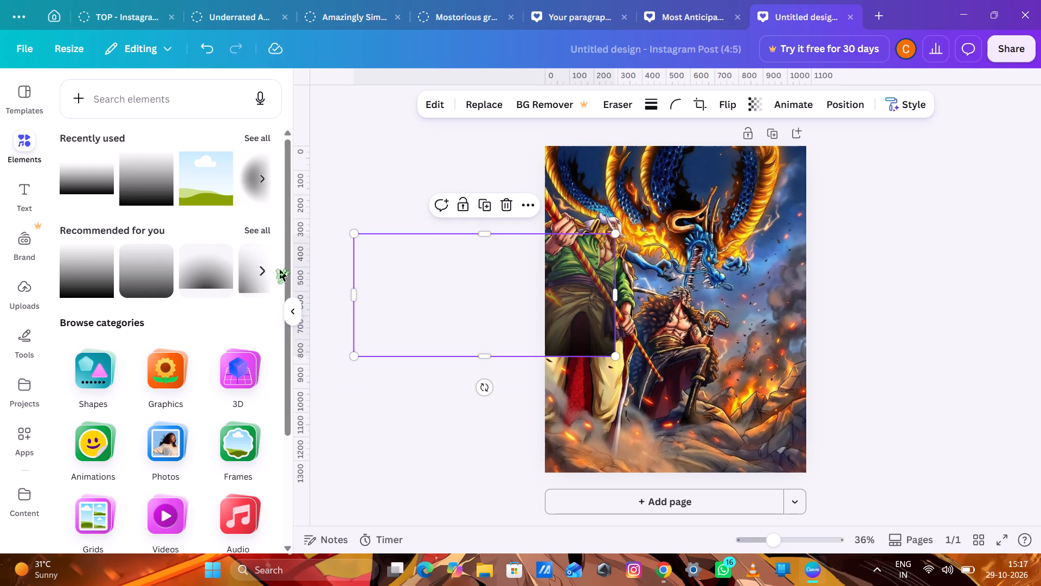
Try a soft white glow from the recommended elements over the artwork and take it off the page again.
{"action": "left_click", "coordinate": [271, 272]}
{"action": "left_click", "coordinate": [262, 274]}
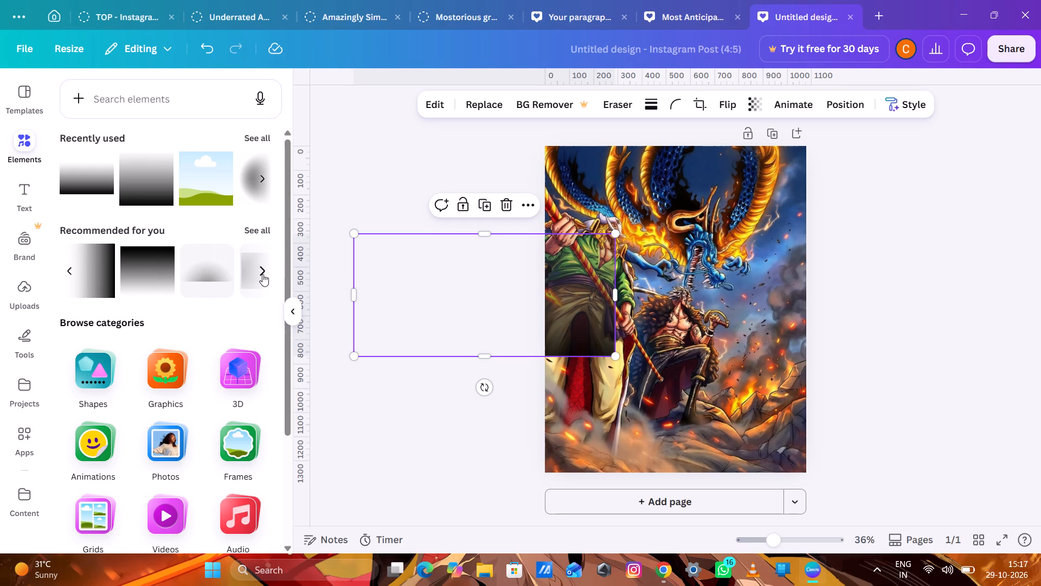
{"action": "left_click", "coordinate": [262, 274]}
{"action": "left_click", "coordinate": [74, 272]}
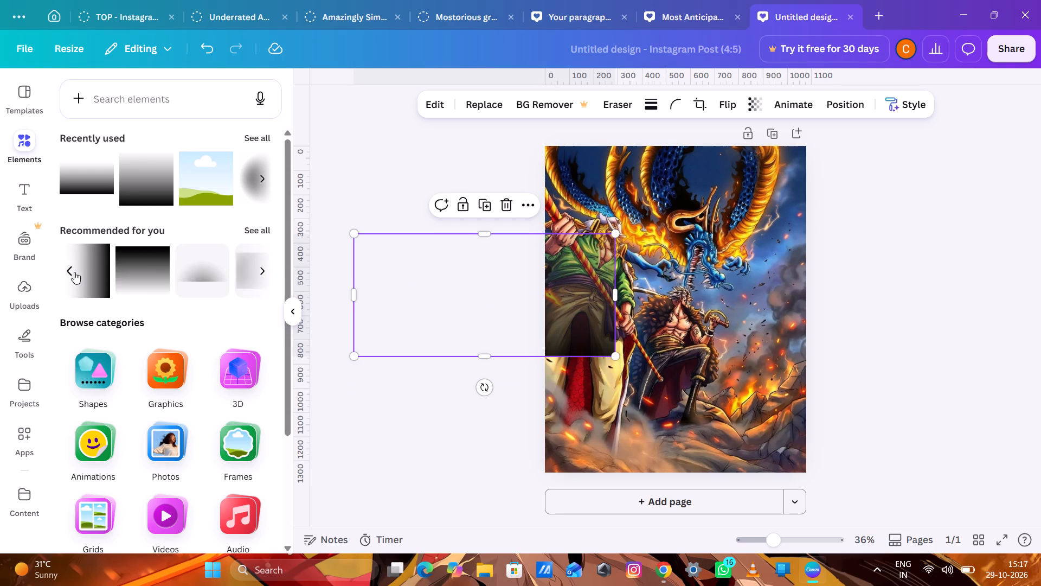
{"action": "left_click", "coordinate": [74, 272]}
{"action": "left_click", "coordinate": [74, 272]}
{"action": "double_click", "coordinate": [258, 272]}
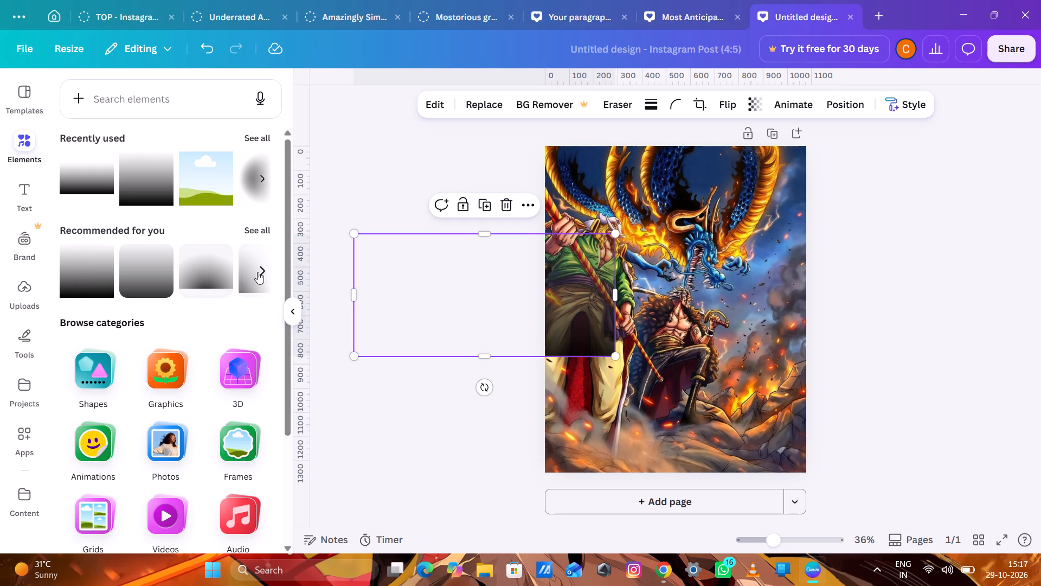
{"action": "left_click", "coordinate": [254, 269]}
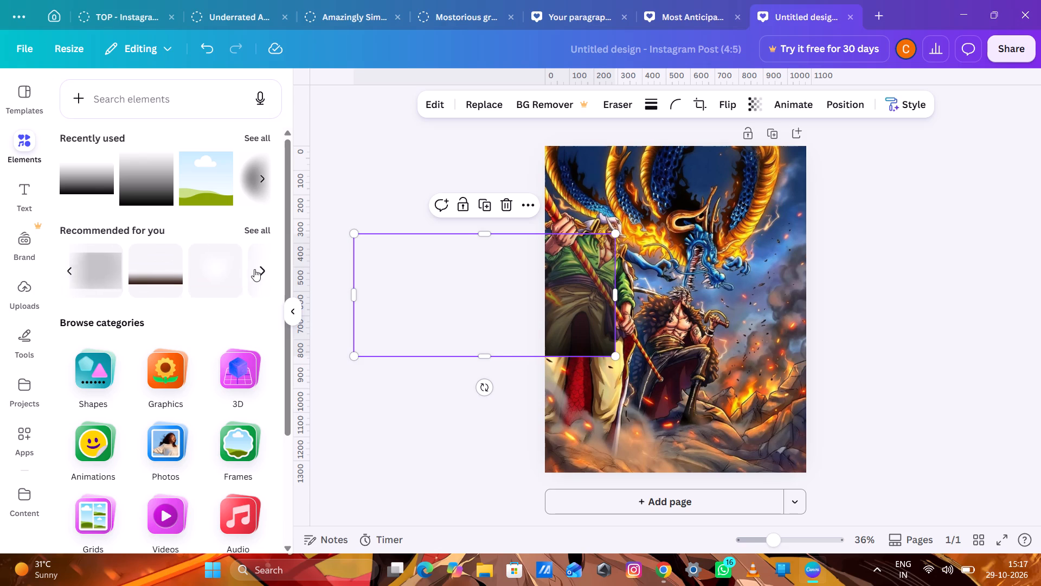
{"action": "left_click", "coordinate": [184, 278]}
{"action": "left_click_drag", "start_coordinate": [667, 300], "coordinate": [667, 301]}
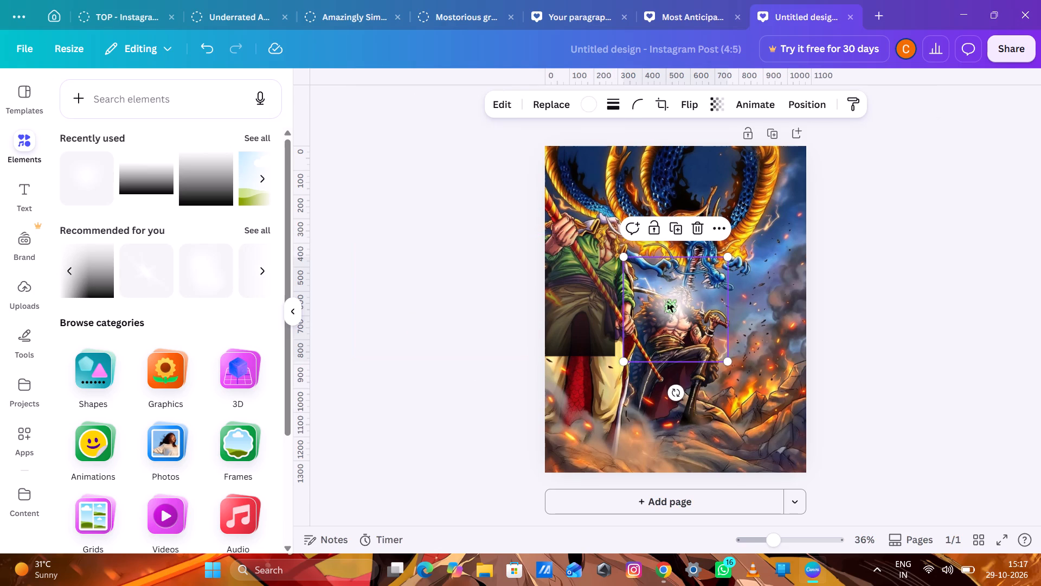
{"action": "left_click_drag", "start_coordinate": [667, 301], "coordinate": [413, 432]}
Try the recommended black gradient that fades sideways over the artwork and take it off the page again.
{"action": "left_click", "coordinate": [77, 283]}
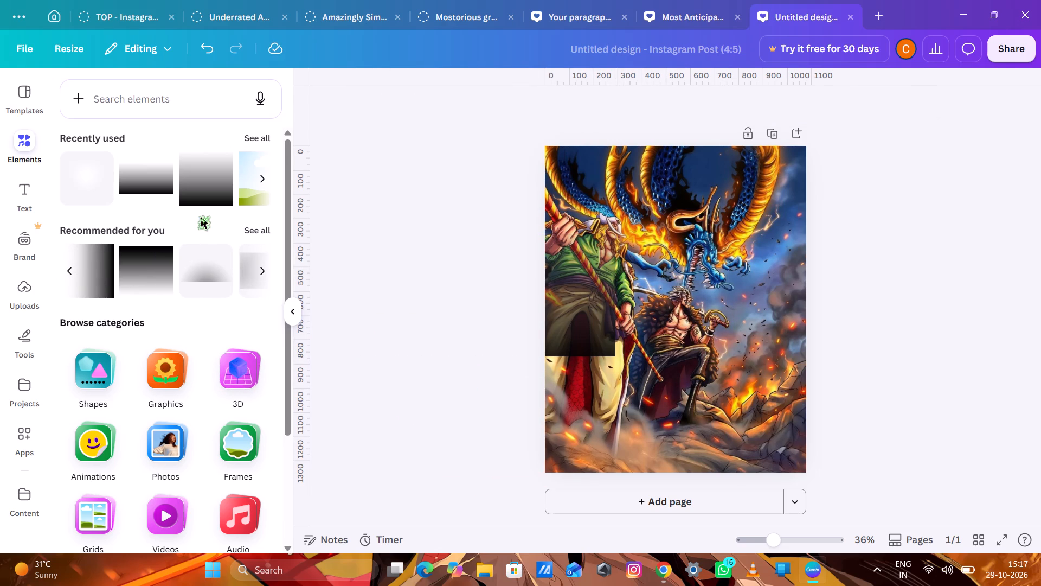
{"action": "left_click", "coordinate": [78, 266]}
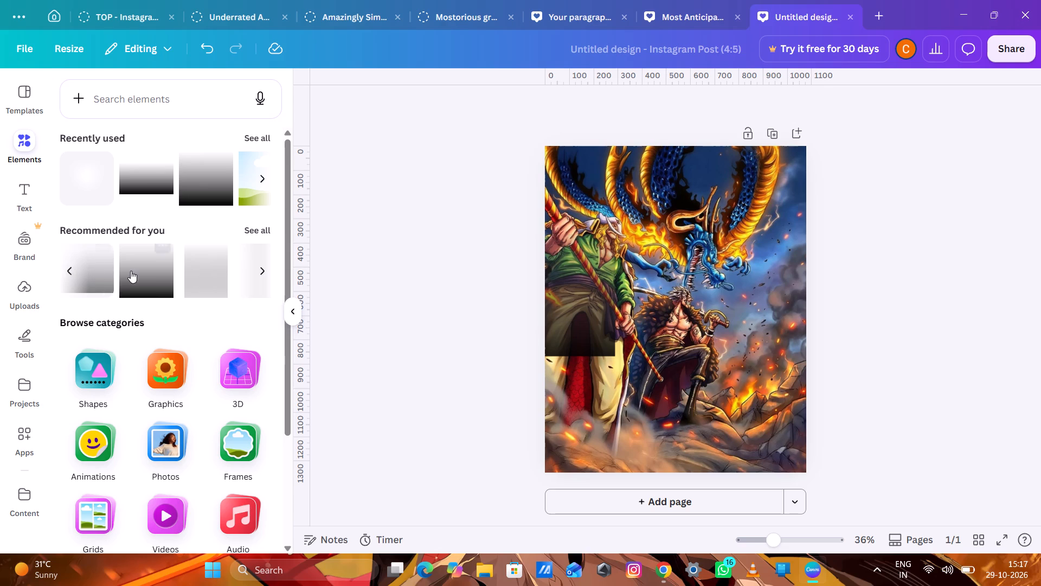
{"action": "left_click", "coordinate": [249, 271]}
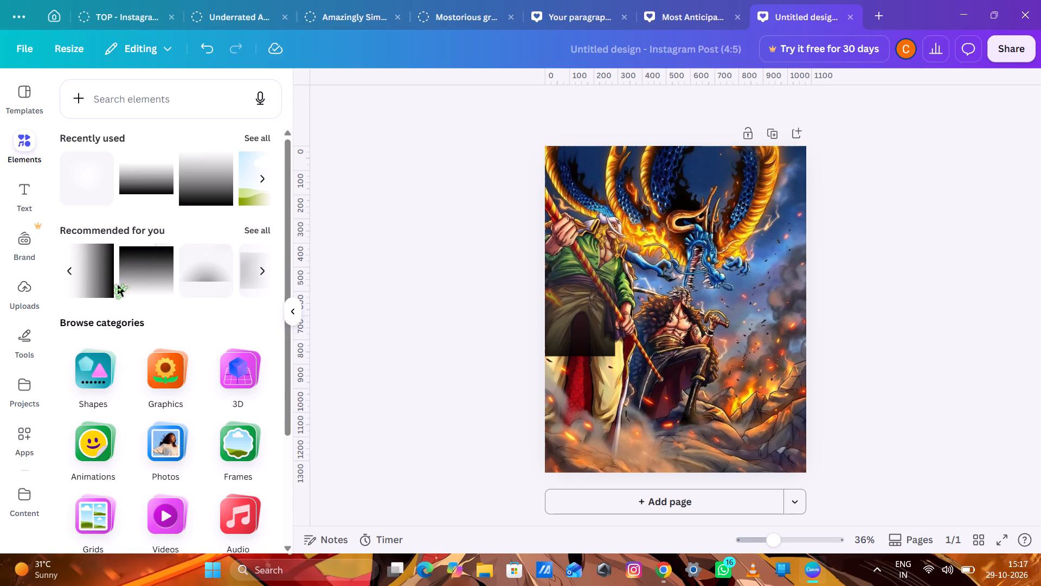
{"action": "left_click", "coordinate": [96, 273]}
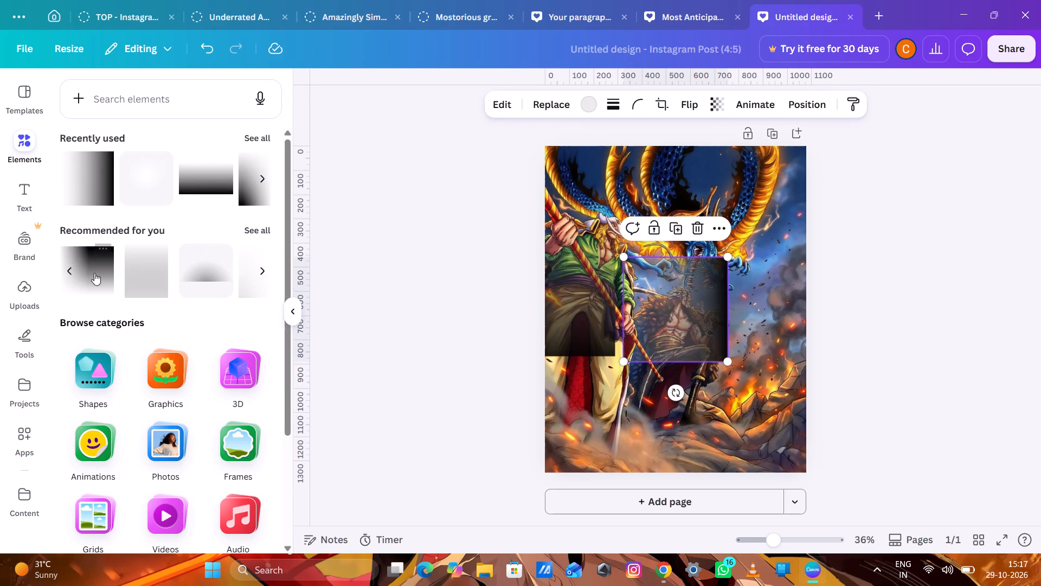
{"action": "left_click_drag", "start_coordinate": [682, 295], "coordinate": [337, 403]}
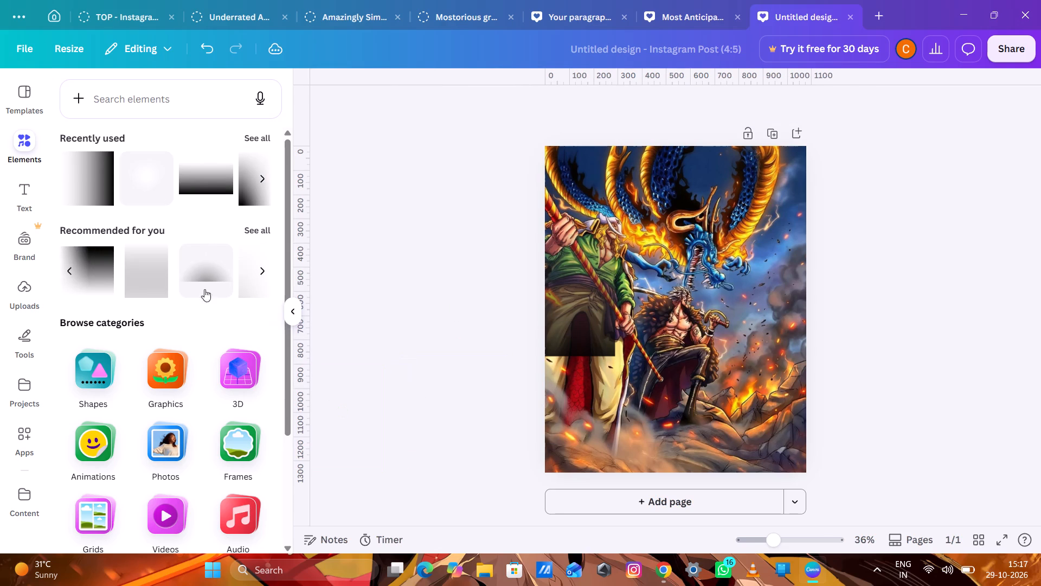
Add the recommended soft dark half-round gradient along the page's bottom edge and widen it to the full page width.
{"action": "left_click", "coordinate": [78, 267]}
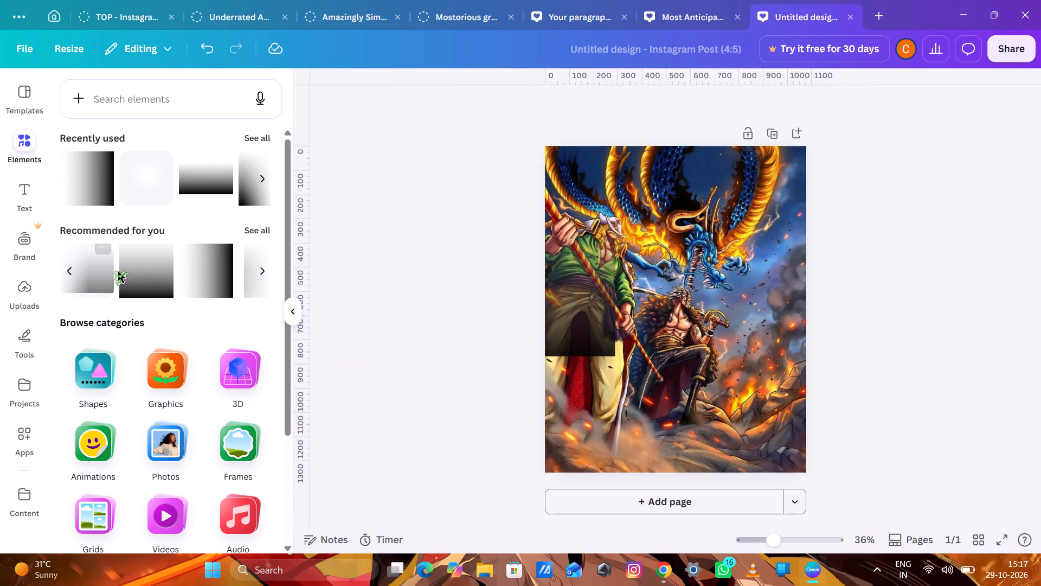
{"action": "left_click", "coordinate": [81, 262]}
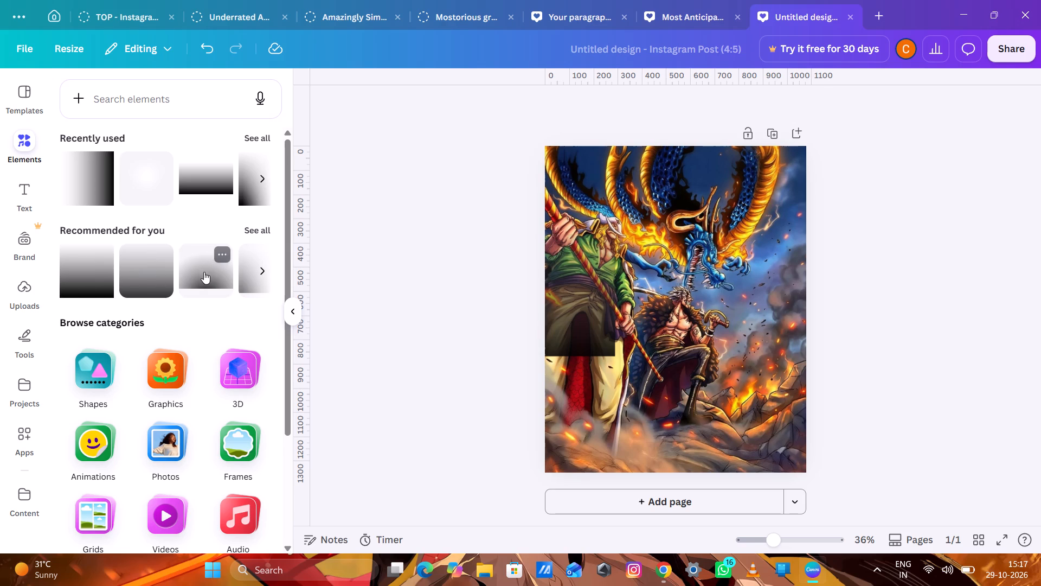
{"action": "left_click", "coordinate": [215, 280]}
{"action": "left_click_drag", "start_coordinate": [704, 304], "coordinate": [688, 403]}
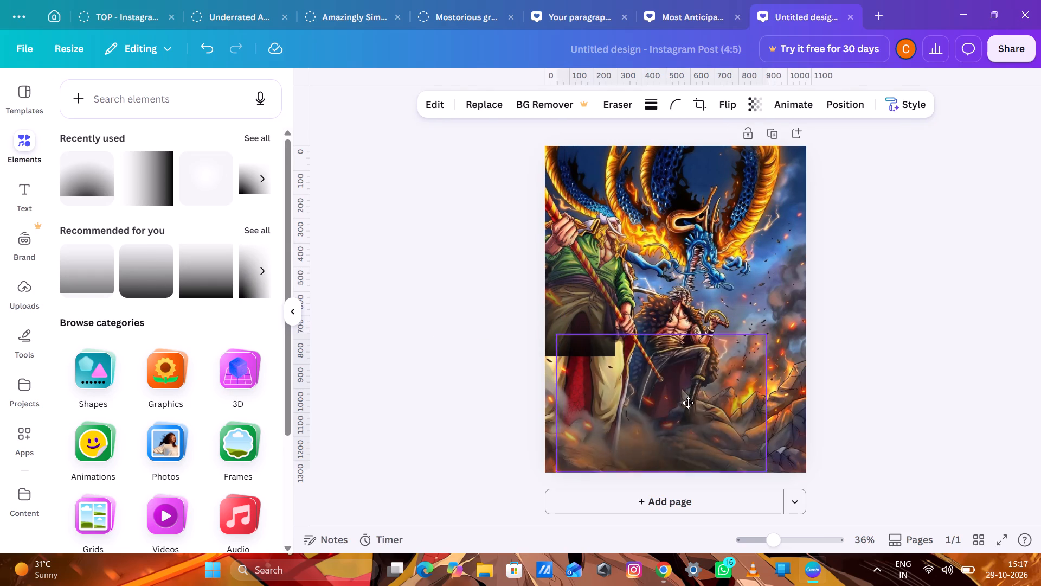
{"action": "left_click_drag", "start_coordinate": [688, 403], "coordinate": [687, 398]}
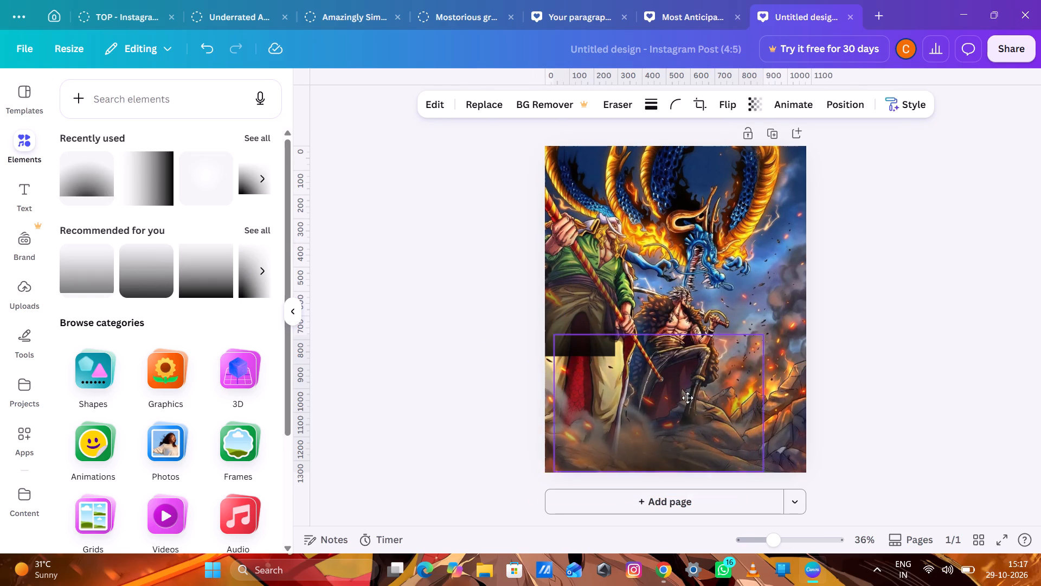
{"action": "left_click_drag", "start_coordinate": [687, 398], "coordinate": [678, 400]}
{"action": "left_click_drag", "start_coordinate": [755, 402], "coordinate": [788, 399]}
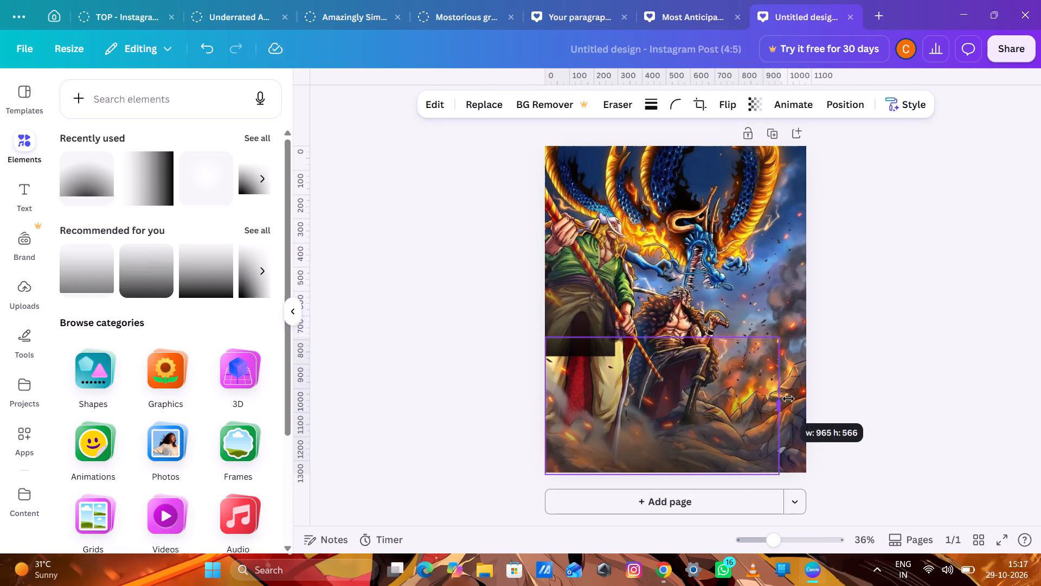
{"action": "left_click_drag", "start_coordinate": [788, 399], "coordinate": [807, 398]}
{"action": "left_click", "coordinate": [860, 397]}
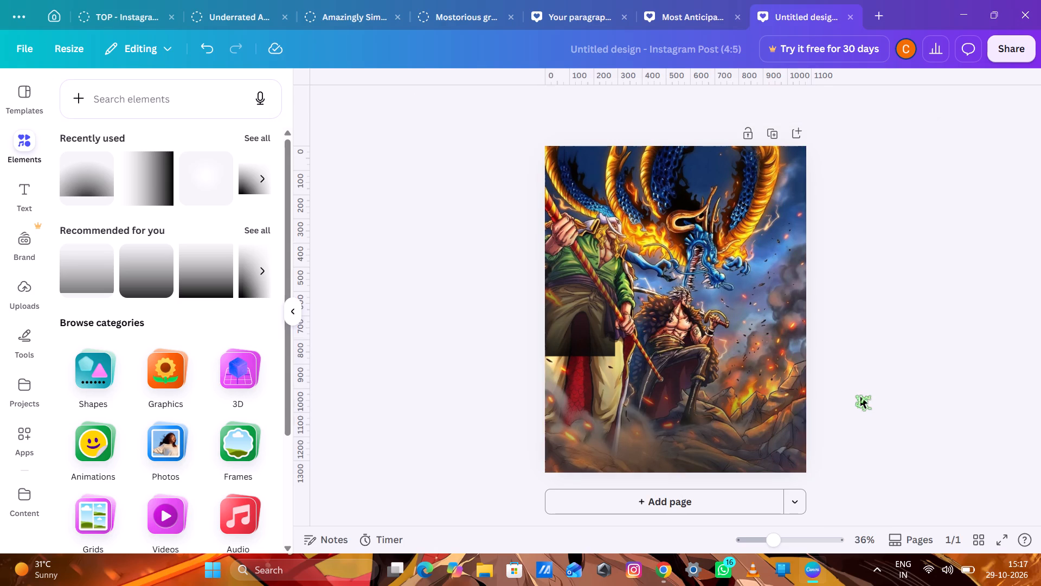
Move the off-page black fade gradient back over the artwork so it spans the full width along the bottom edge.
{"action": "left_click_drag", "start_coordinate": [580, 291], "coordinate": [771, 401]}
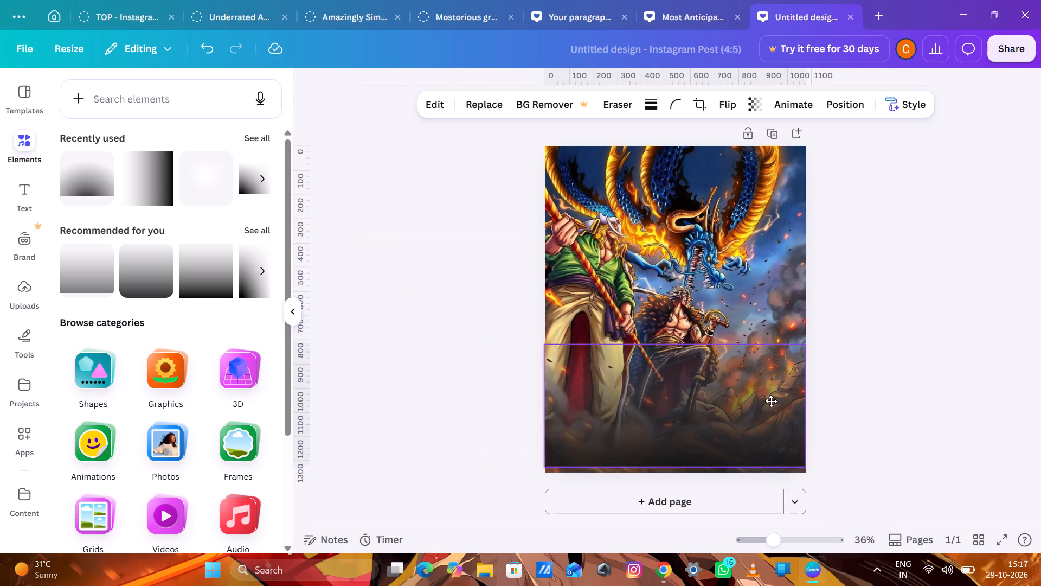
{"action": "left_click_drag", "start_coordinate": [771, 401], "coordinate": [769, 411]}
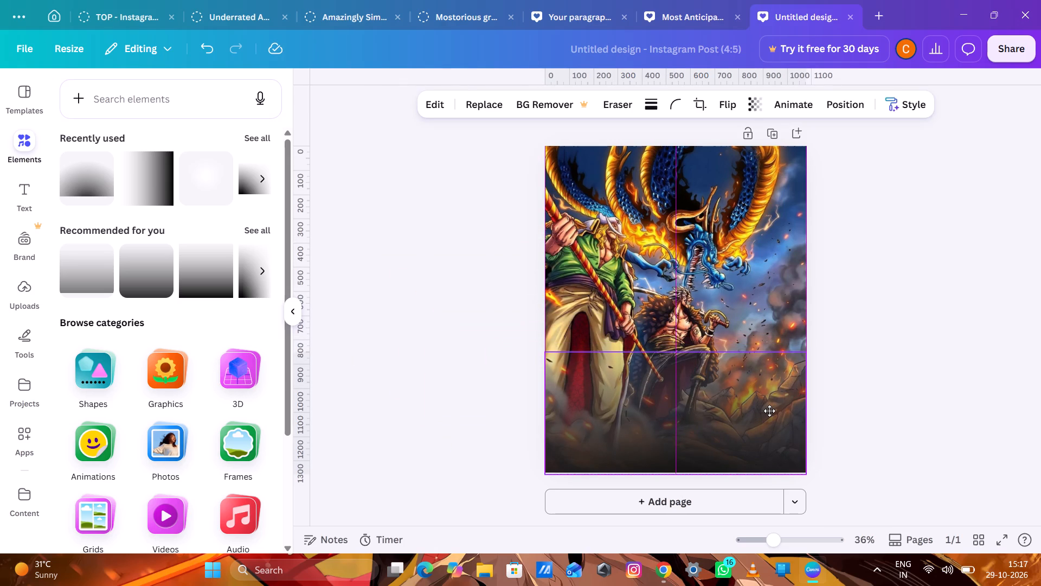
{"action": "left_click_drag", "start_coordinate": [769, 411], "coordinate": [768, 409]}
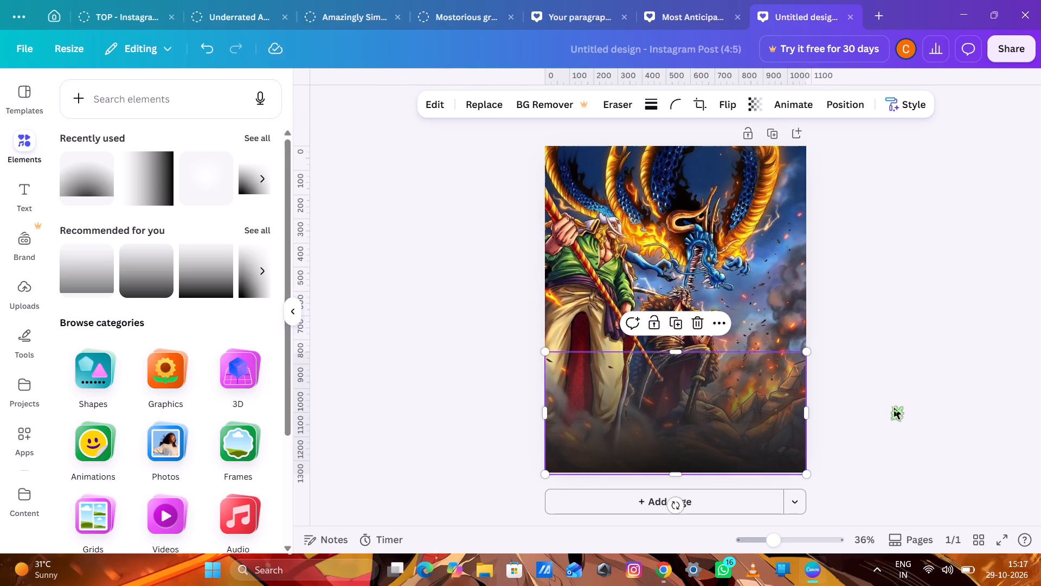
{"action": "left_click", "coordinate": [894, 407]}
{"action": "left_click", "coordinate": [734, 398]}
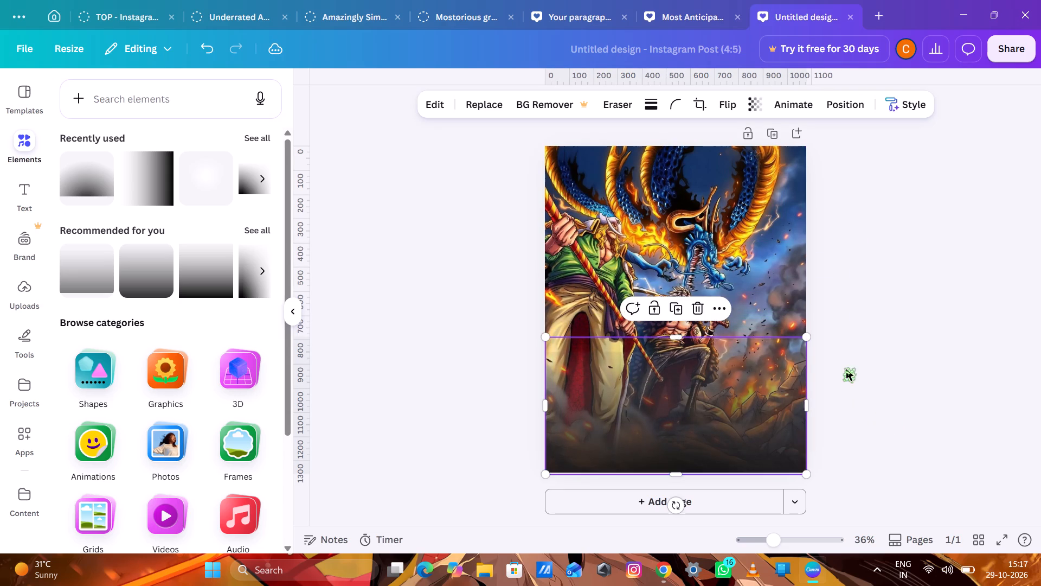
{"action": "left_click", "coordinate": [883, 348]}
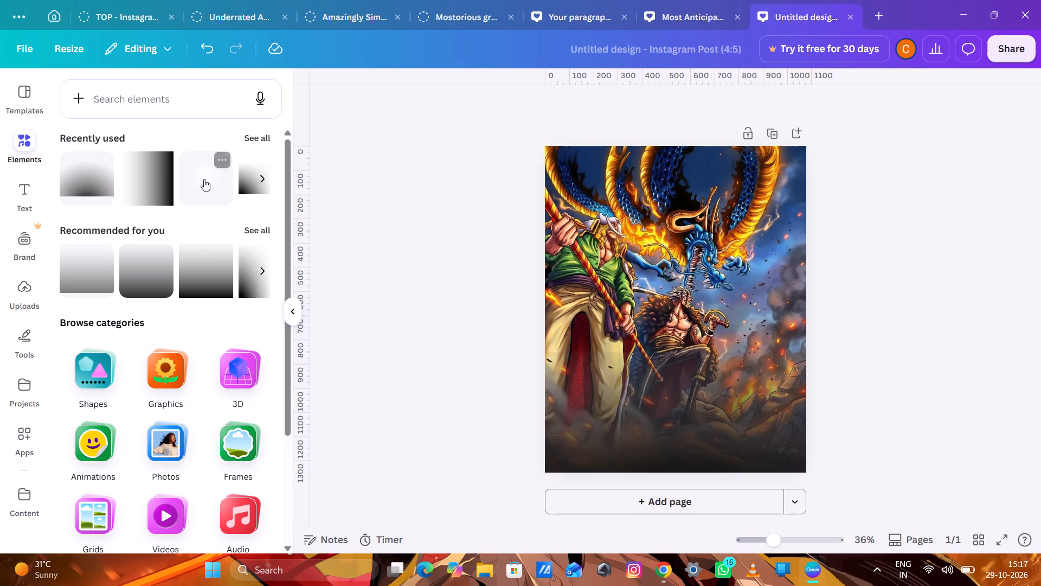
Add another short black fade gradient from the recently used elements at the page's bottom edge and widen it to full page width.
{"action": "left_click", "coordinate": [265, 133]}
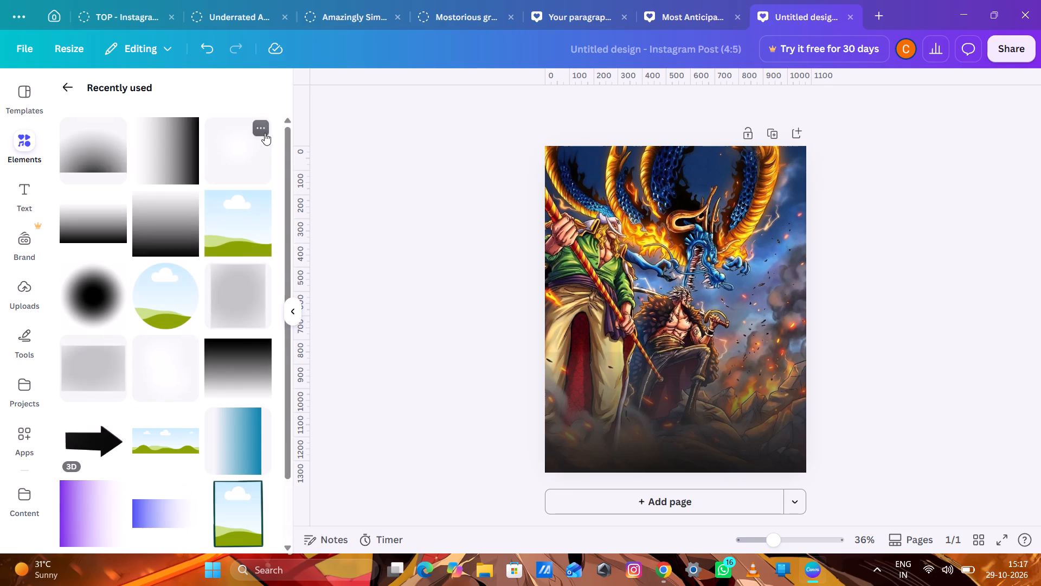
{"action": "left_click", "coordinate": [73, 95]}
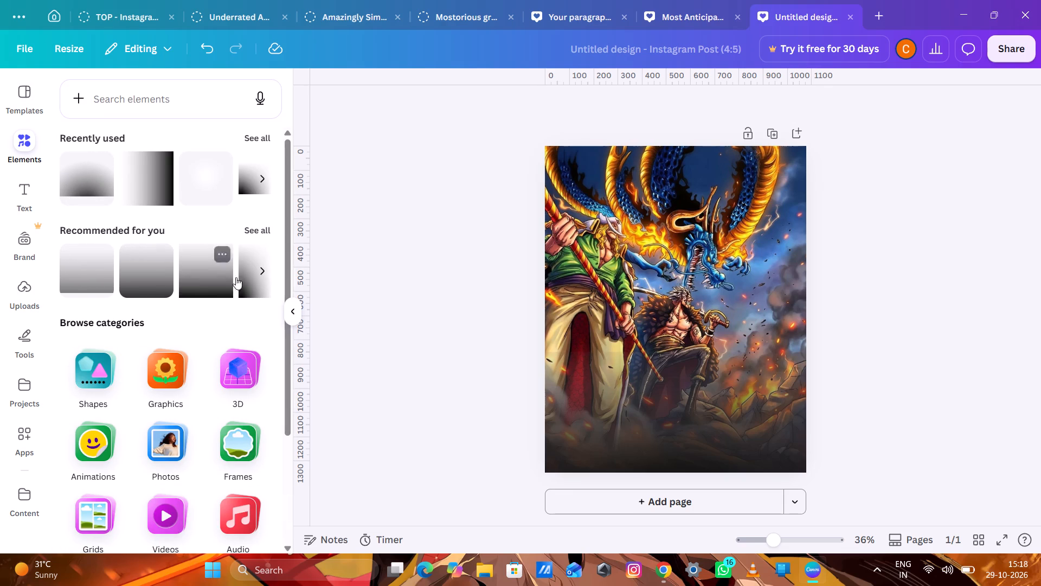
{"action": "left_click", "coordinate": [252, 272]}
{"action": "left_click", "coordinate": [250, 266]}
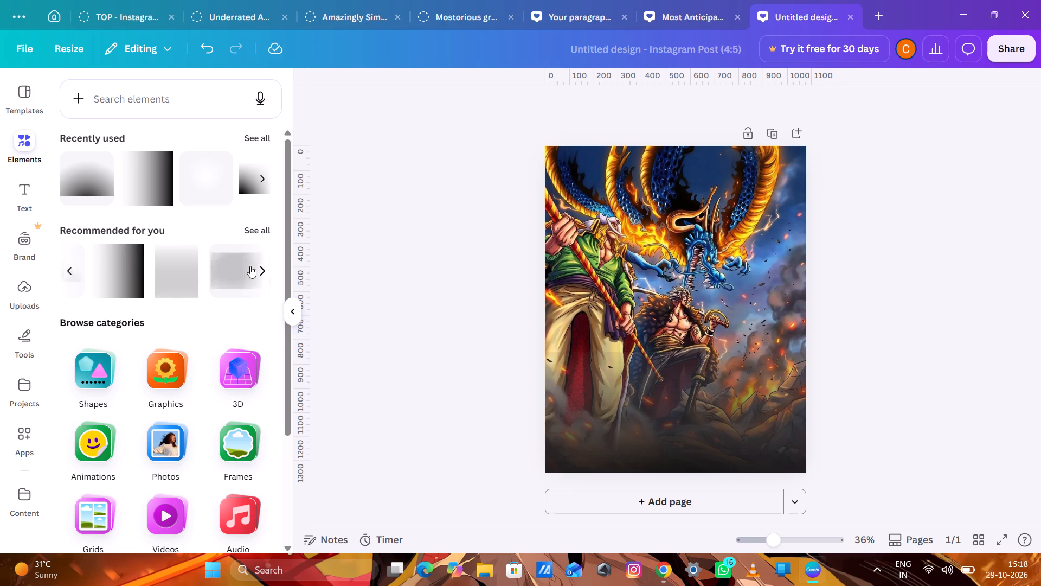
{"action": "left_click", "coordinate": [262, 180]}
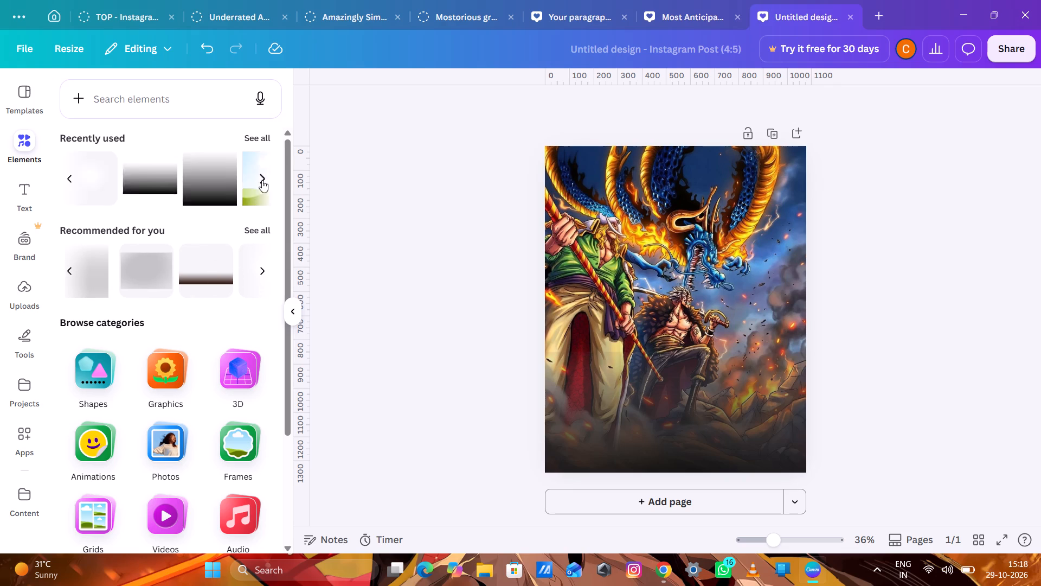
{"action": "left_click", "coordinate": [108, 175]}
{"action": "left_click_drag", "start_coordinate": [704, 276], "coordinate": [701, 317]}
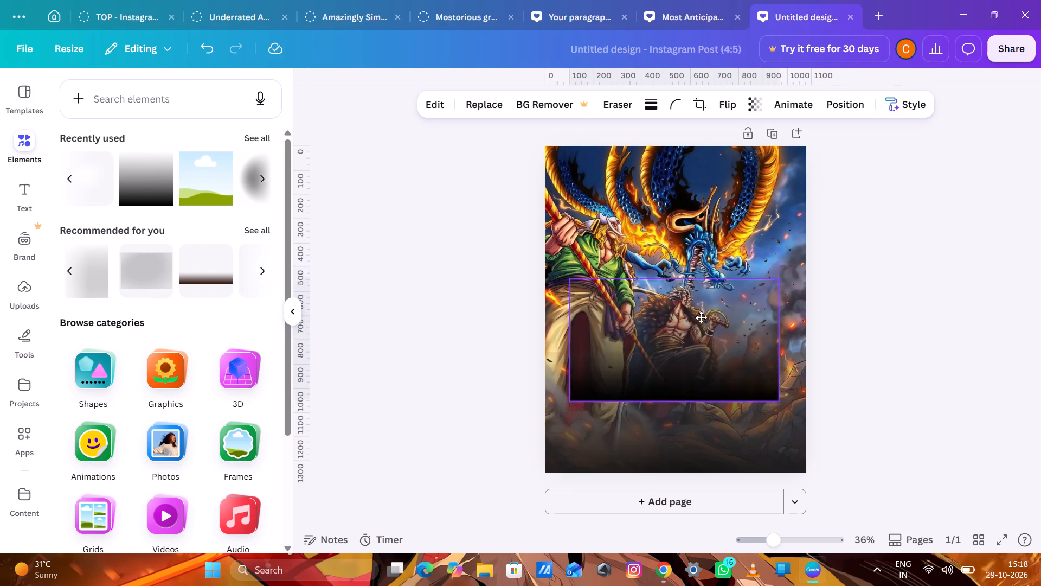
{"action": "left_click_drag", "start_coordinate": [701, 317], "coordinate": [688, 377]}
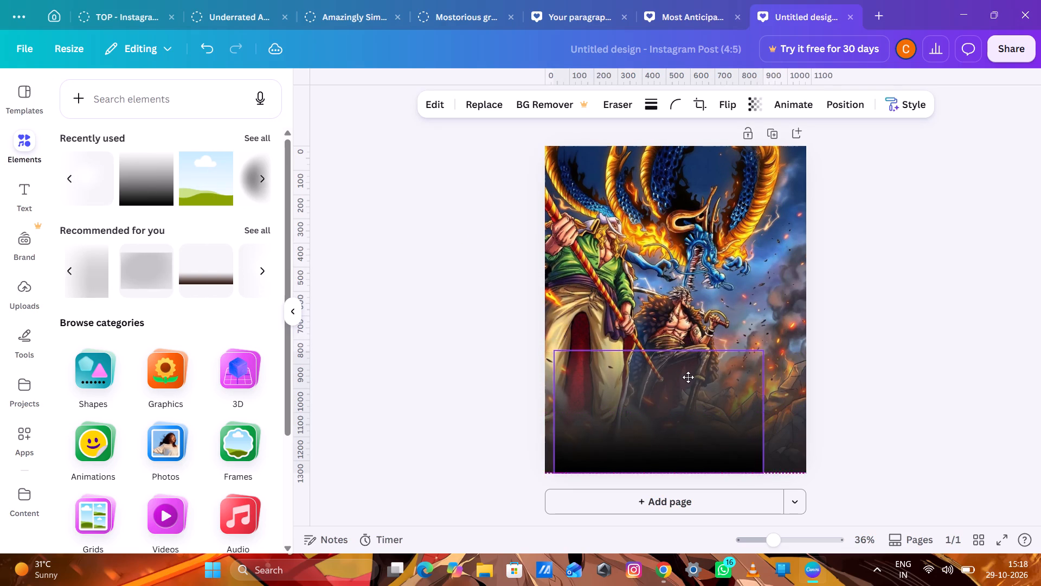
{"action": "left_click_drag", "start_coordinate": [688, 377], "coordinate": [679, 380]}
{"action": "left_click_drag", "start_coordinate": [750, 406], "coordinate": [777, 404]}
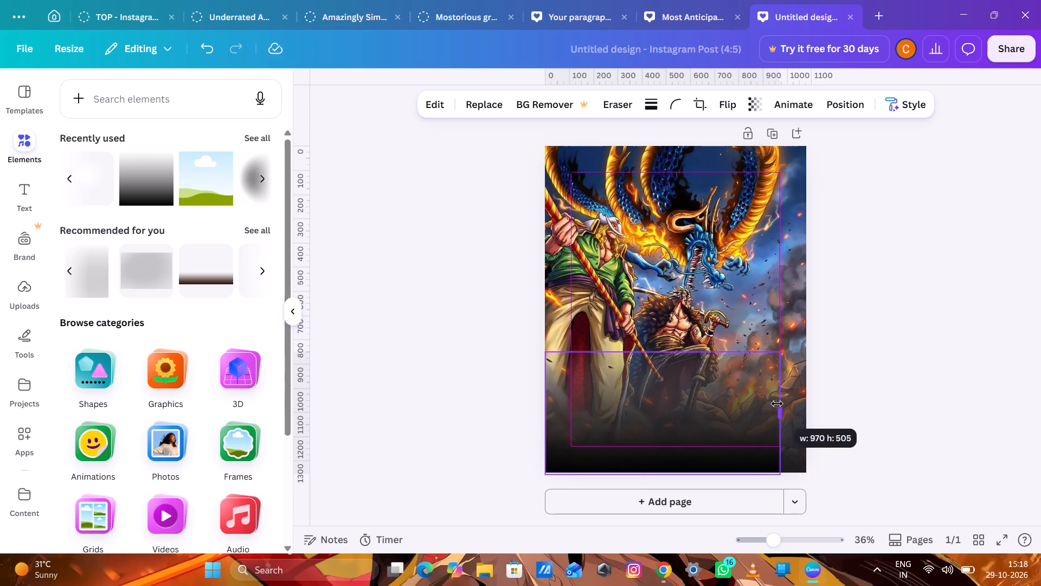
{"action": "left_click_drag", "start_coordinate": [777, 404], "coordinate": [803, 406]}
{"action": "left_click", "coordinate": [869, 370]}
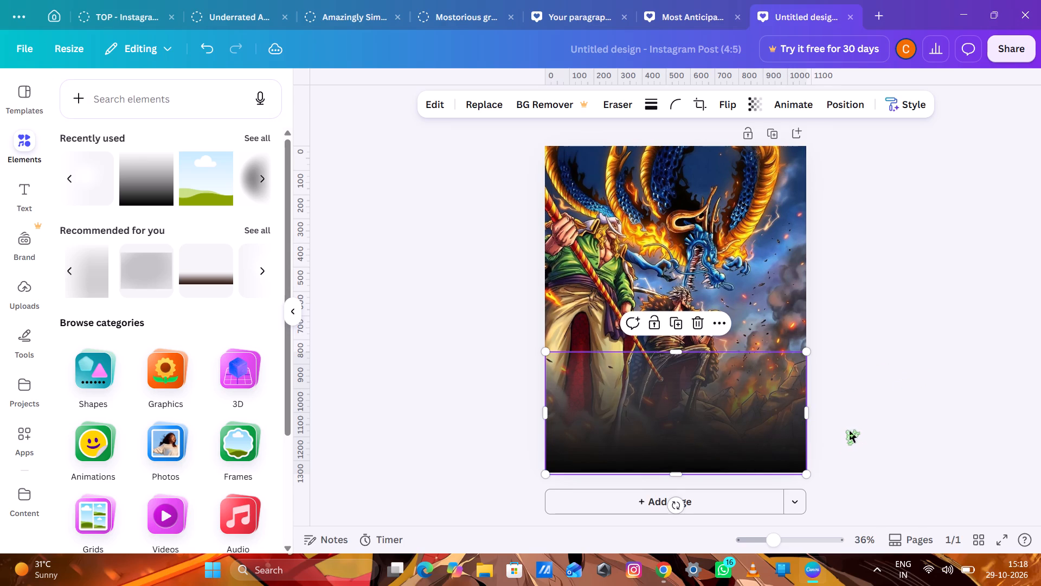
Move the two upper gradient layers to the artwork's upper right and remove the gradient left beneath them from the page.
{"action": "left_click_drag", "start_coordinate": [723, 417], "coordinate": [825, 223]}
{"action": "left_click_drag", "start_coordinate": [730, 396], "coordinate": [818, 207]}
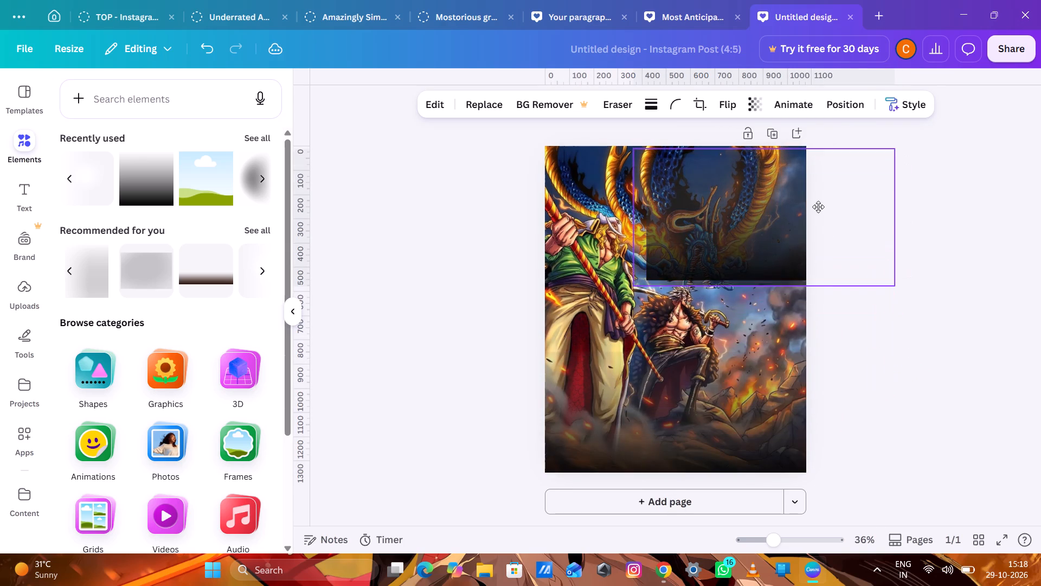
{"action": "left_click_drag", "start_coordinate": [818, 207], "coordinate": [818, 206]}
{"action": "left_click_drag", "start_coordinate": [689, 419], "coordinate": [1040, 402]}
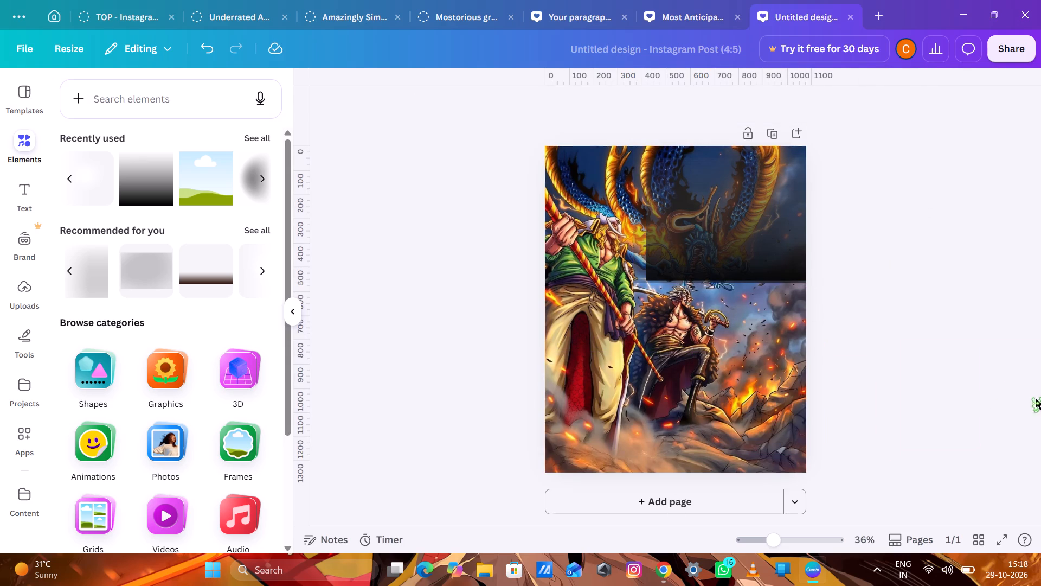
Move the two gradients back to the bottom of the artwork, aligning the taller one with the page's side and bottom edges.
{"action": "left_click_drag", "start_coordinate": [729, 231], "coordinate": [629, 426]}
{"action": "left_click_drag", "start_coordinate": [723, 231], "coordinate": [639, 427]}
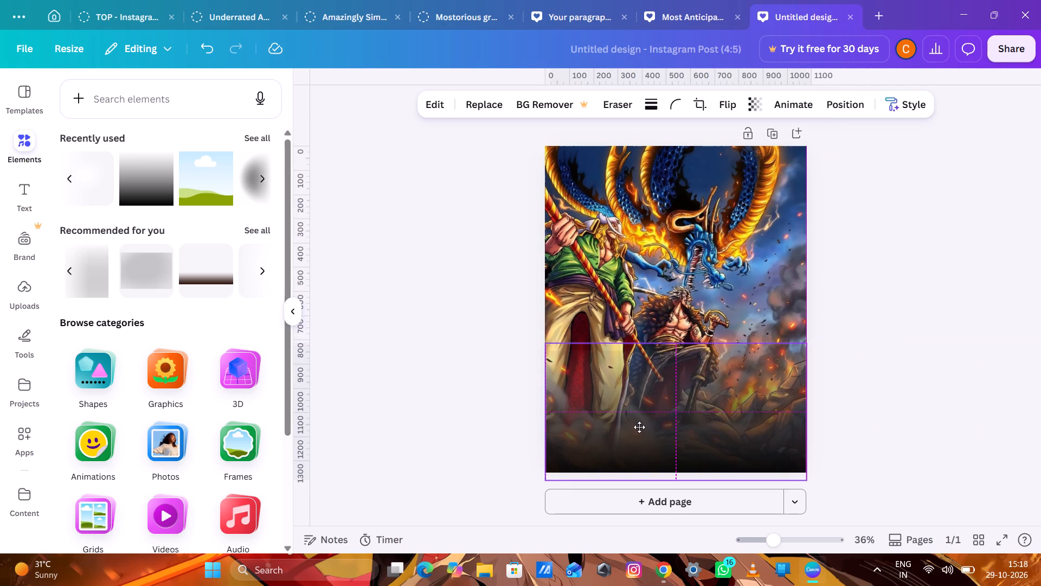
{"action": "left_click_drag", "start_coordinate": [639, 427], "coordinate": [635, 423]}
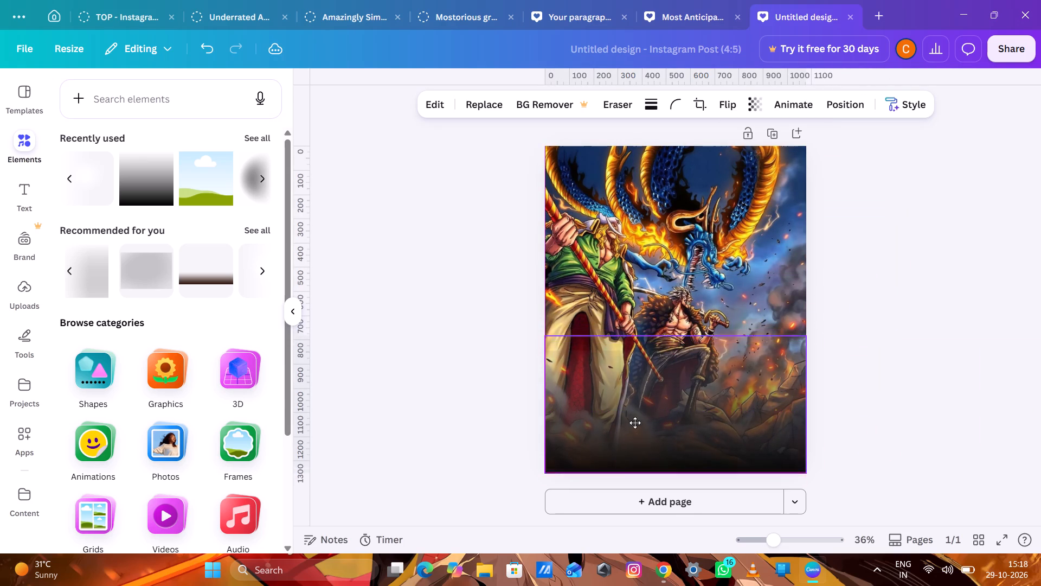
{"action": "left_click_drag", "start_coordinate": [635, 423], "coordinate": [601, 423]}
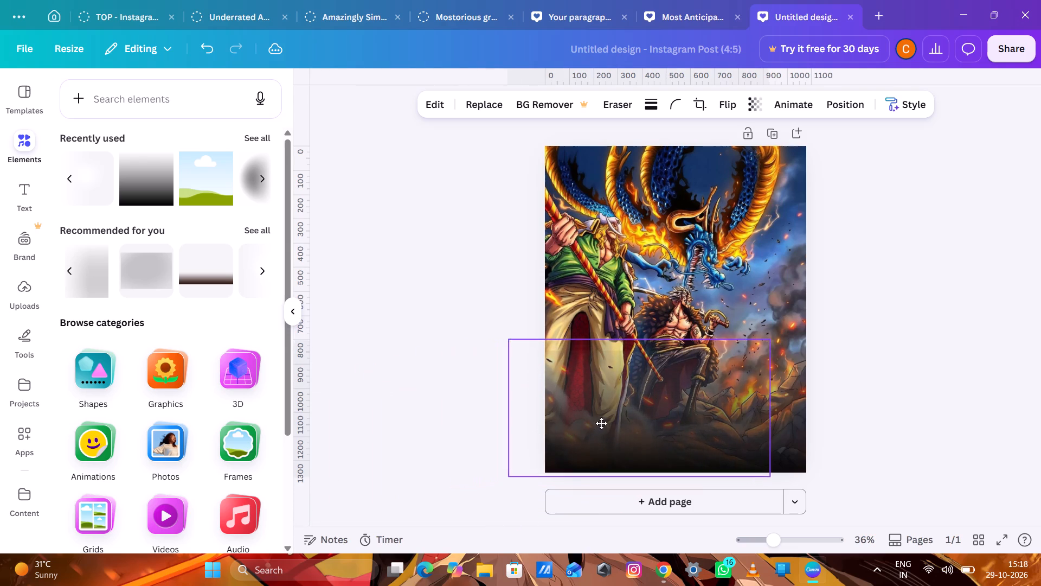
{"action": "left_click_drag", "start_coordinate": [601, 423], "coordinate": [634, 421]}
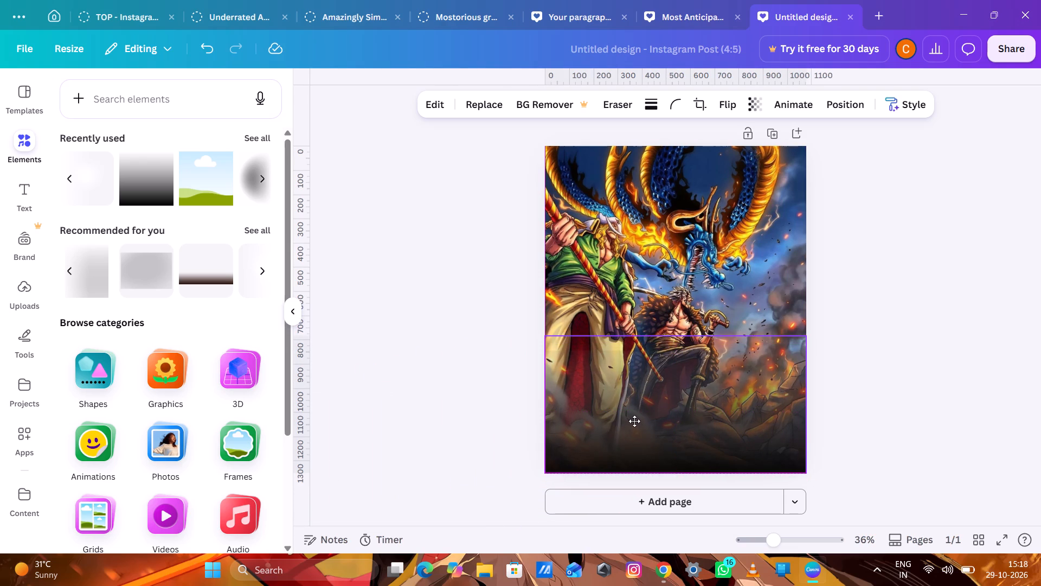
{"action": "left_click_drag", "start_coordinate": [634, 421], "coordinate": [633, 419]}
{"action": "left_click", "coordinate": [985, 327]}
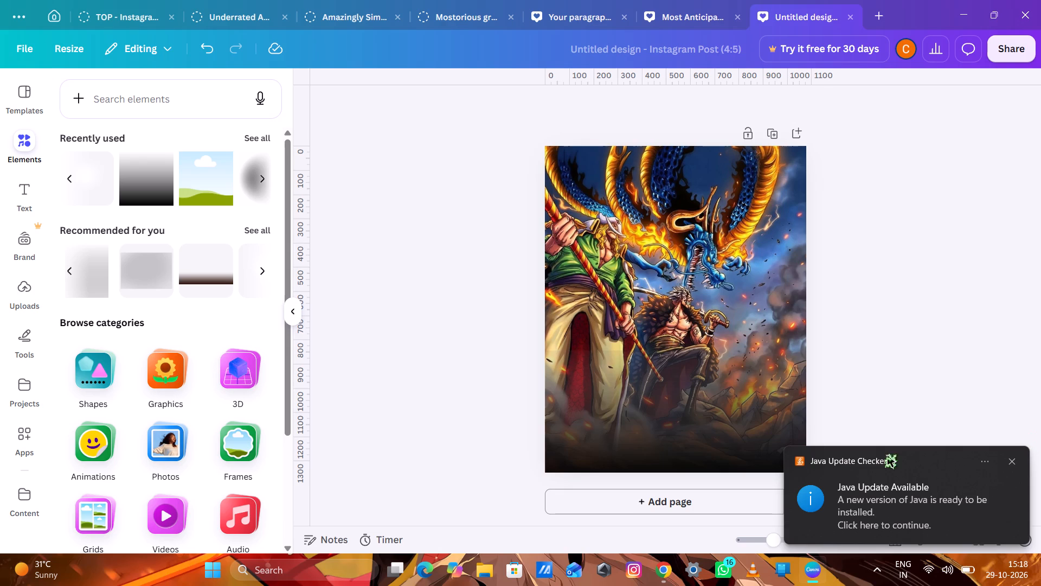
Search the text fonts for Anton and add an Anton SC text box to the page.
{"action": "left_click", "coordinate": [19, 199]}
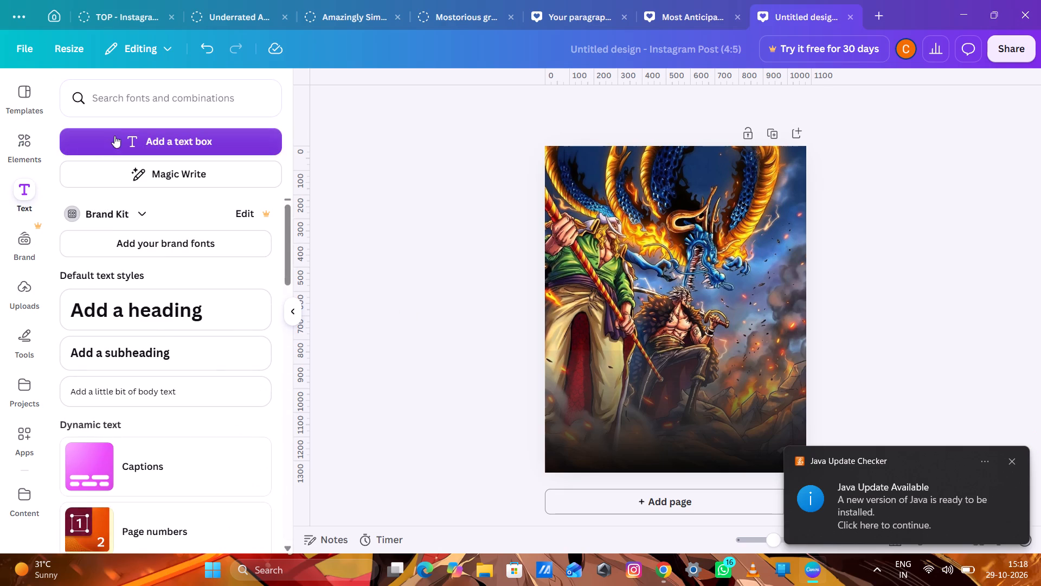
{"action": "left_click", "coordinate": [134, 102]}
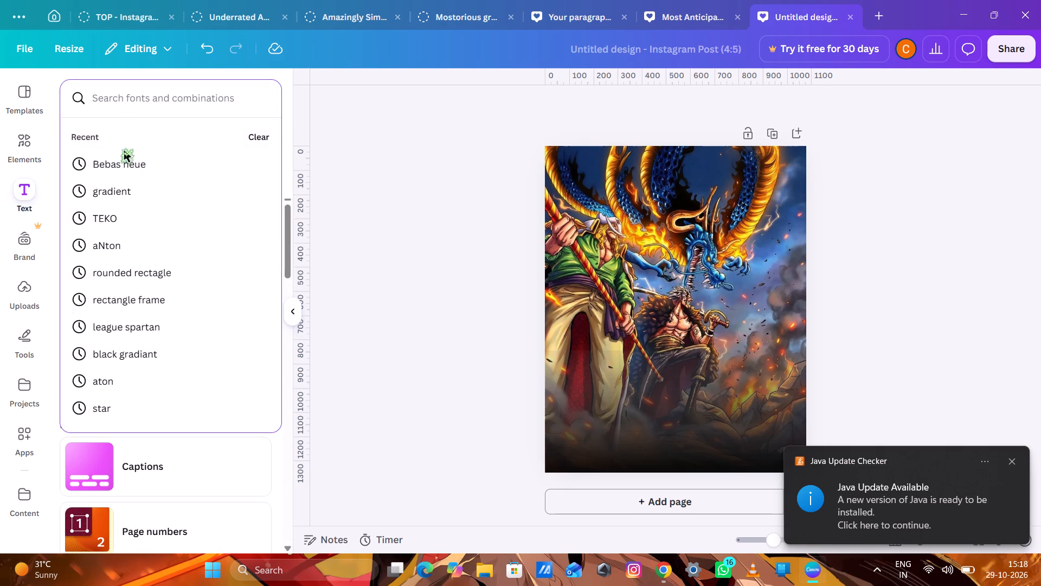
{"action": "left_click", "coordinate": [124, 242]}
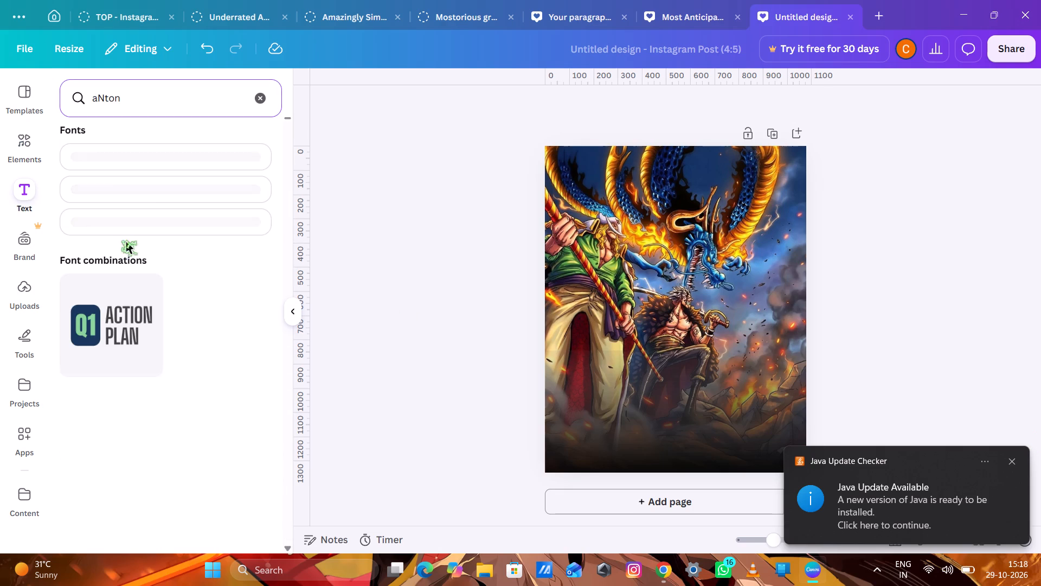
{"action": "left_click", "coordinate": [147, 209]}
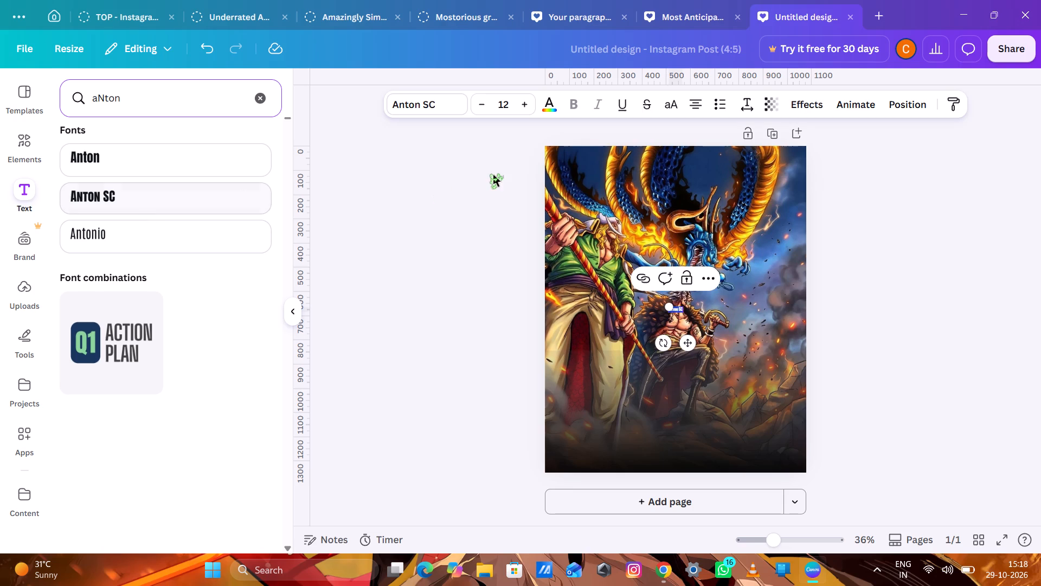
Set the new Anton SC text's font size to 80.
{"action": "left_click", "coordinate": [509, 110]}
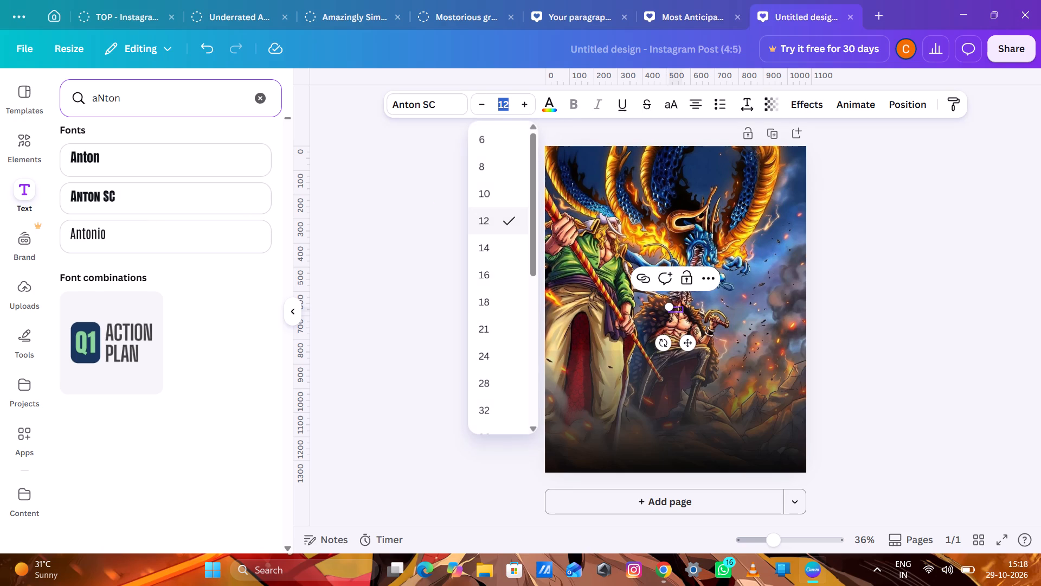
{"action": "key", "text": "BackSpace"}
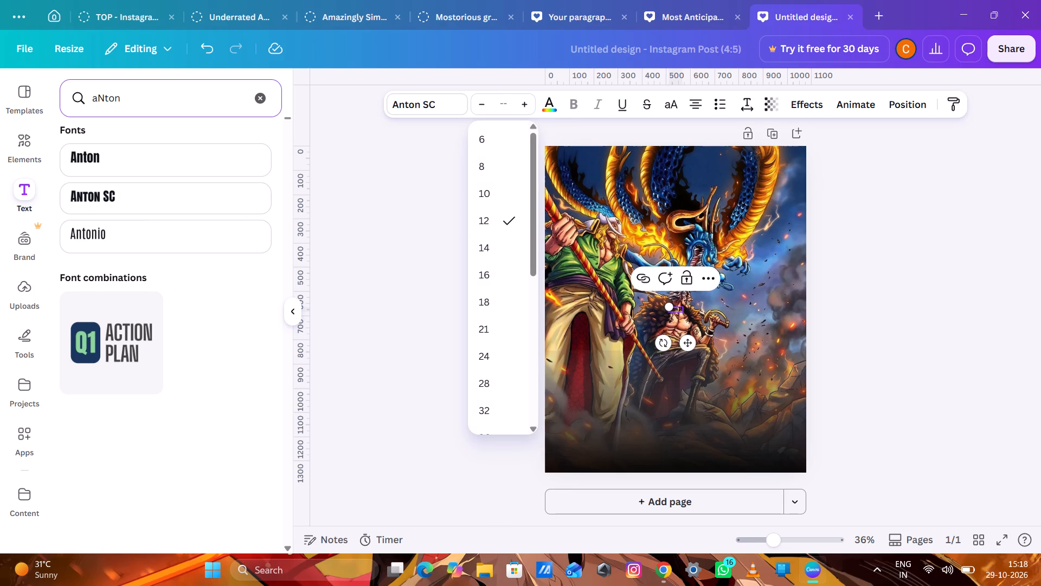
{"action": "type", "text": "50"}
{"action": "key", "text": "BackSpace"}
{"action": "key", "text": "BackSpace"}
{"action": "type", "text": "80"}
{"action": "key", "text": "Return"}
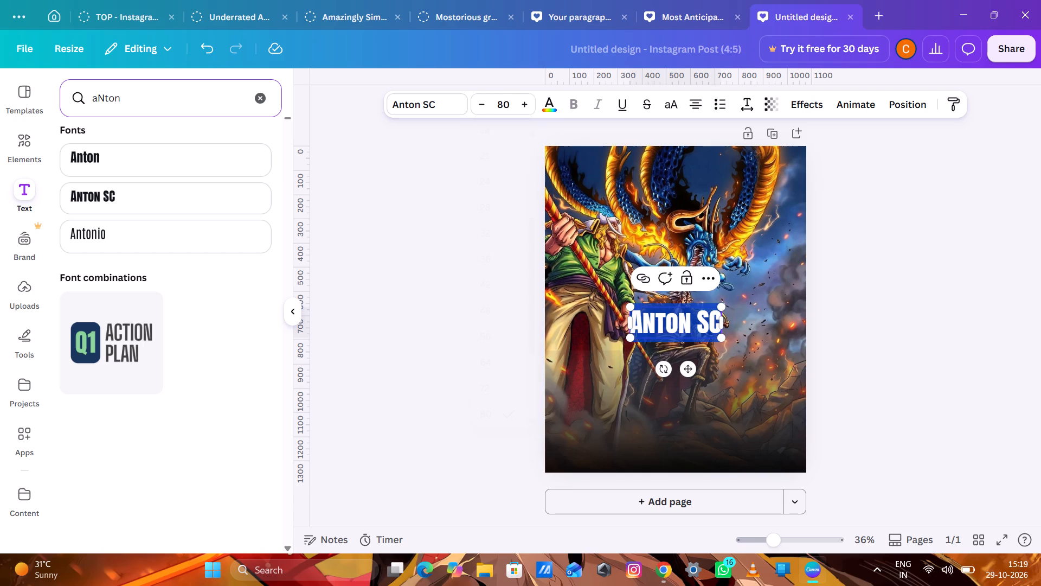
Replace the placeholder wording in the Anton SC text box with "One piece" and a trailing space.
{"action": "key", "text": "shift+o"}
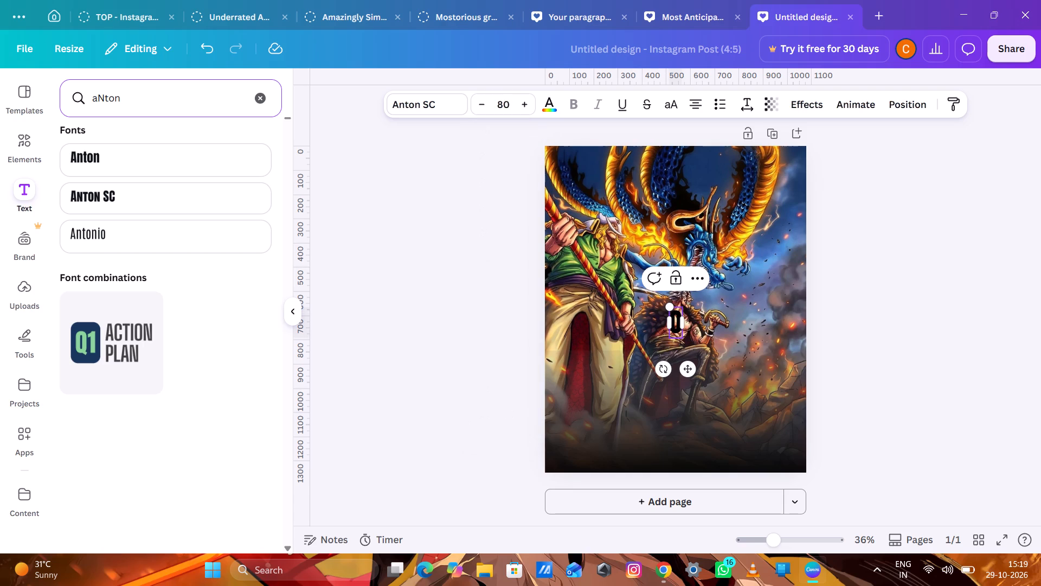
{"action": "type", "text": "ne"}
{"action": "key", "text": "BackSpace"}
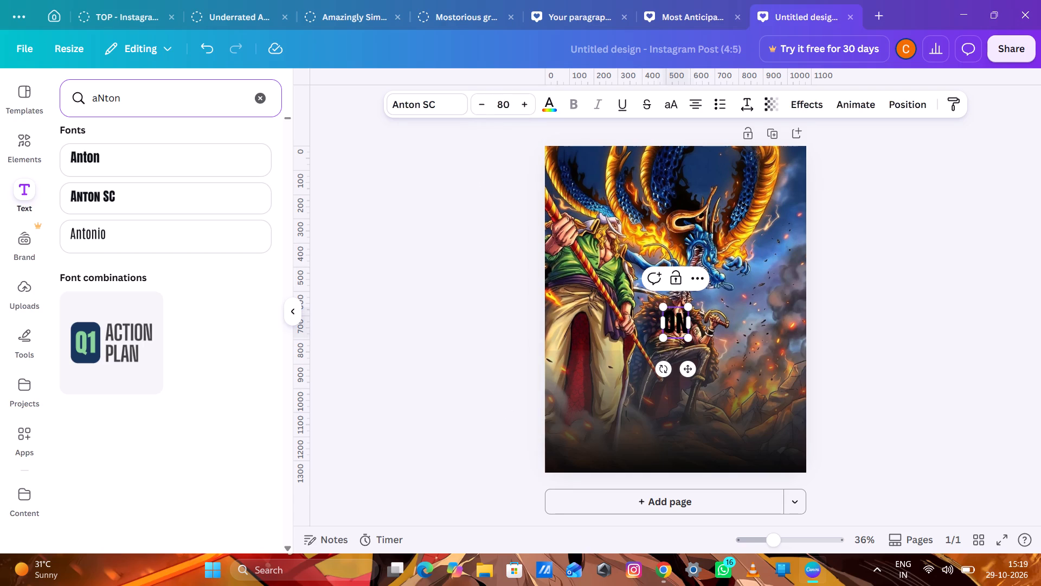
{"action": "key", "text": "BackSpace"}
{"action": "key", "text": "Tab"}
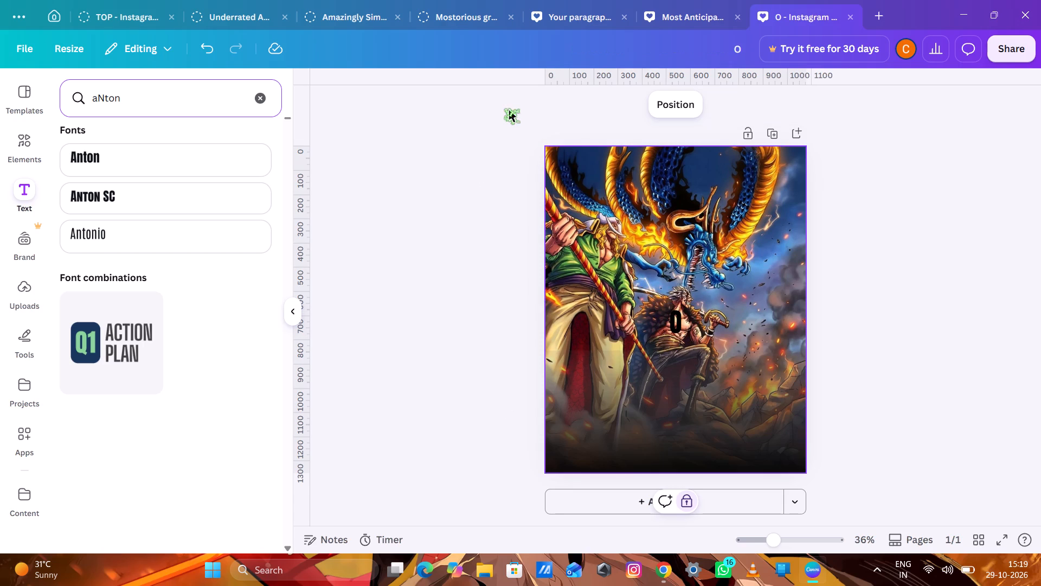
{"action": "type", "text": "ne"}
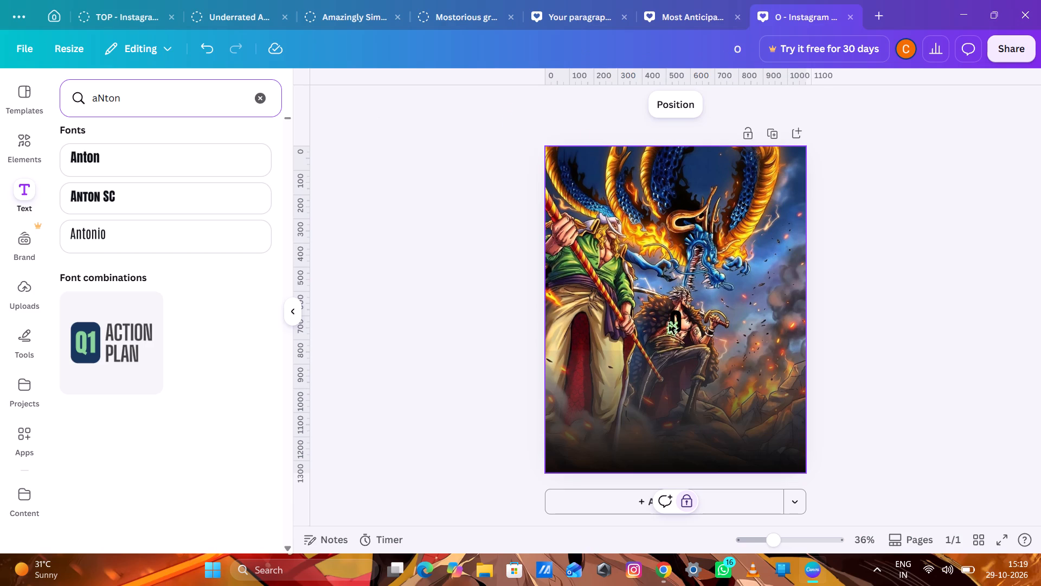
{"action": "left_click", "coordinate": [673, 321]}
{"action": "type", "text": "ne"}
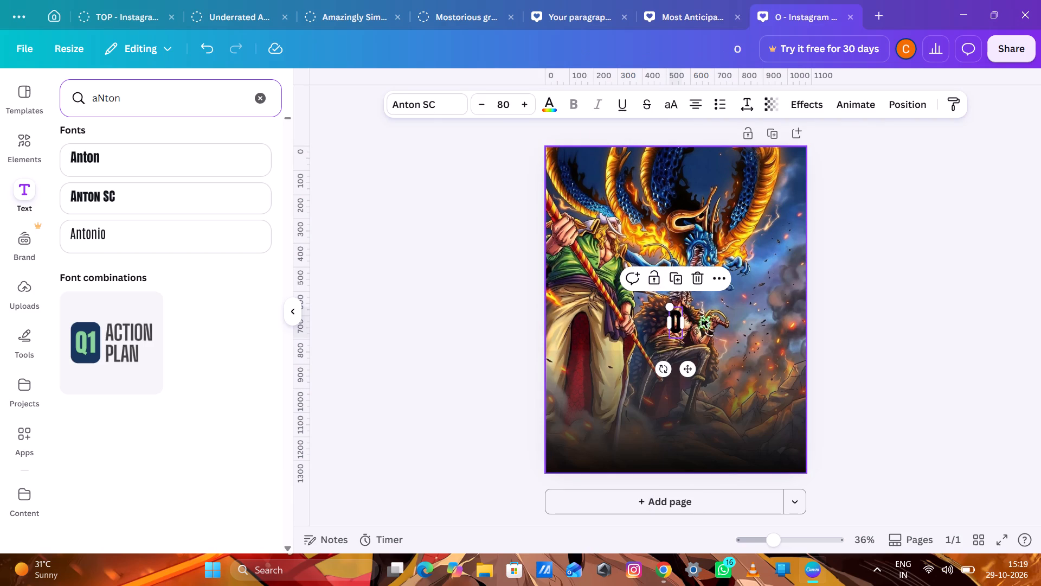
{"action": "key", "text": "n"}
{"action": "left_click", "coordinate": [680, 326]}
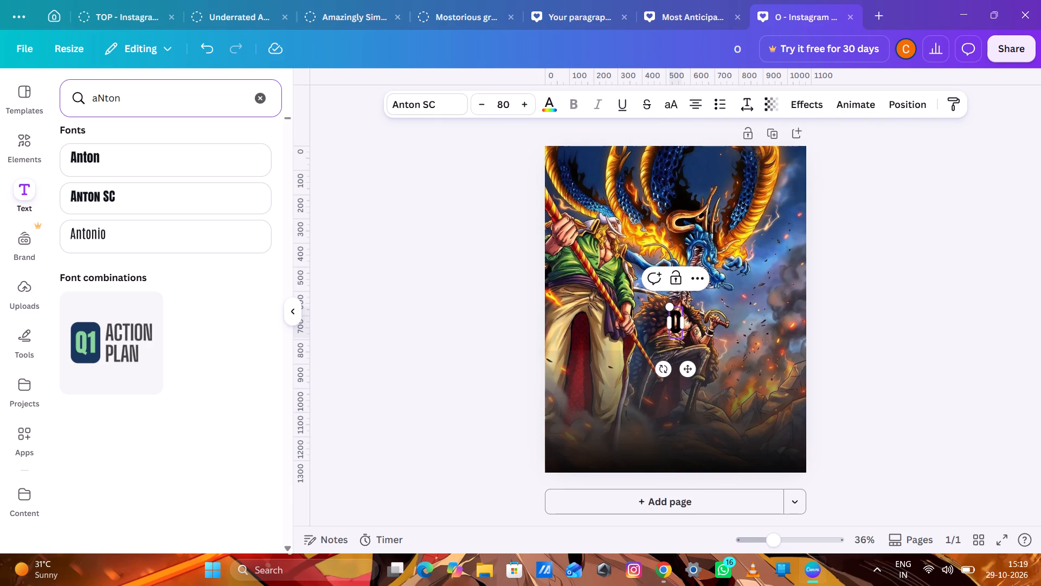
{"action": "type", "text": "ne"}
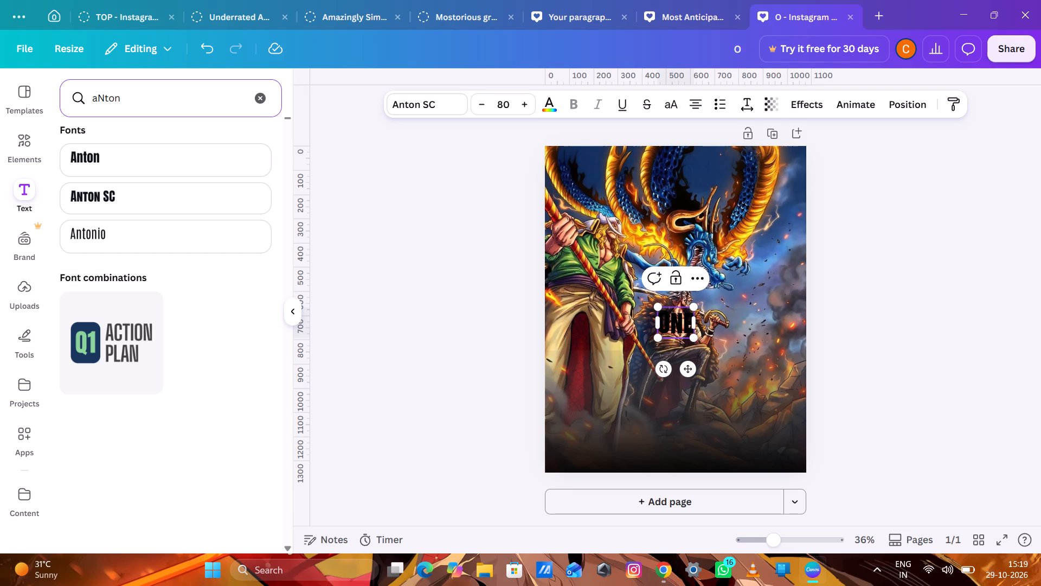
{"action": "key", "text": "space"}
{"action": "type", "text": "piece"}
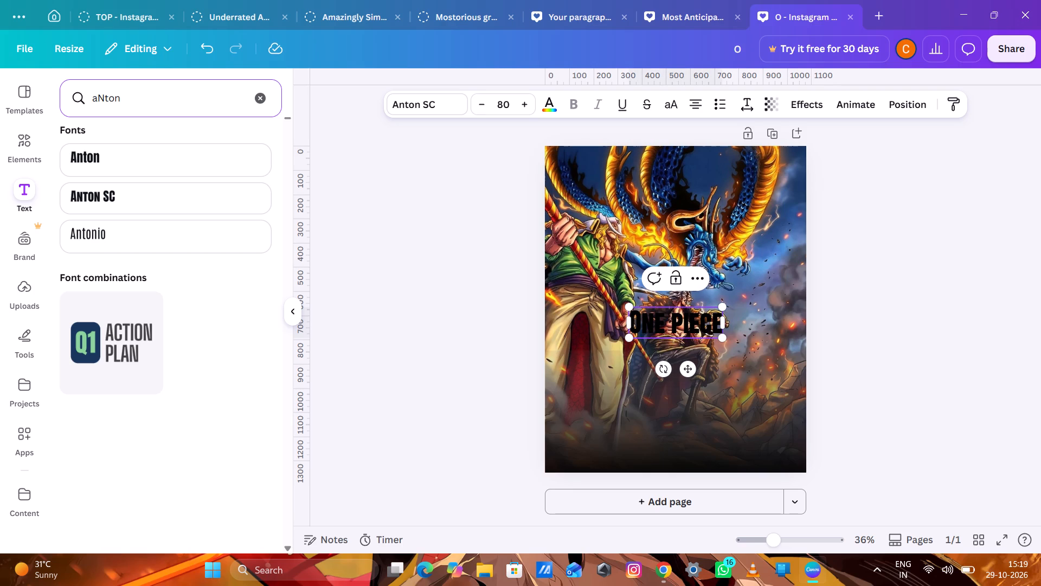
{"action": "key", "text": "space"}
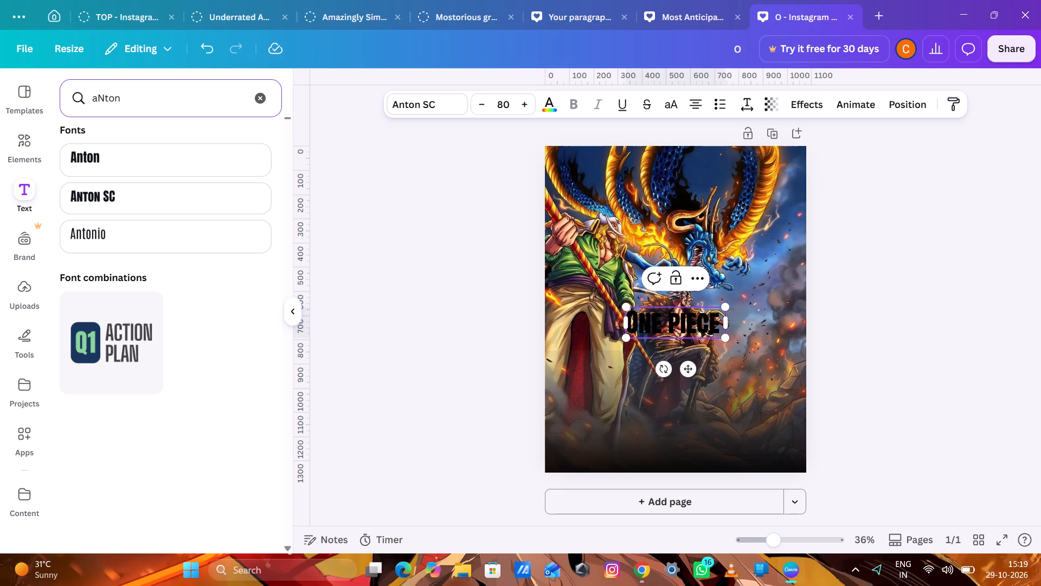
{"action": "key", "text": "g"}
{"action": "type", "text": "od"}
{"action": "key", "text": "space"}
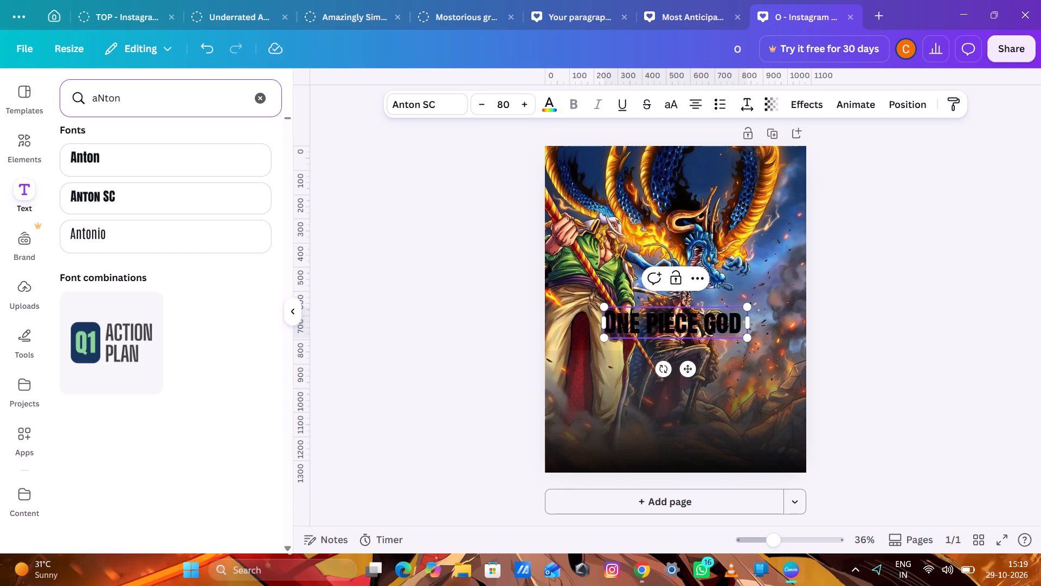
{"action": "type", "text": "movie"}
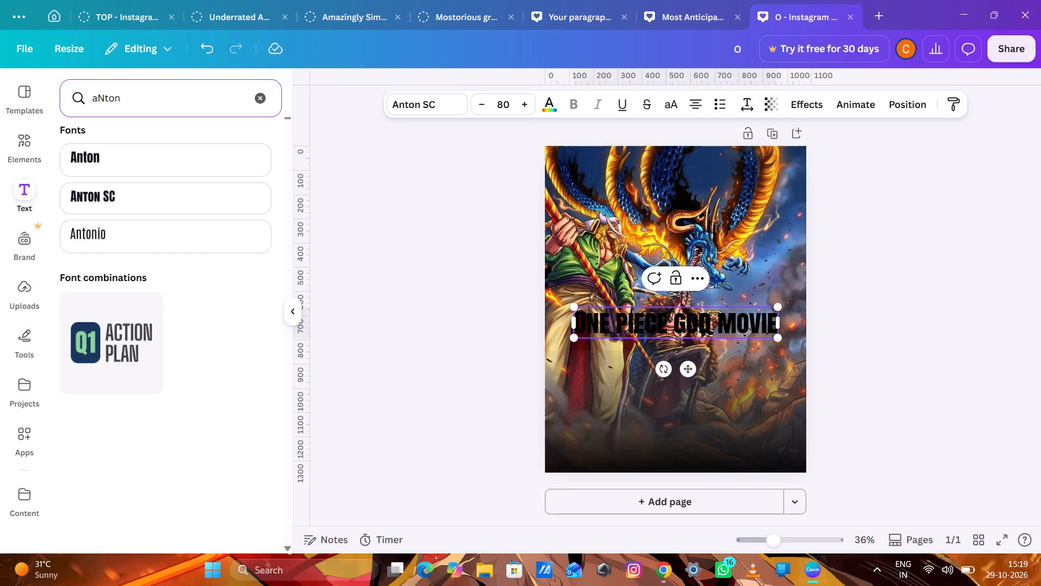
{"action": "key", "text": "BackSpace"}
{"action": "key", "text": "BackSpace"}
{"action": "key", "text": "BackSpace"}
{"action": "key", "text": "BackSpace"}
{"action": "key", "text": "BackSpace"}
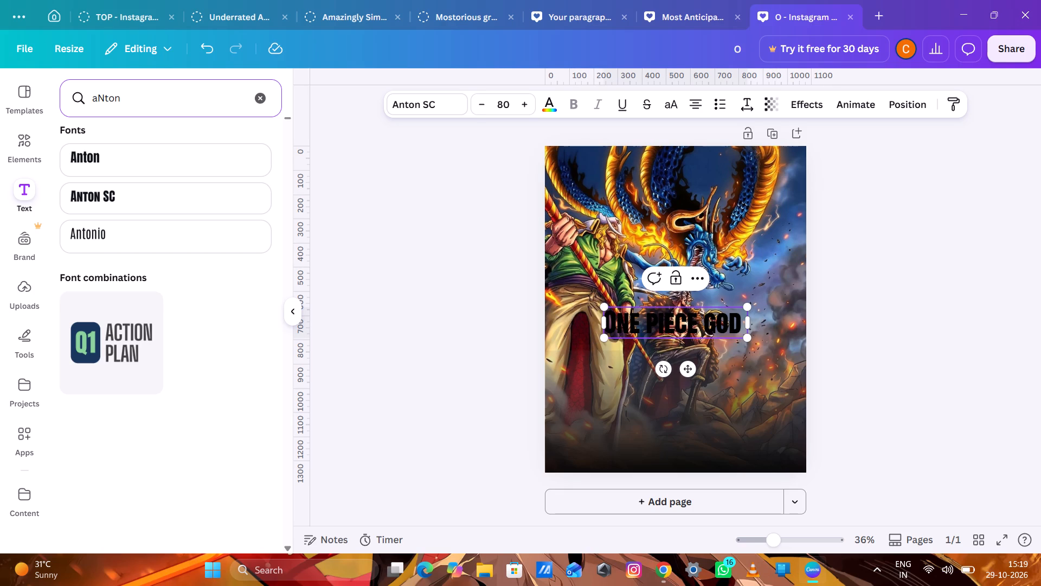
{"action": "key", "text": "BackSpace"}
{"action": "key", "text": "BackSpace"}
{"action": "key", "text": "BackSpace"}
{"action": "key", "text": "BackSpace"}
Add the word "film" after "One piece" in the heading.
{"action": "type", "text": "film"}
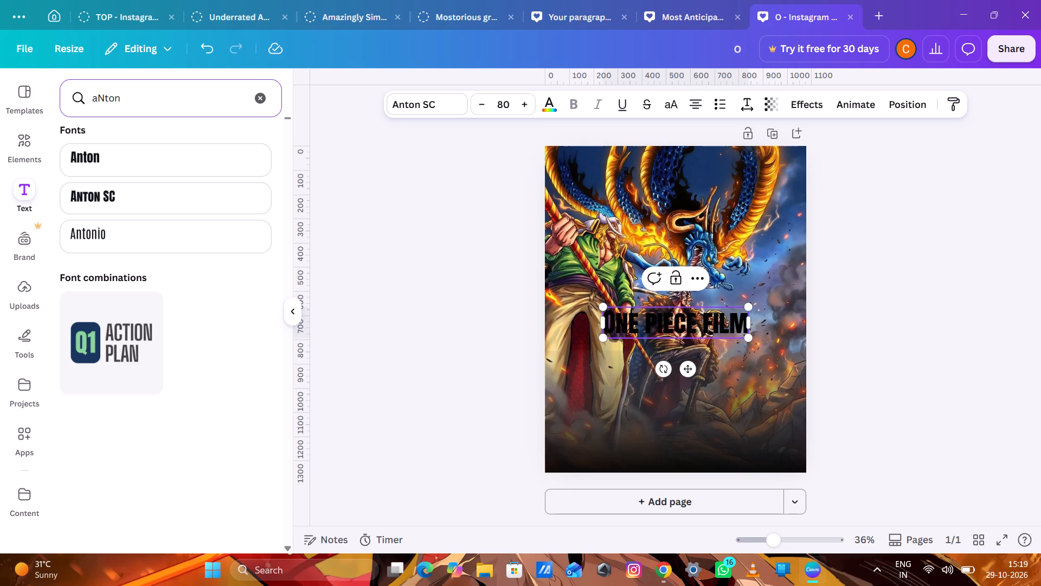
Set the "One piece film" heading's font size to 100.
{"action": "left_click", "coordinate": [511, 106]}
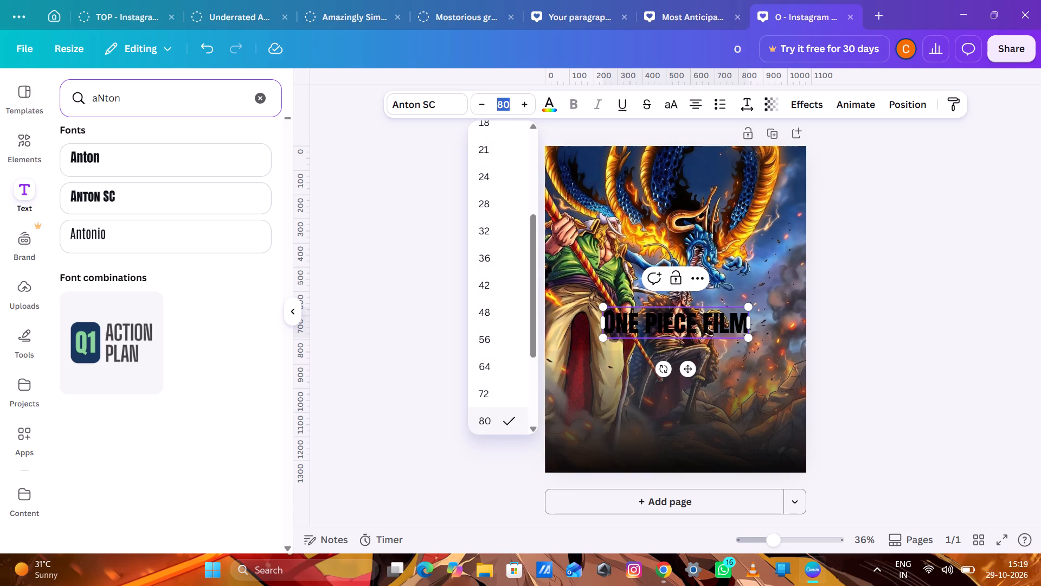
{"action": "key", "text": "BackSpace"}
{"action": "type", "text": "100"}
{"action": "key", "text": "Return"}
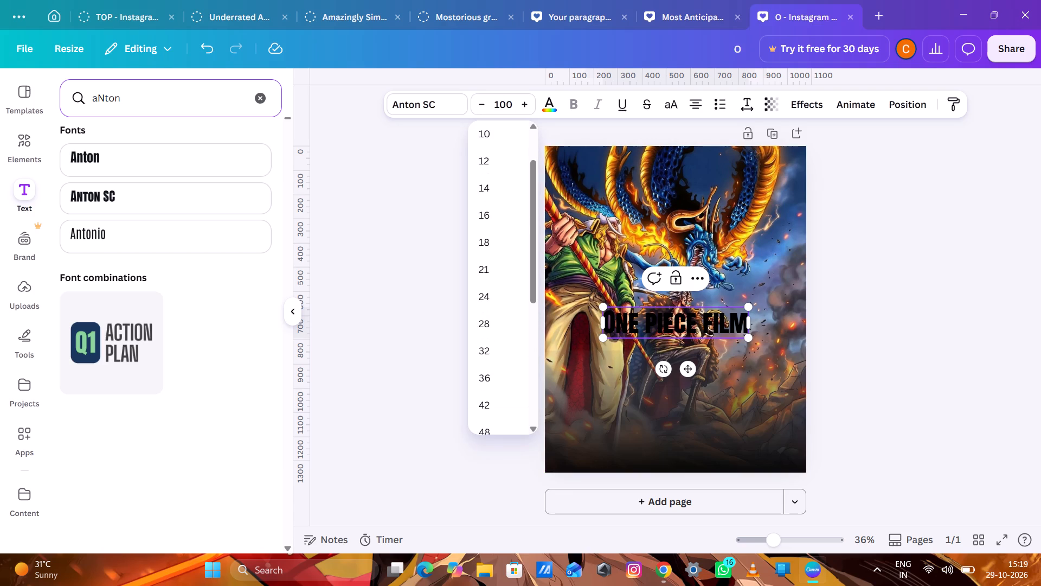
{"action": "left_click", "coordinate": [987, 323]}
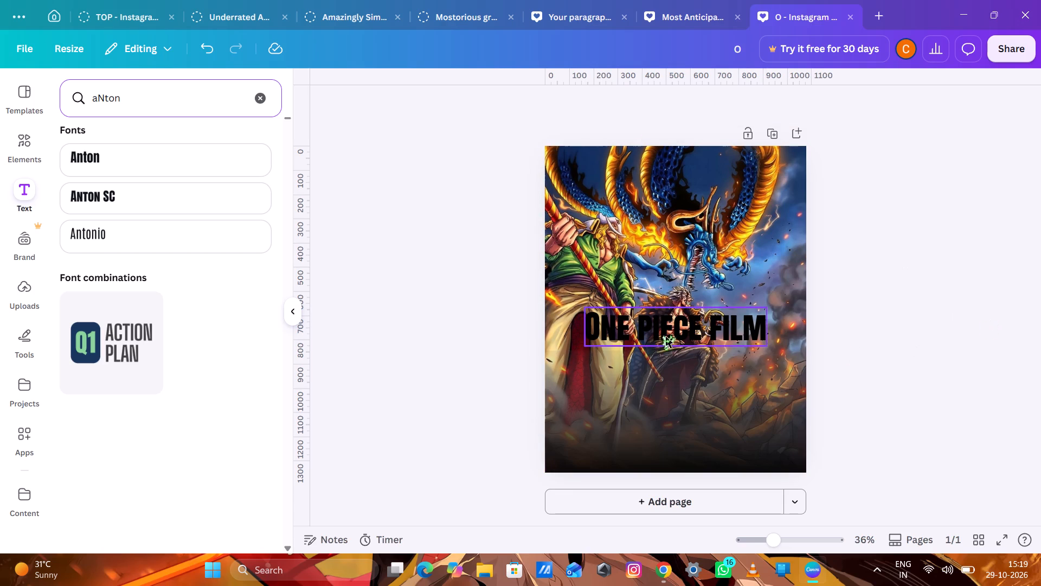
Change the text colour of the whole "One piece film" heading to the white already used in this design.
{"action": "double_click", "coordinate": [654, 332]}
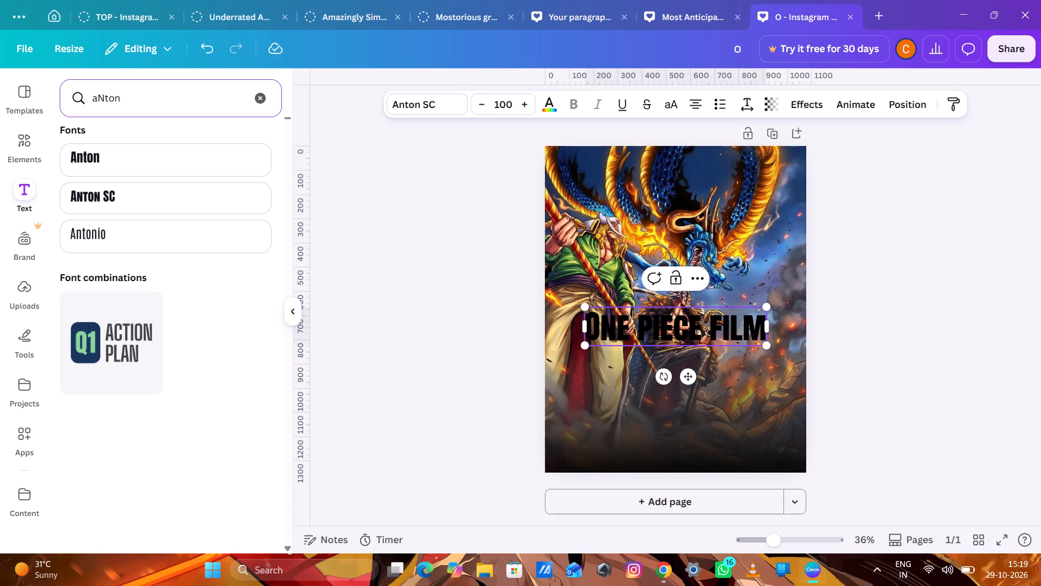
{"action": "left_click_drag", "start_coordinate": [590, 329], "coordinate": [765, 321]}
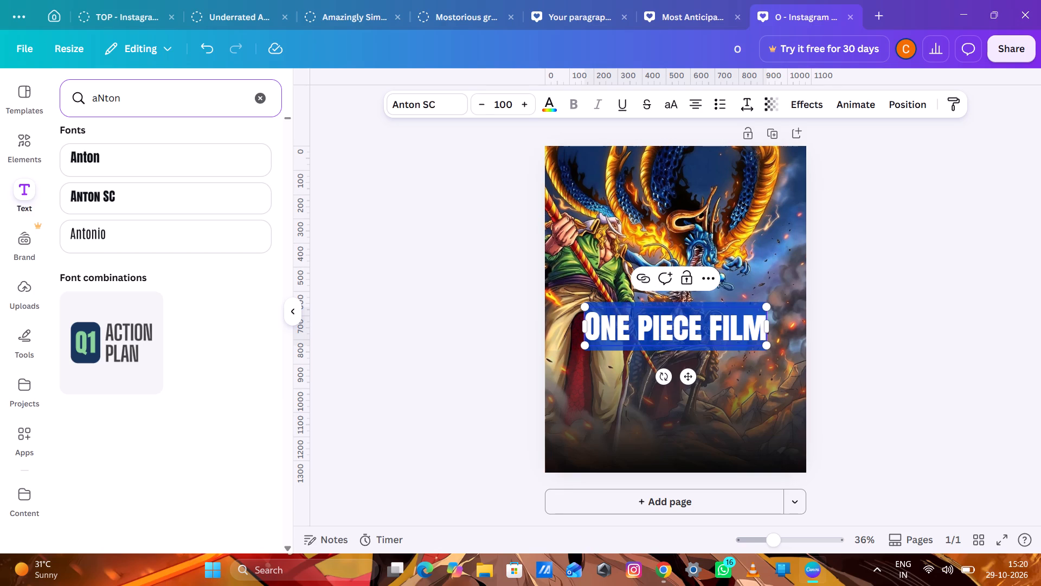
{"action": "left_click", "coordinate": [556, 101]}
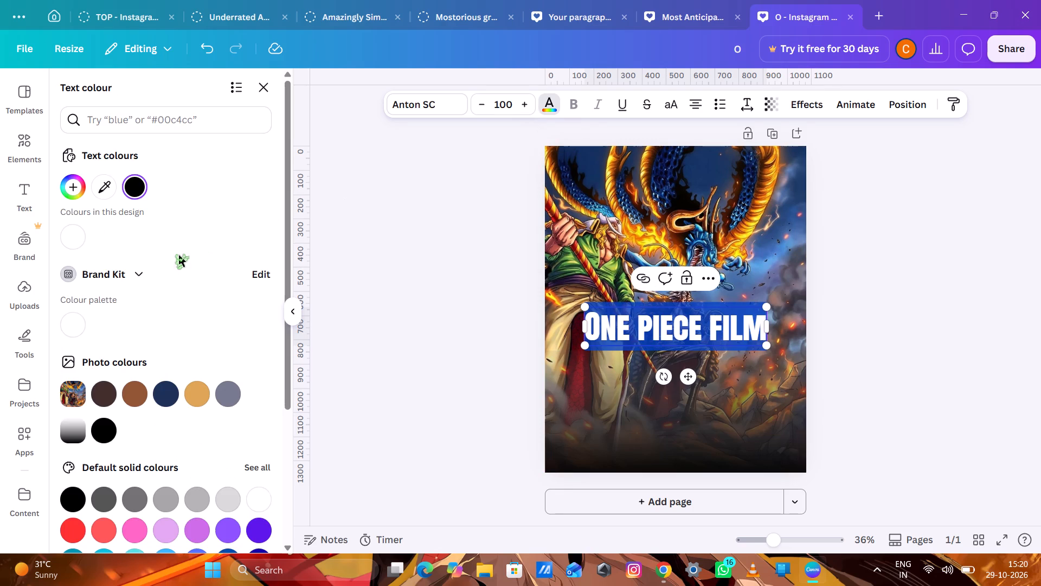
{"action": "left_click", "coordinate": [77, 241]}
{"action": "double_click", "coordinate": [434, 258]}
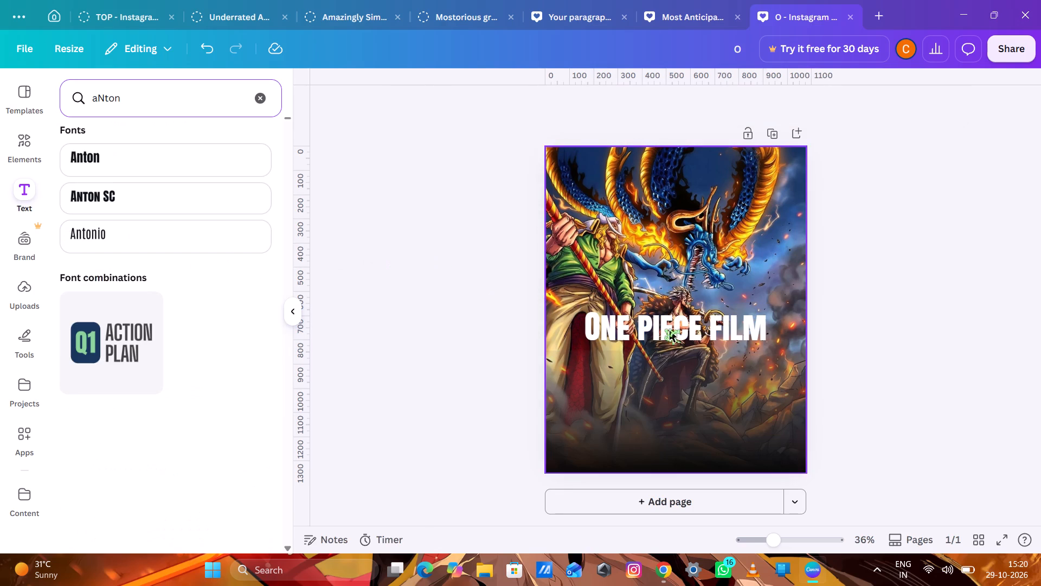
Move the heading down over the lower part of the artwork, close to the page's left edge.
{"action": "left_click_drag", "start_coordinate": [713, 324], "coordinate": [678, 370]}
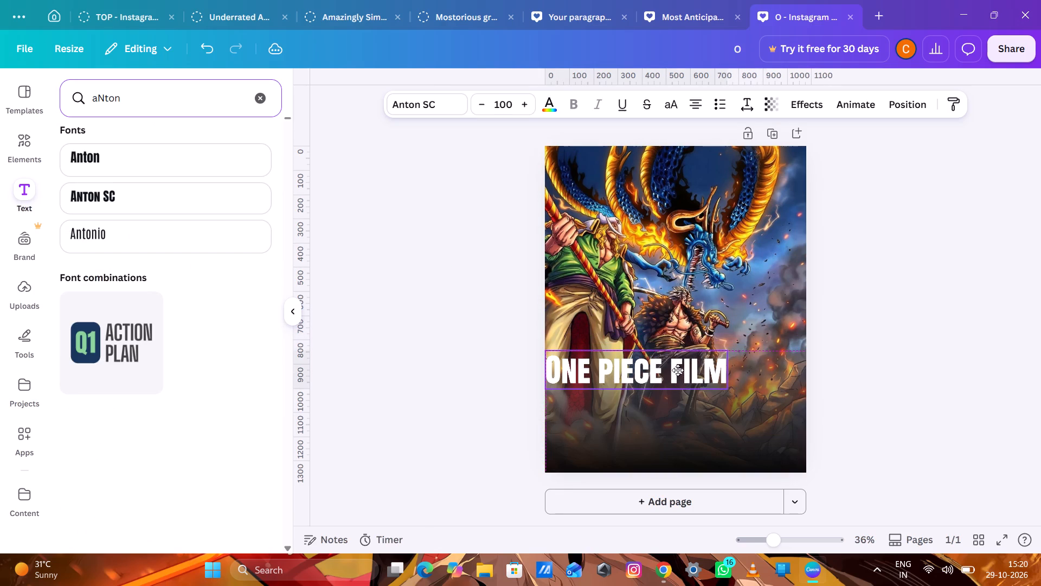
{"action": "left_click_drag", "start_coordinate": [678, 370], "coordinate": [715, 360]}
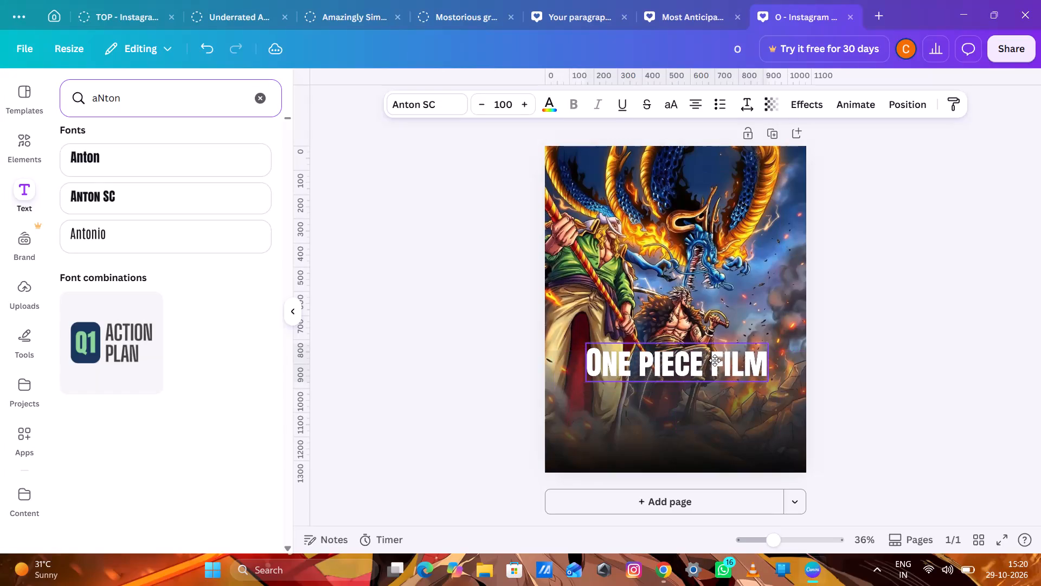
{"action": "left_click_drag", "start_coordinate": [715, 360], "coordinate": [704, 361]}
{"action": "left_click_drag", "start_coordinate": [704, 361], "coordinate": [679, 367]}
Add a colon after "One piece film" in the heading, with a space before the colon.
{"action": "left_click", "coordinate": [725, 377]}
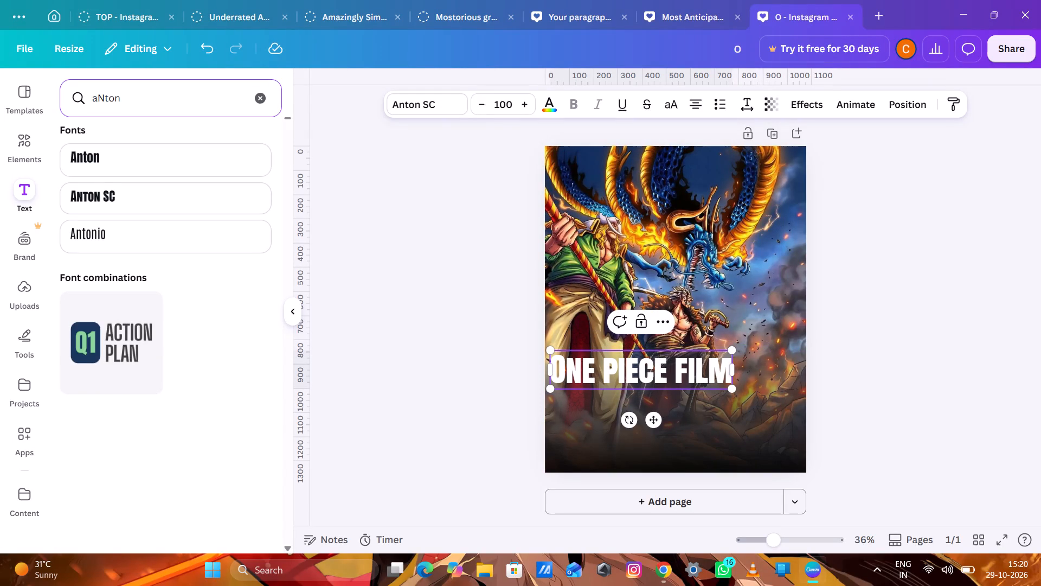
{"action": "left_click", "coordinate": [728, 377]}
{"action": "key", "text": "shift+colon"}
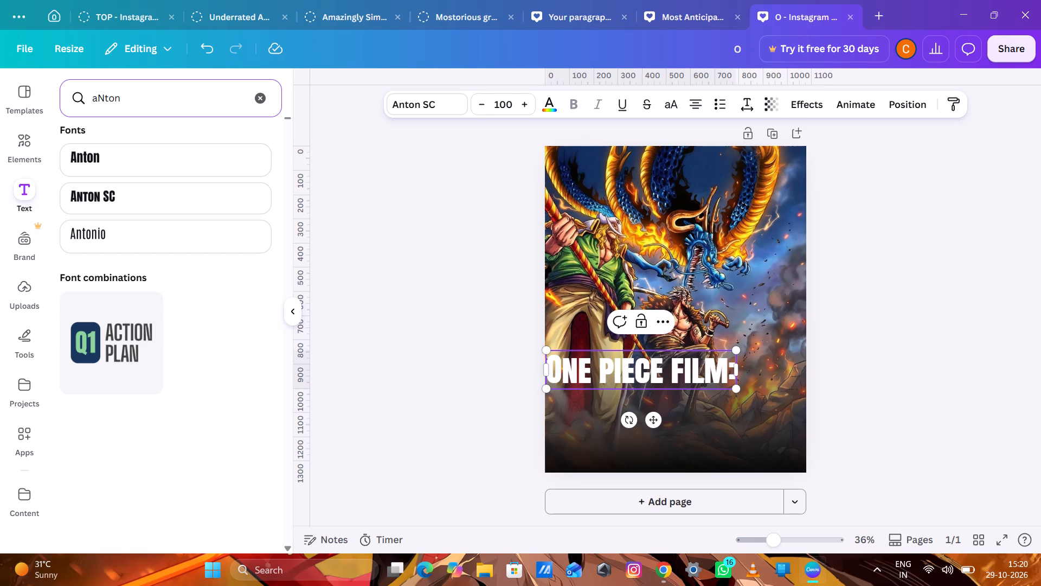
{"action": "left_click", "coordinate": [730, 375]}
{"action": "key", "text": "space"}
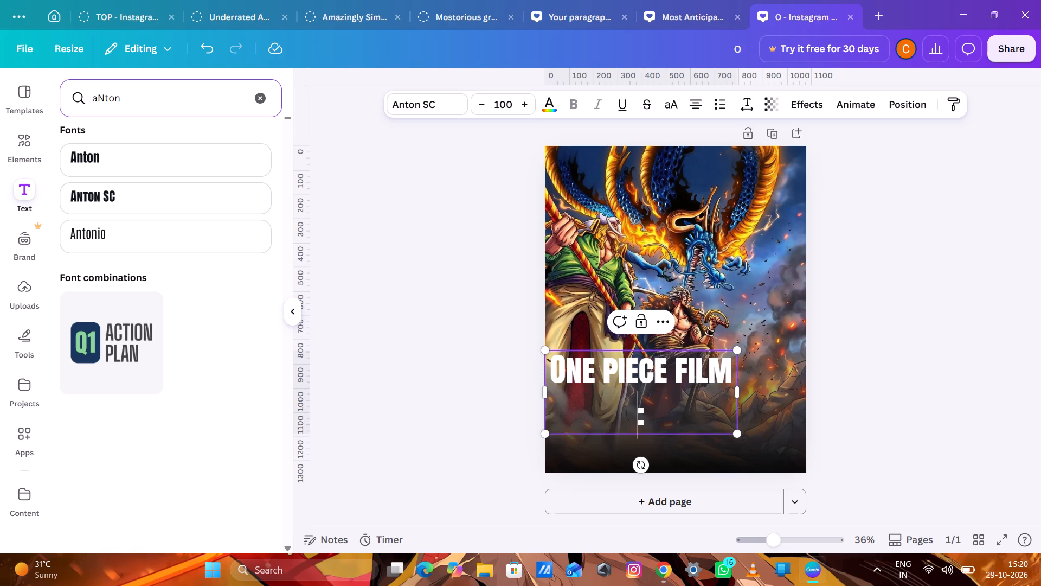
Set the heading's font size to 80.
{"action": "left_click", "coordinate": [513, 103]}
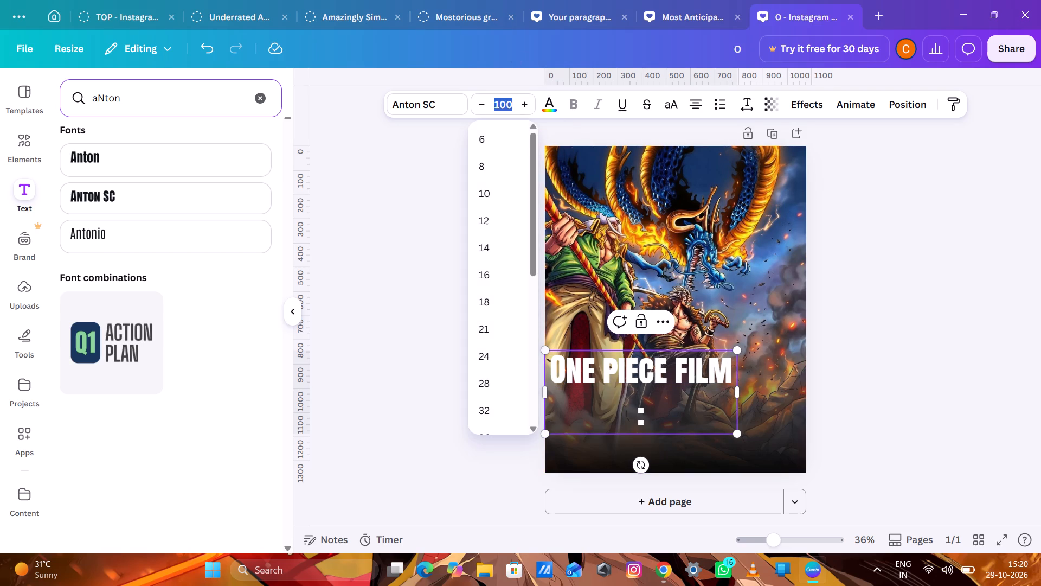
{"action": "key", "text": "BackSpace"}
{"action": "type", "text": "80"}
{"action": "key", "text": "Return"}
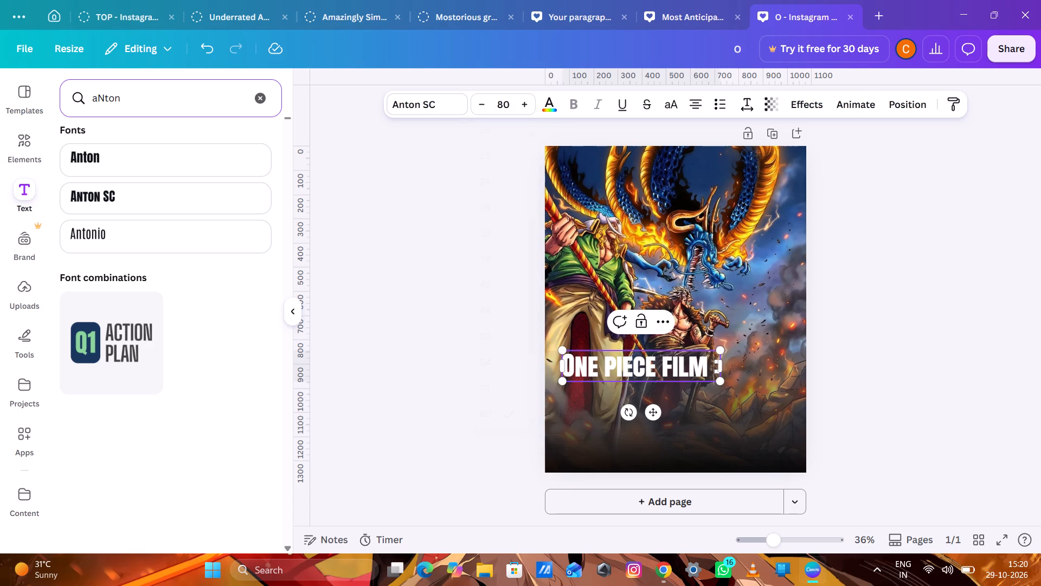
Extend the heading after the colon with "God Valley" so it reads "One piece film : God Valley".
{"action": "left_click", "coordinate": [716, 366]}
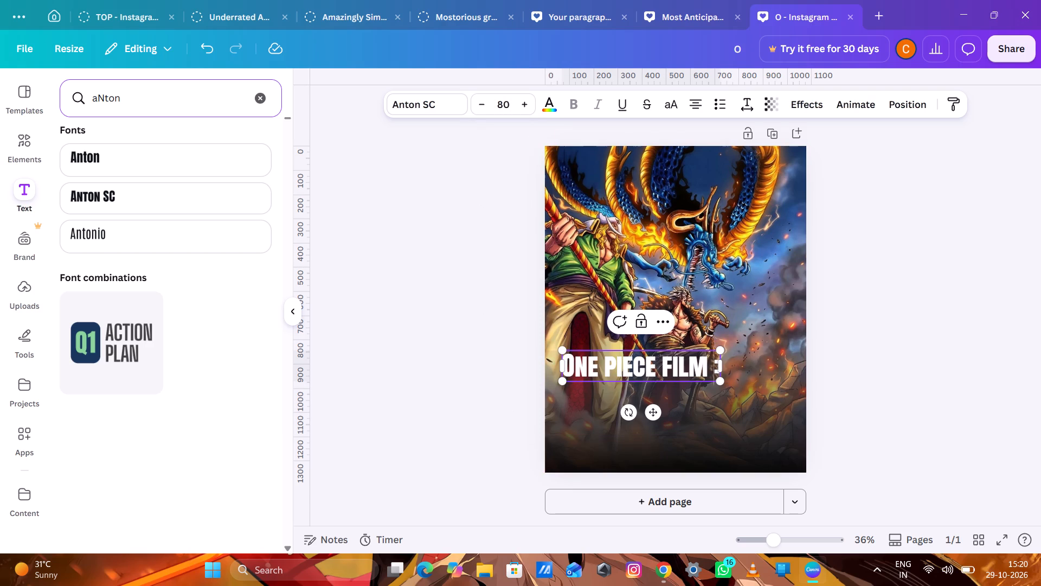
{"action": "left_click", "coordinate": [717, 367]}
{"action": "key", "text": "shift+g"}
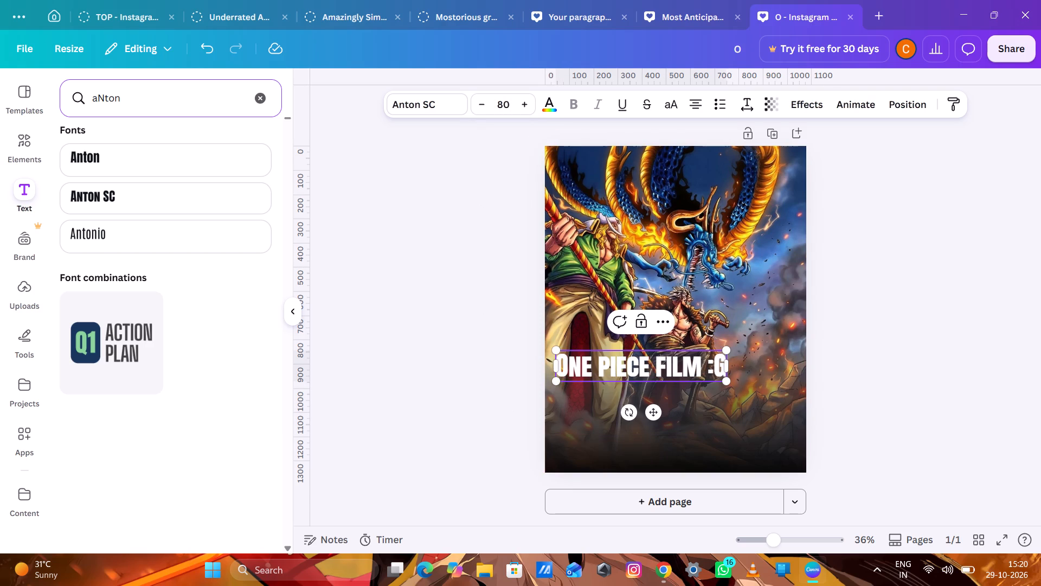
{"action": "key", "text": "BackSpace"}
{"action": "key", "text": "space"}
{"action": "type", "text": "God"}
{"action": "key", "text": "space"}
{"action": "type", "text": "Va"}
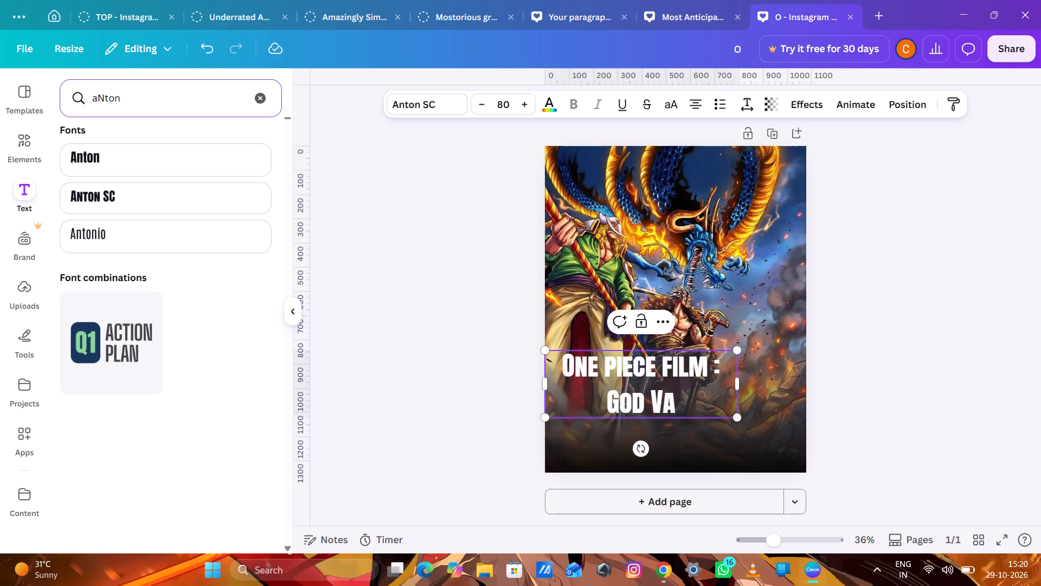
{"action": "type", "text": "ll"}
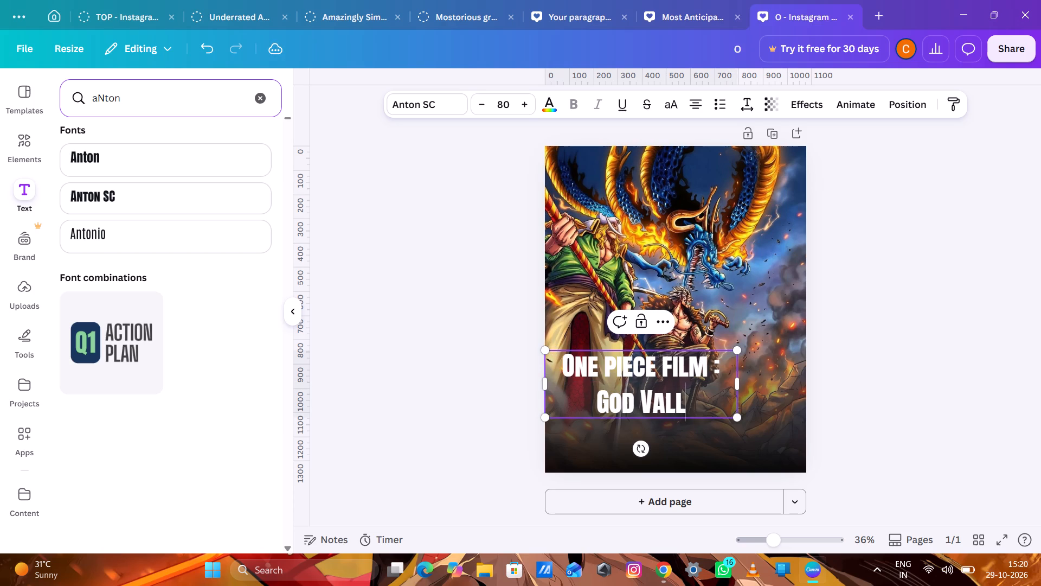
{"action": "type", "text": "ey"}
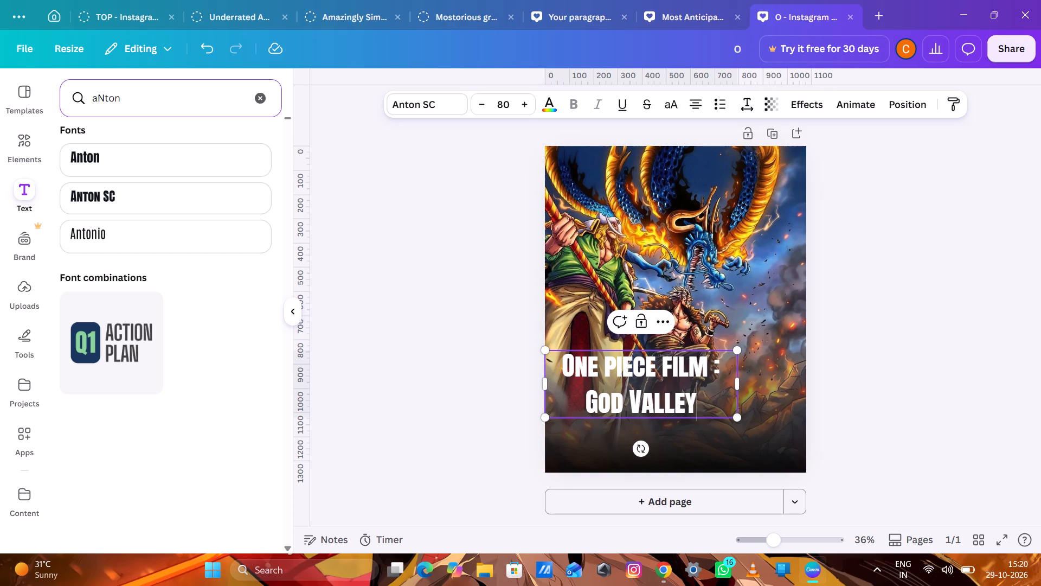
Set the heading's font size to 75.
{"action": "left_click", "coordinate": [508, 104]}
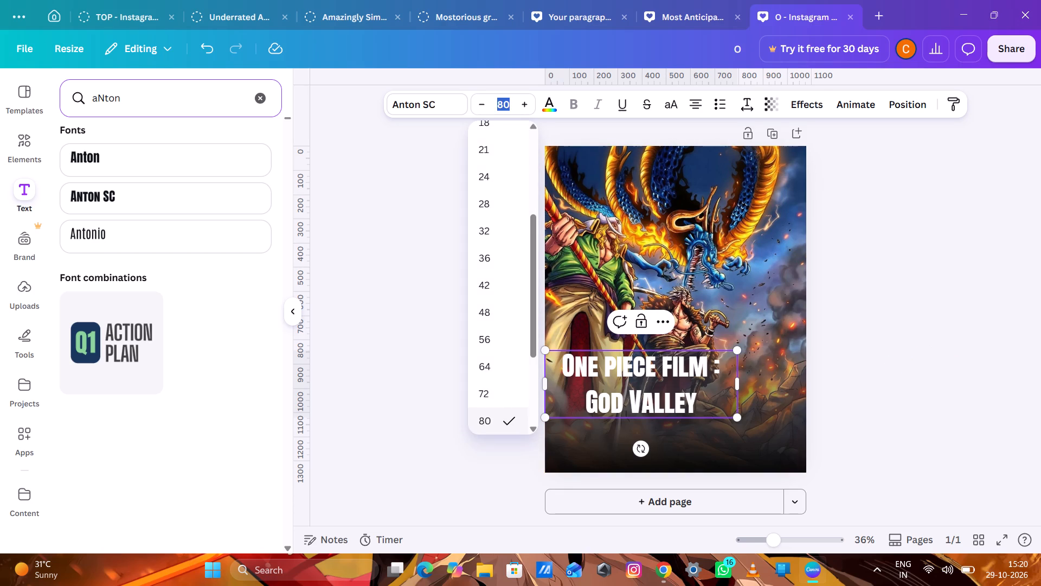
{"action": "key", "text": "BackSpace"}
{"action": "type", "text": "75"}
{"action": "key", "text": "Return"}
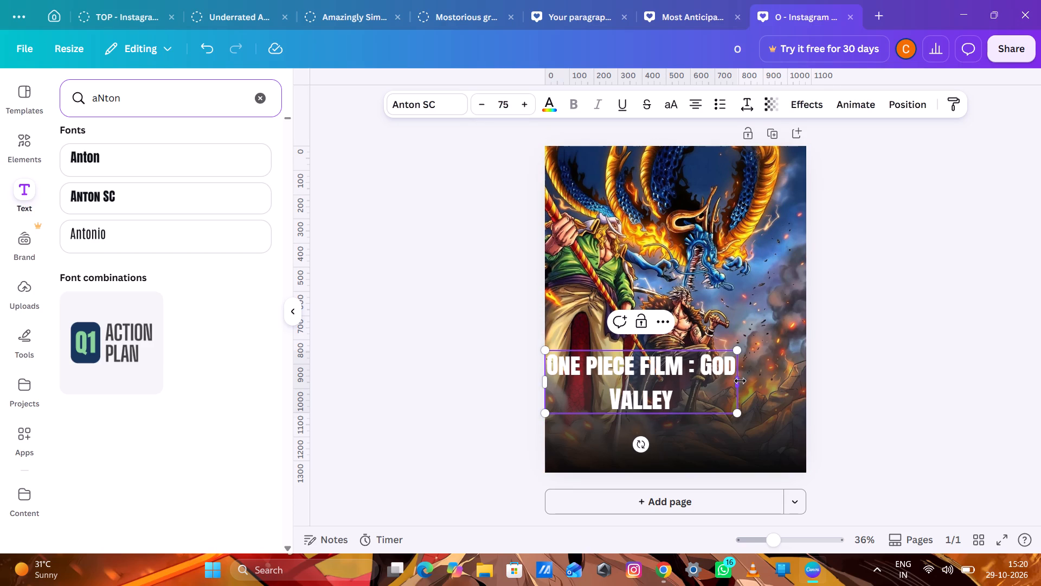
Widen the heading's text box almost to the page's right edge and reduce its font size to 74 to fit one line.
{"action": "left_click_drag", "start_coordinate": [740, 381], "coordinate": [803, 379]}
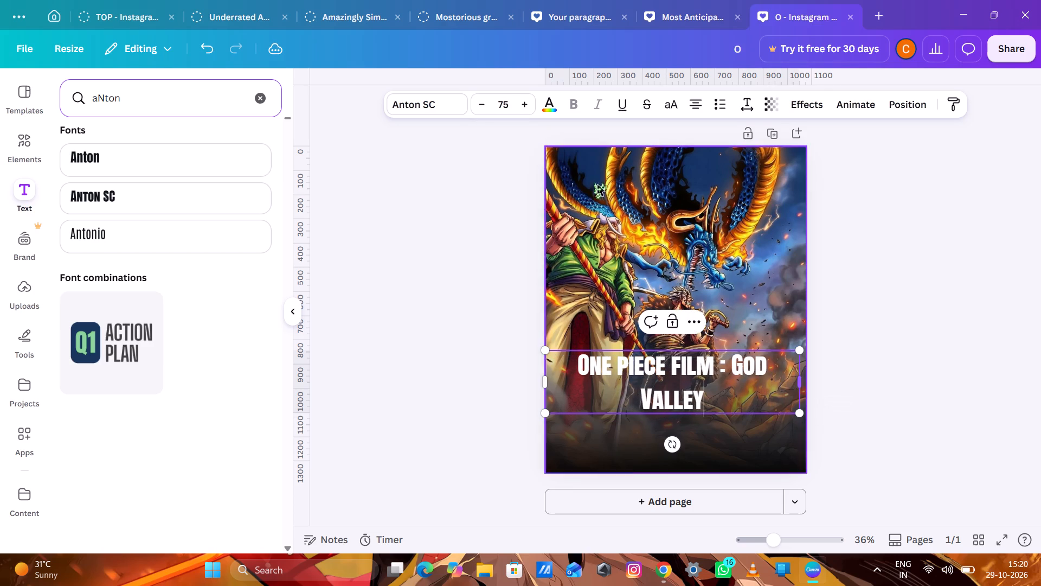
{"action": "left_click", "coordinate": [517, 101]}
{"action": "triple_click", "coordinate": [481, 107]}
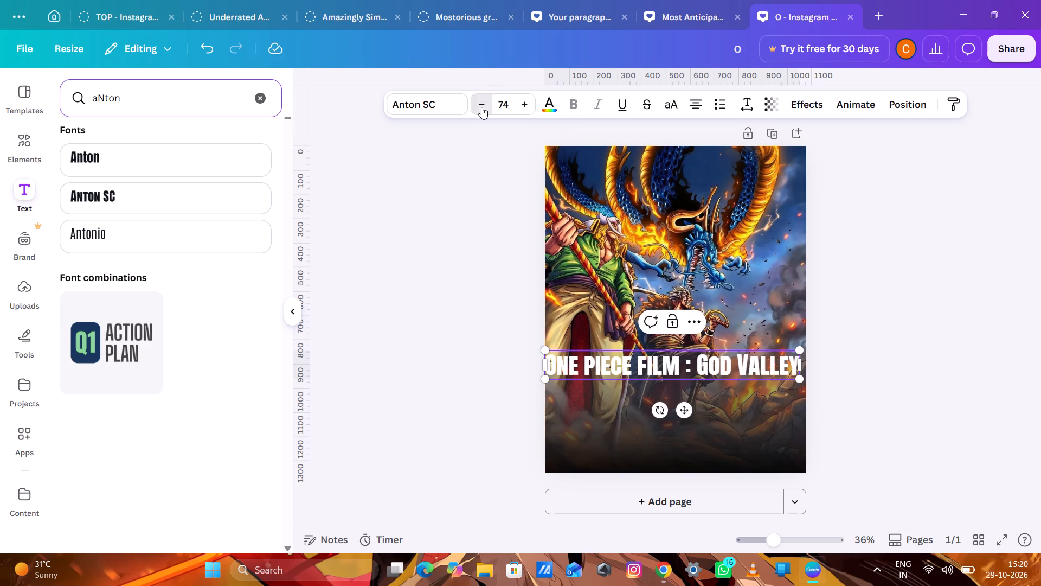
{"action": "left_click", "coordinate": [520, 105]}
{"action": "left_click", "coordinate": [520, 105]}
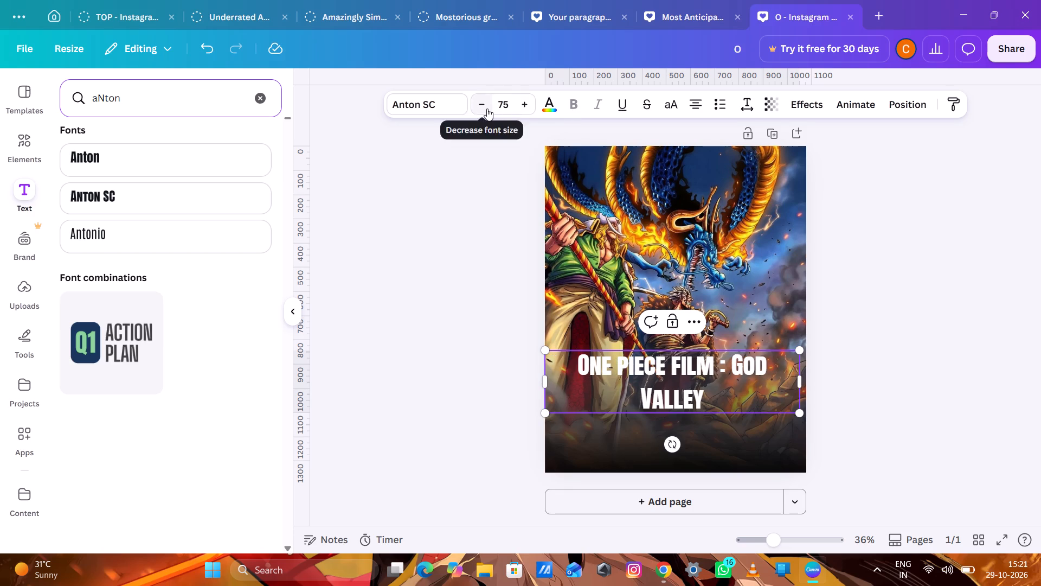
{"action": "left_click", "coordinate": [487, 109]}
{"action": "left_click", "coordinate": [886, 240]}
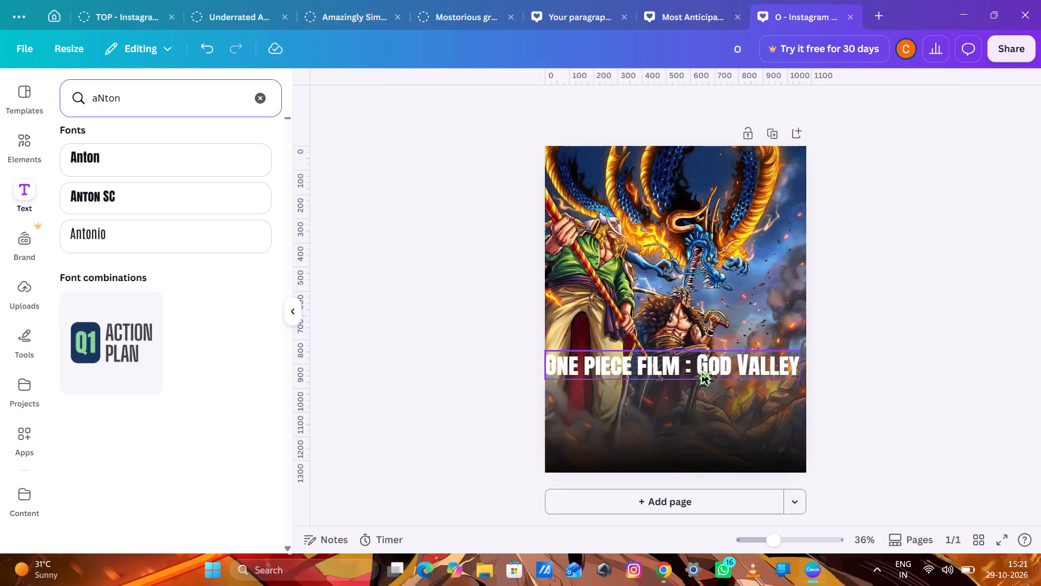
Centre the one-line heading horizontally on the page and move it slightly lower over the artwork.
{"action": "left_click_drag", "start_coordinate": [702, 373], "coordinate": [706, 375]}
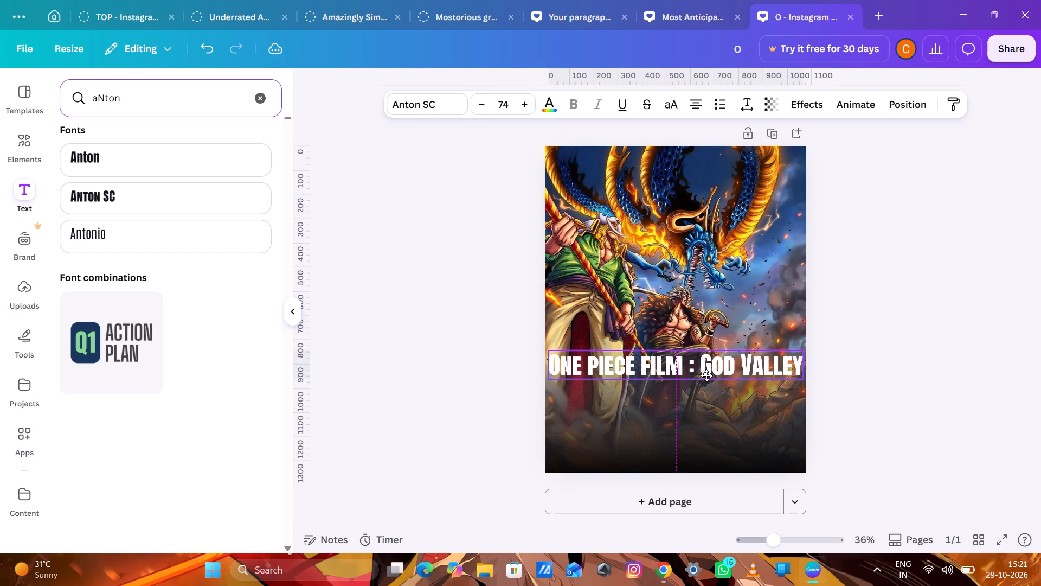
{"action": "left_click_drag", "start_coordinate": [706, 375], "coordinate": [705, 389]}
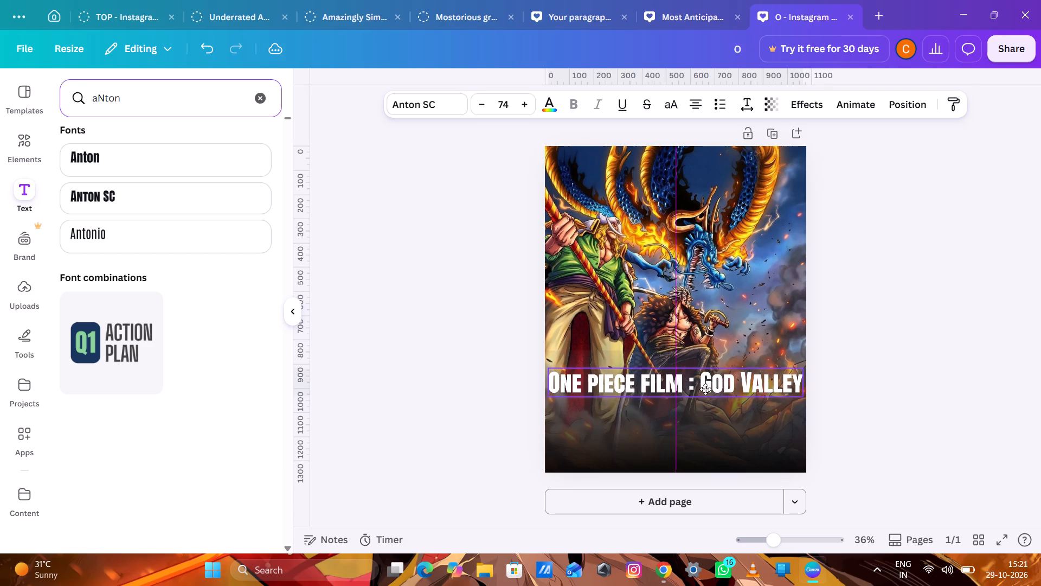
{"action": "left_click_drag", "start_coordinate": [705, 389], "coordinate": [705, 390]}
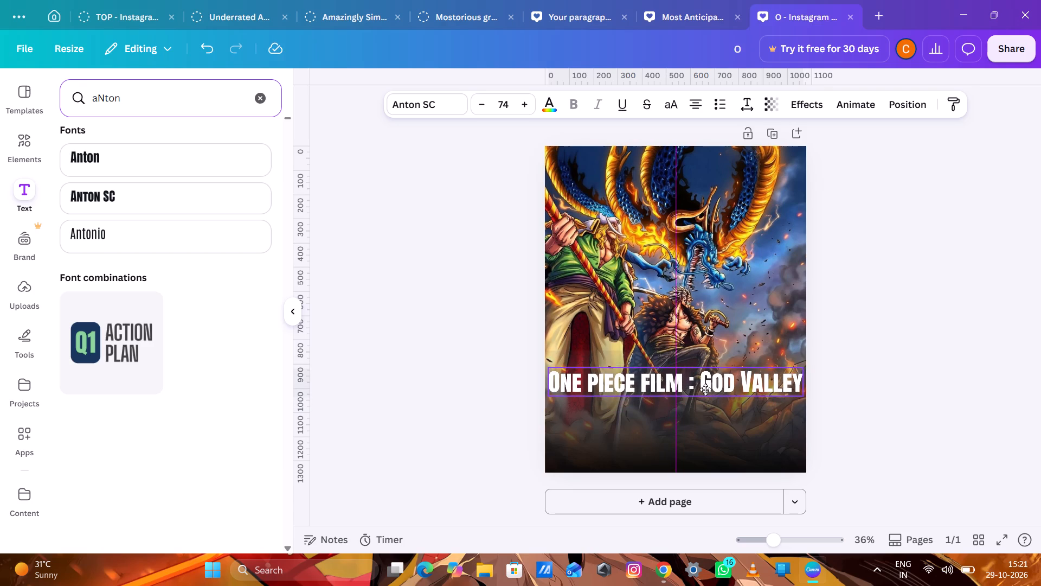
{"action": "left_click_drag", "start_coordinate": [705, 390], "coordinate": [706, 388]}
{"action": "left_click", "coordinate": [922, 302]}
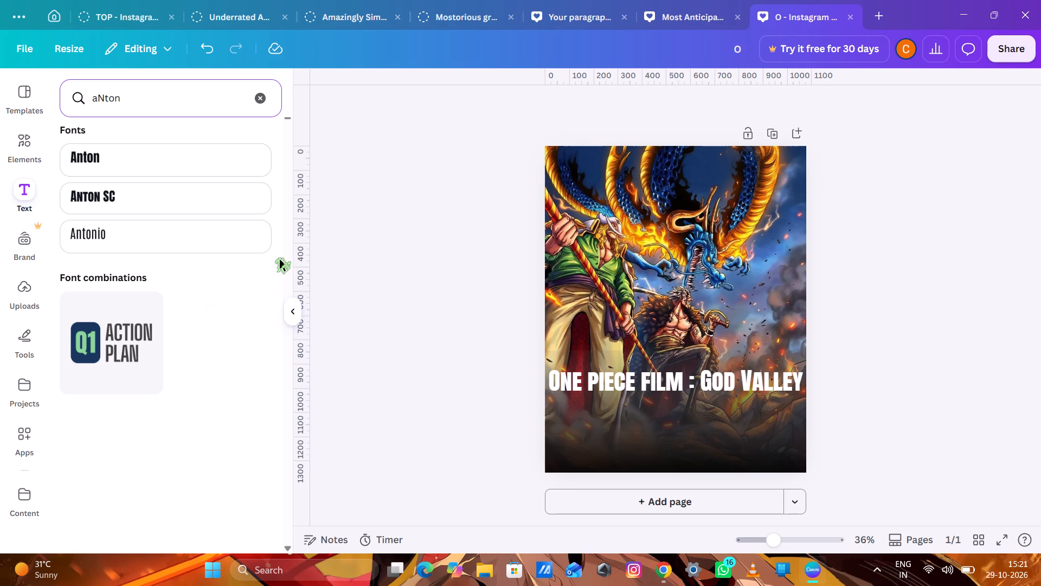
Add a new text box in the Anton font at size 50, reading "New".
{"action": "left_click", "coordinate": [160, 160]}
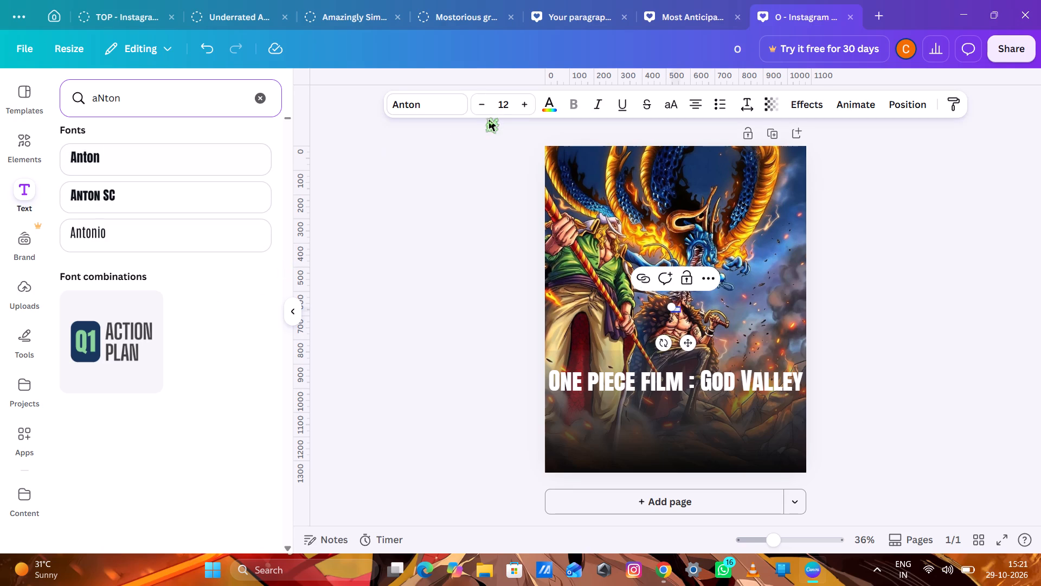
{"action": "key", "text": "shift+n"}
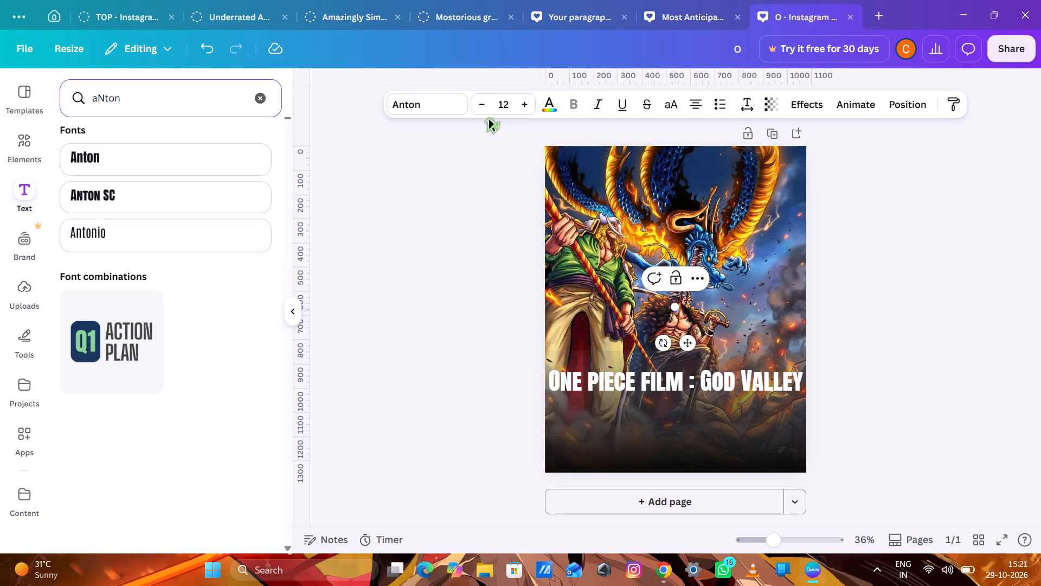
{"action": "key", "text": "BackSpace"}
{"action": "left_click", "coordinate": [505, 95]}
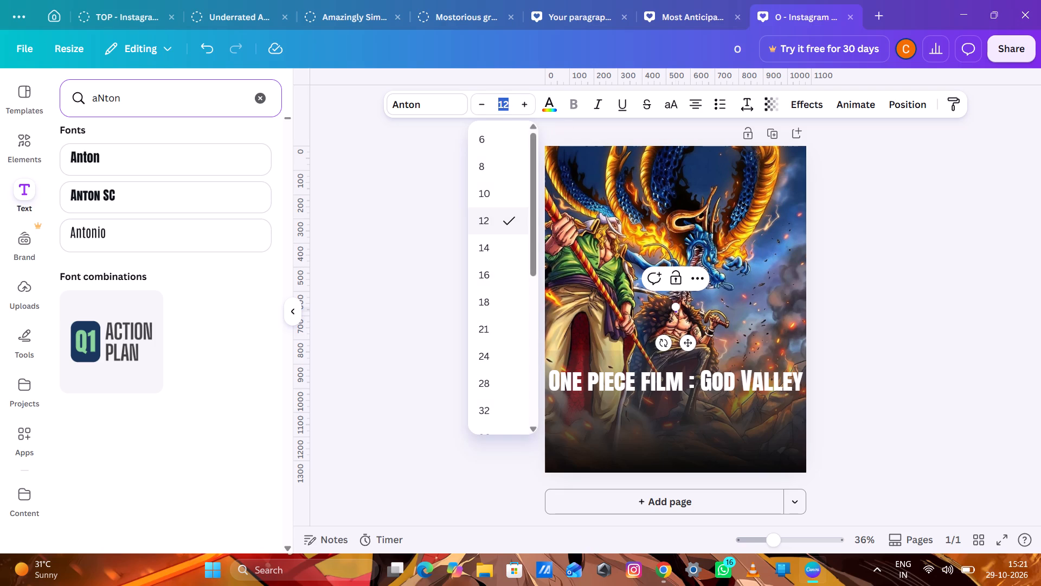
{"action": "type", "text": "40"}
{"action": "key", "text": "BackSpace"}
{"action": "key", "text": "BackSpace"}
{"action": "type", "text": "50"}
{"action": "key", "text": "Return"}
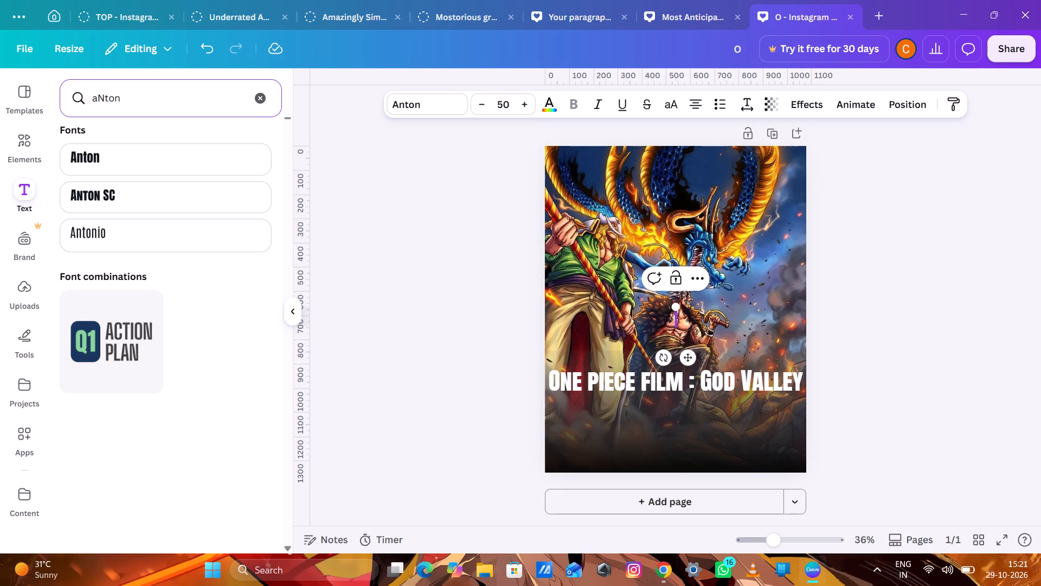
{"action": "type", "text": "New"}
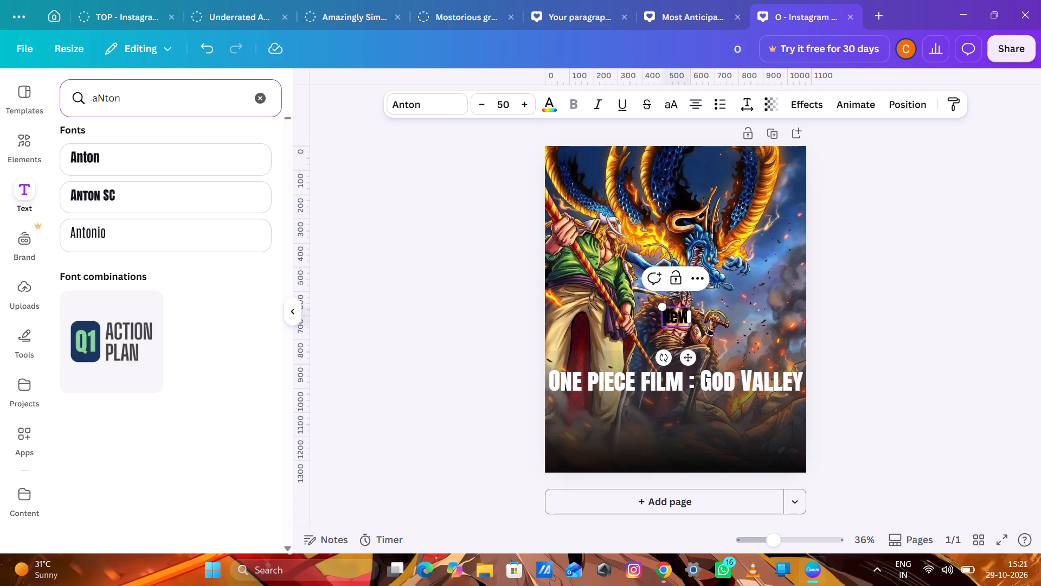
Set the font size of the "New" text to 100.
{"action": "left_click", "coordinate": [509, 112]}
{"action": "key", "text": "BackSpace"}
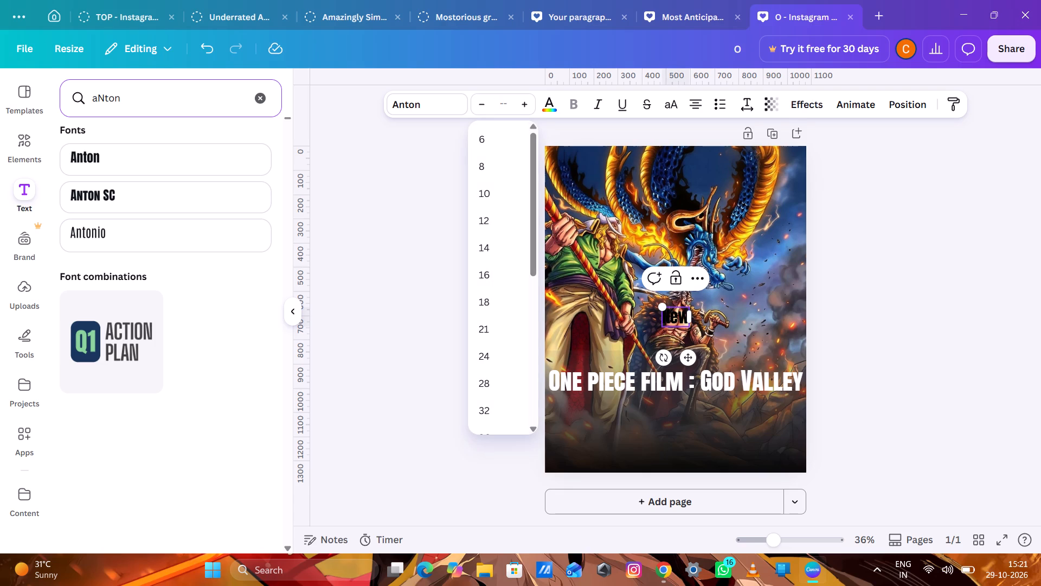
{"action": "type", "text": "100"}
{"action": "key", "text": "Return"}
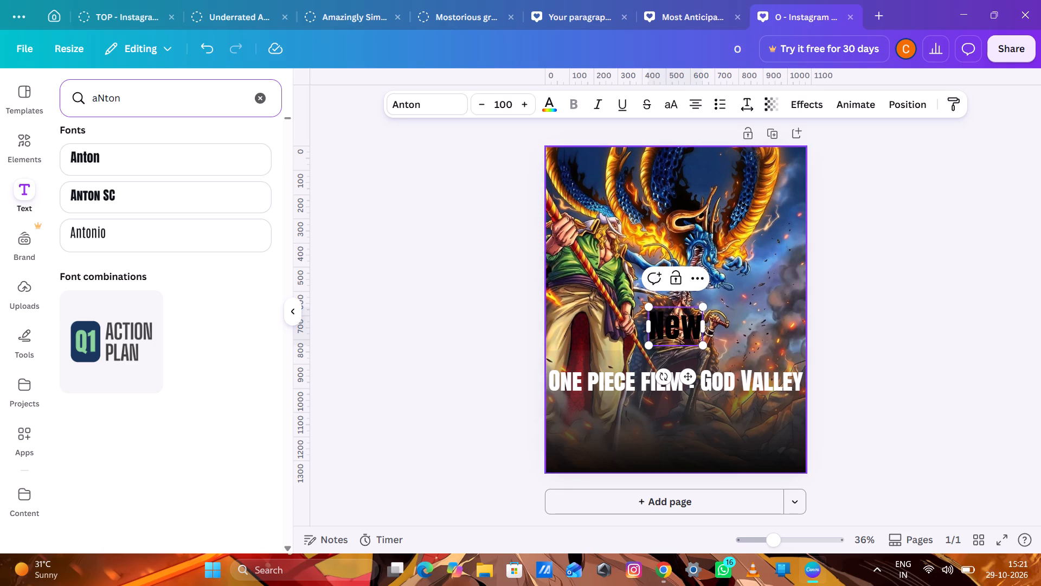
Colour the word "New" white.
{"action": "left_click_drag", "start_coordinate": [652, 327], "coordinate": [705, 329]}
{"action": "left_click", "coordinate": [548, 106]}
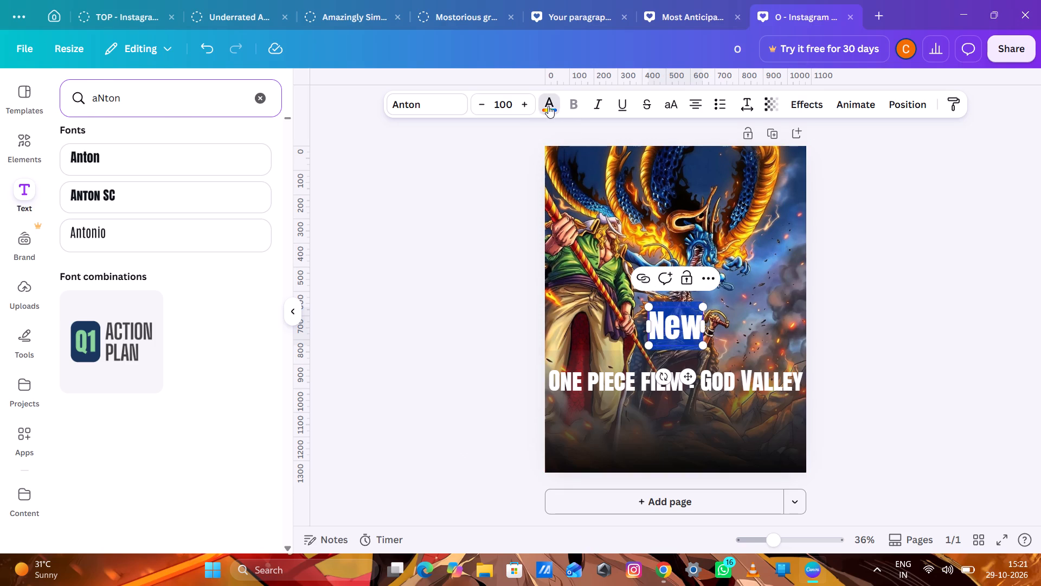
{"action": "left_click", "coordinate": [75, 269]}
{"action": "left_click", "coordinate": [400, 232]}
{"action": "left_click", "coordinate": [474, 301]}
Extend the "New" text so it reads "New Information".
{"action": "left_click", "coordinate": [698, 326]}
{"action": "left_click", "coordinate": [702, 326]}
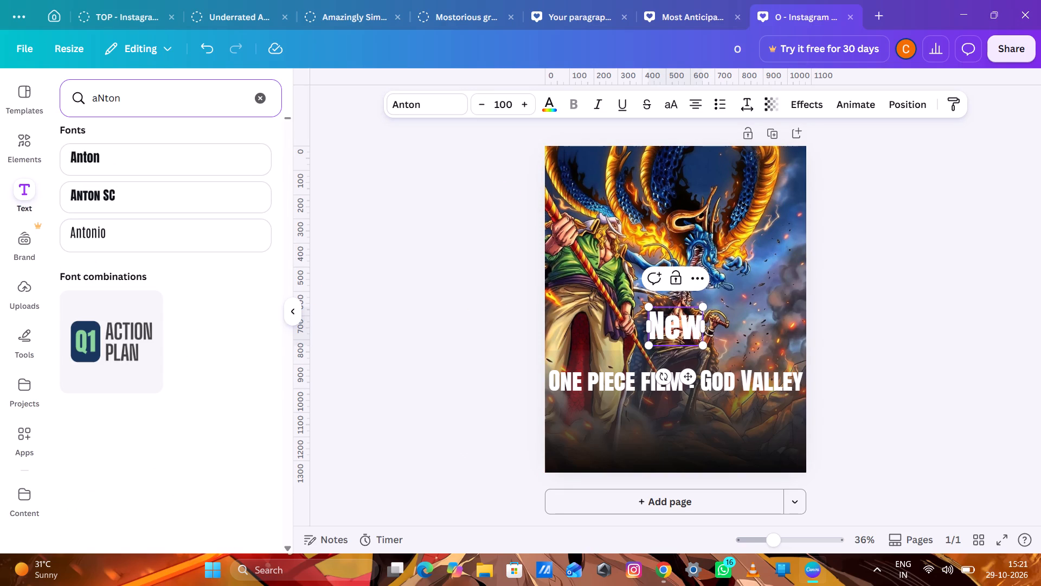
{"action": "key", "text": "space"}
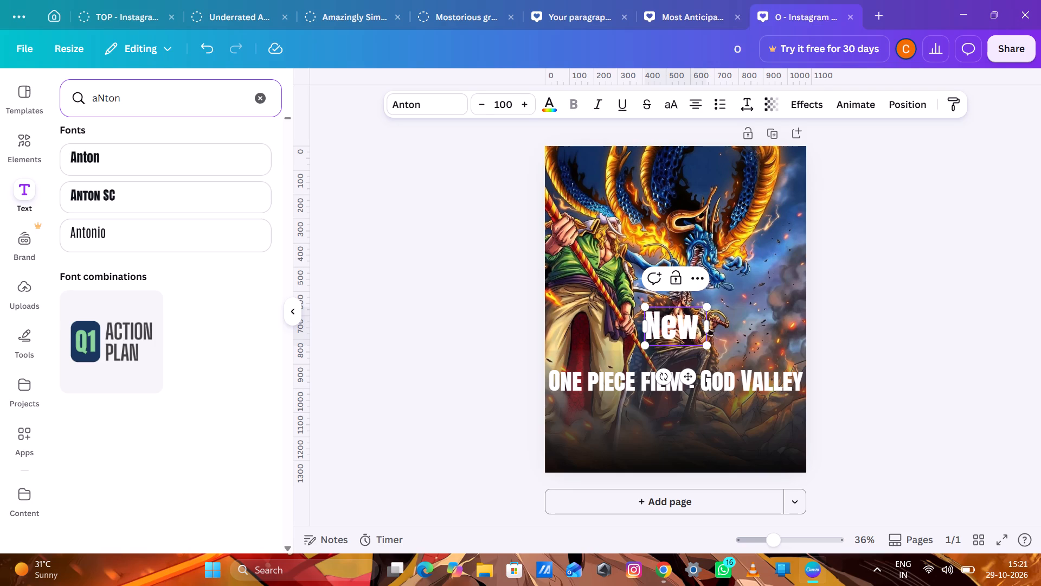
{"action": "key", "text": "shift+i"}
{"action": "type", "text": "nformation"}
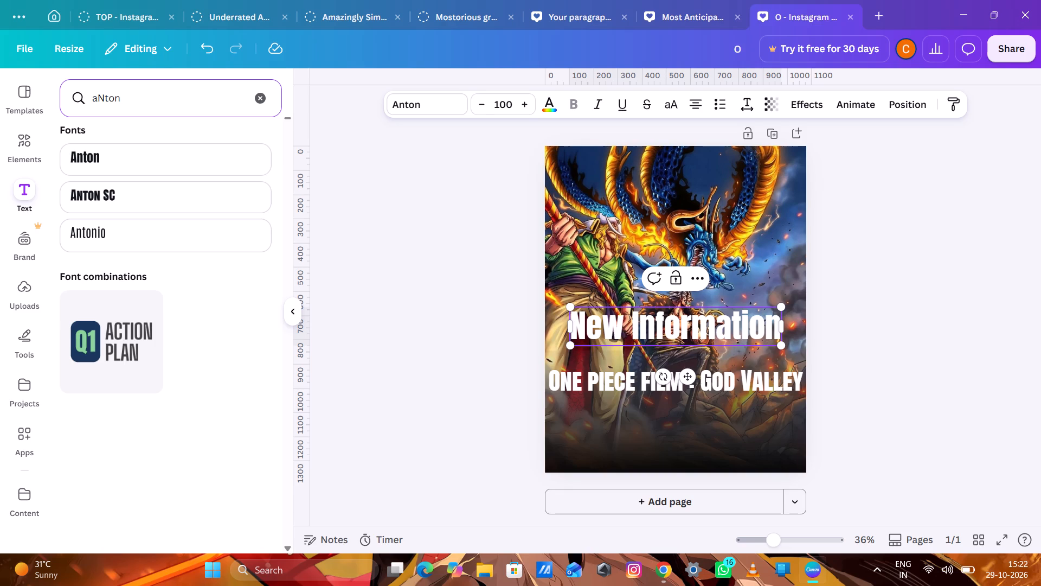
Colour the whole "New Information" text red (#ff3131), leaving the heading white.
{"action": "left_click_drag", "start_coordinate": [570, 330], "coordinate": [757, 327]}
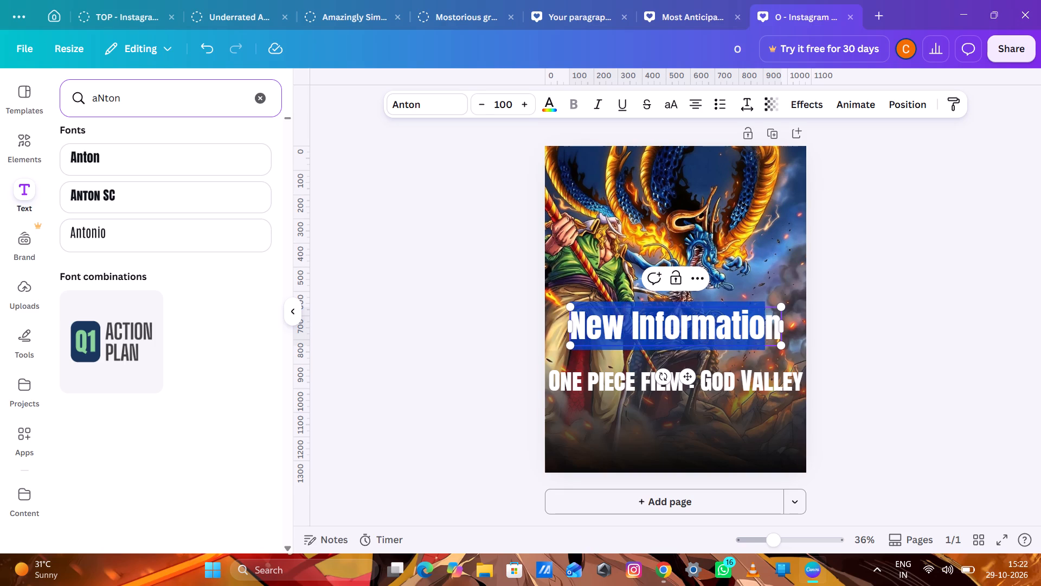
{"action": "left_click_drag", "start_coordinate": [757, 327], "coordinate": [777, 326]}
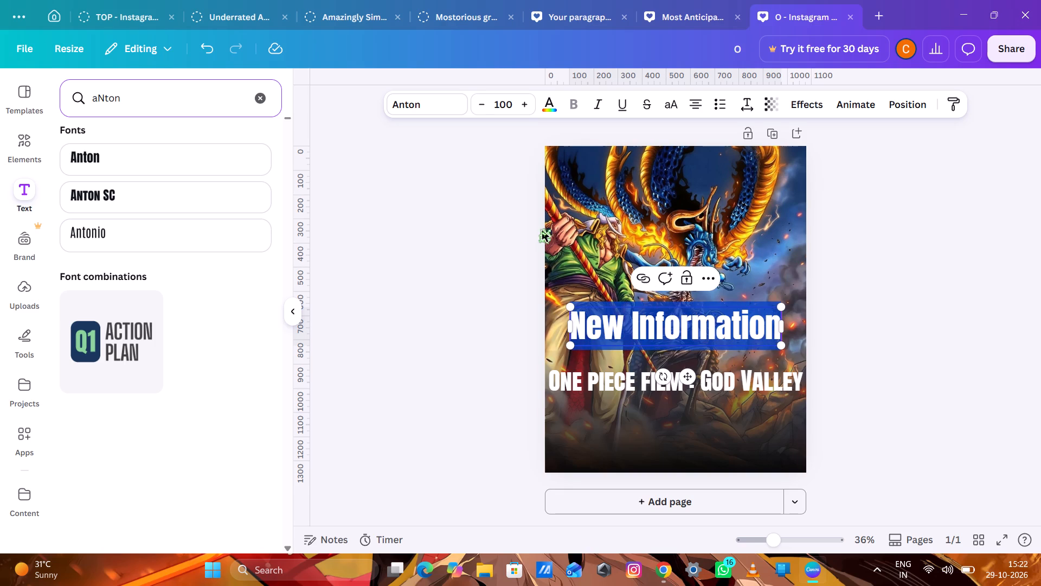
{"action": "left_click", "coordinate": [548, 110]}
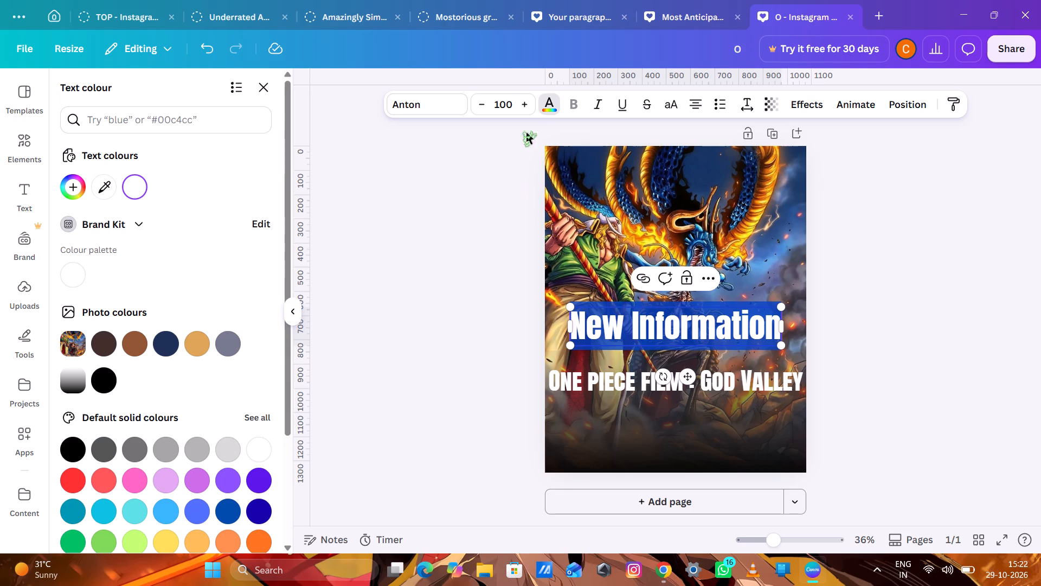
{"action": "left_click", "coordinate": [79, 481]}
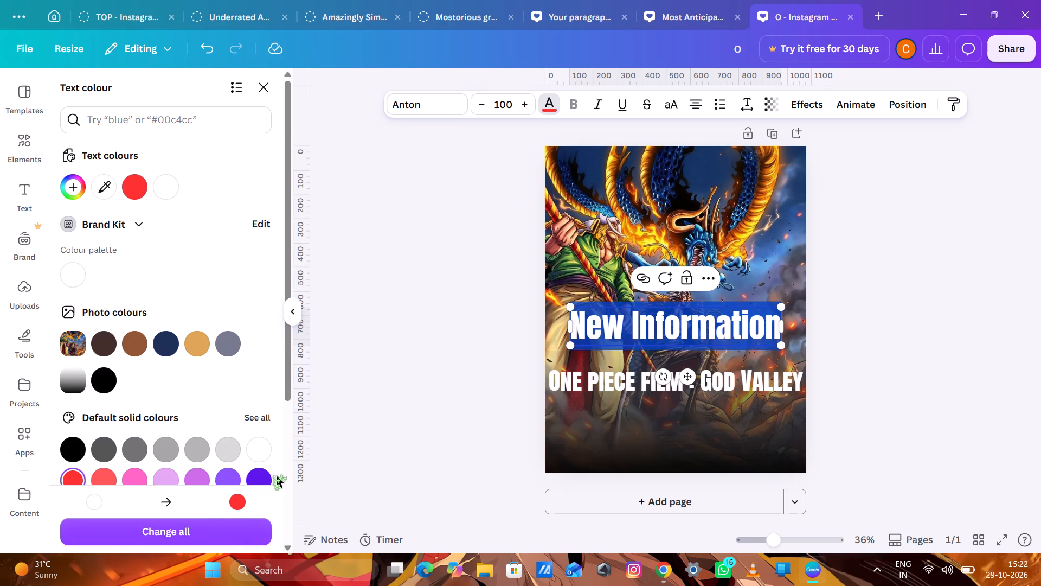
{"action": "left_click", "coordinate": [224, 538]}
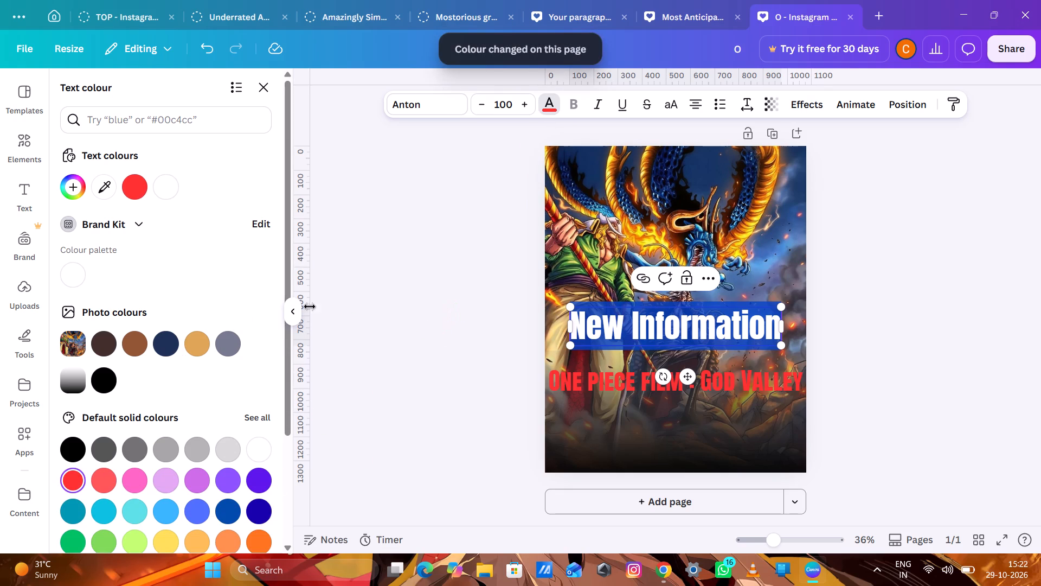
{"action": "key", "text": "ctrl+z"}
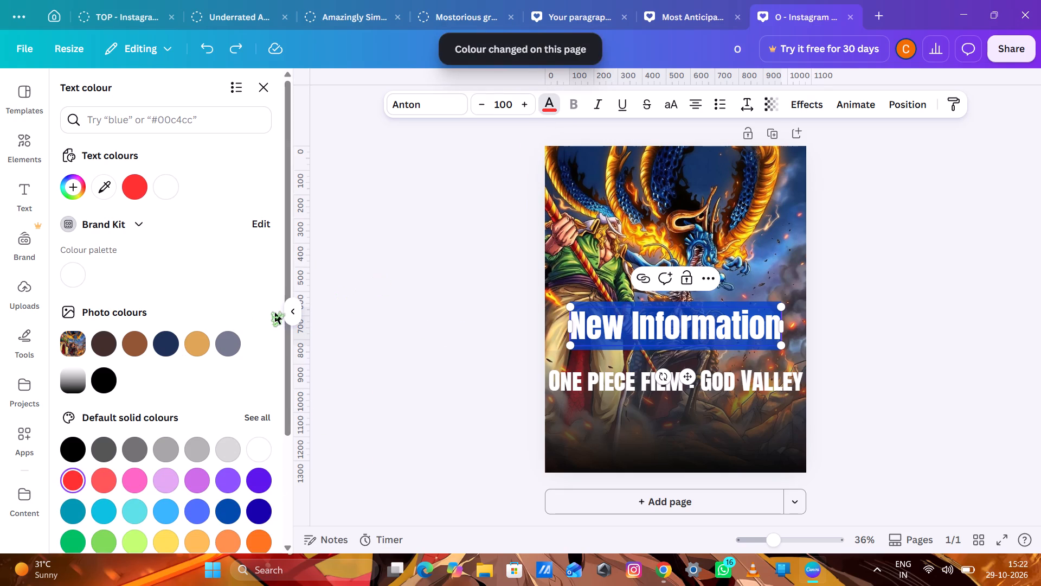
{"action": "left_click", "coordinate": [133, 194]}
{"action": "double_click", "coordinate": [442, 289]}
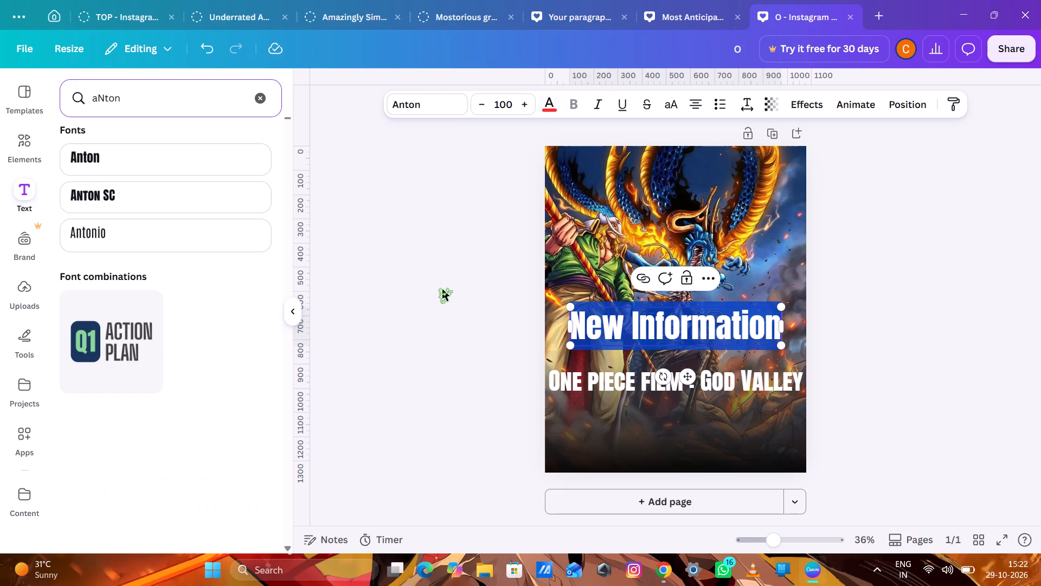
Move "New Information" directly below the heading and centre it horizontally on the page.
{"action": "left_click_drag", "start_coordinate": [673, 322], "coordinate": [667, 407]}
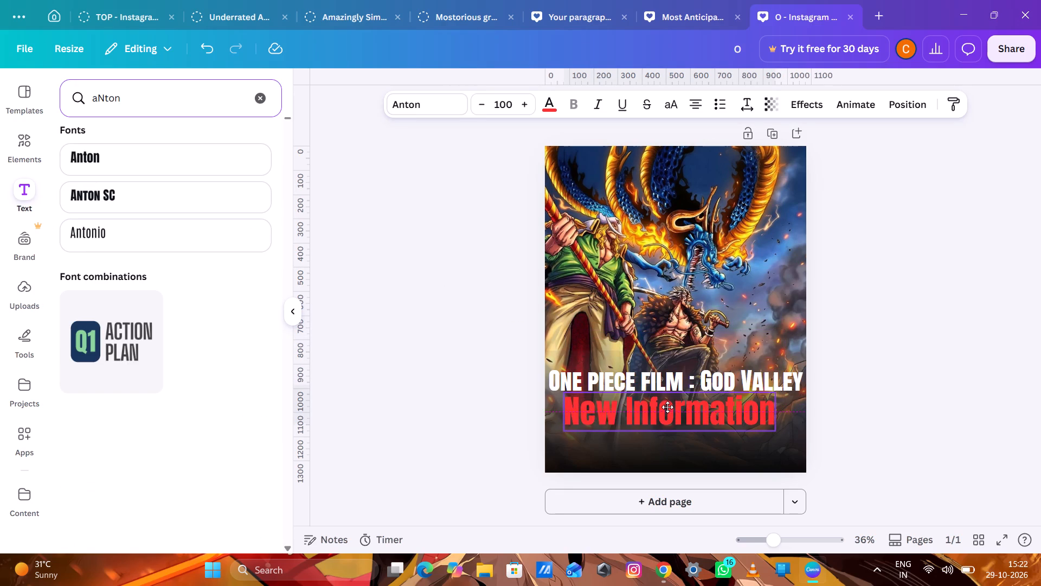
{"action": "left_click_drag", "start_coordinate": [667, 407], "coordinate": [673, 407]}
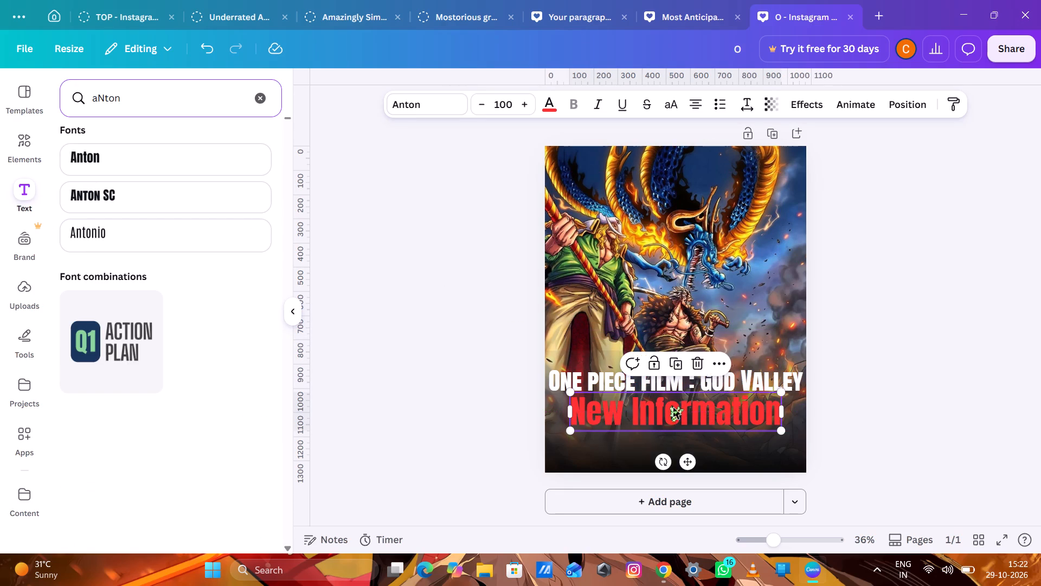
{"action": "left_click", "coordinate": [966, 267]}
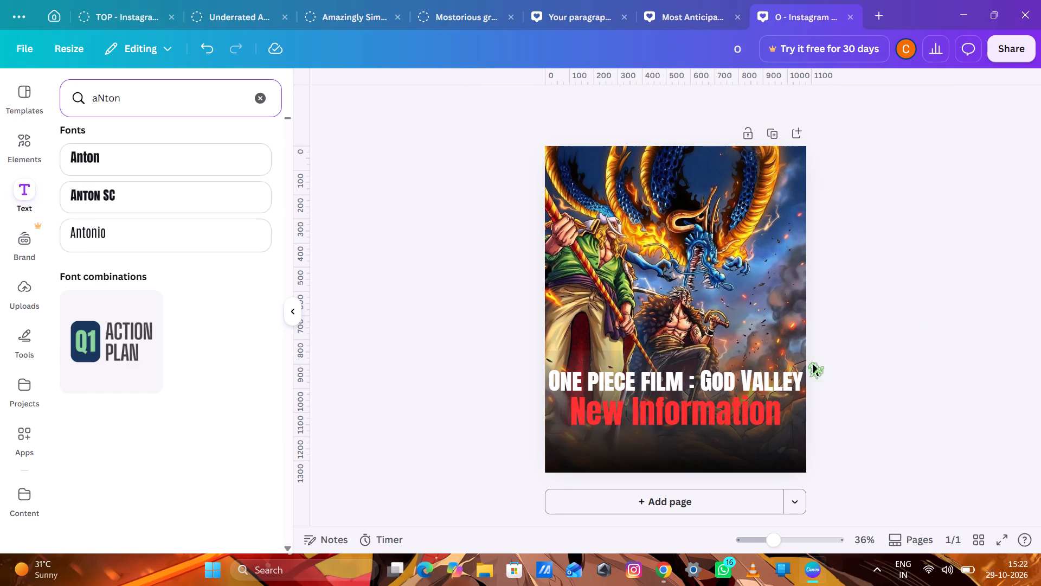
Move the heading up slightly, keeping it centred, to widen the gap above "New Information".
{"action": "left_click_drag", "start_coordinate": [727, 382], "coordinate": [725, 374]}
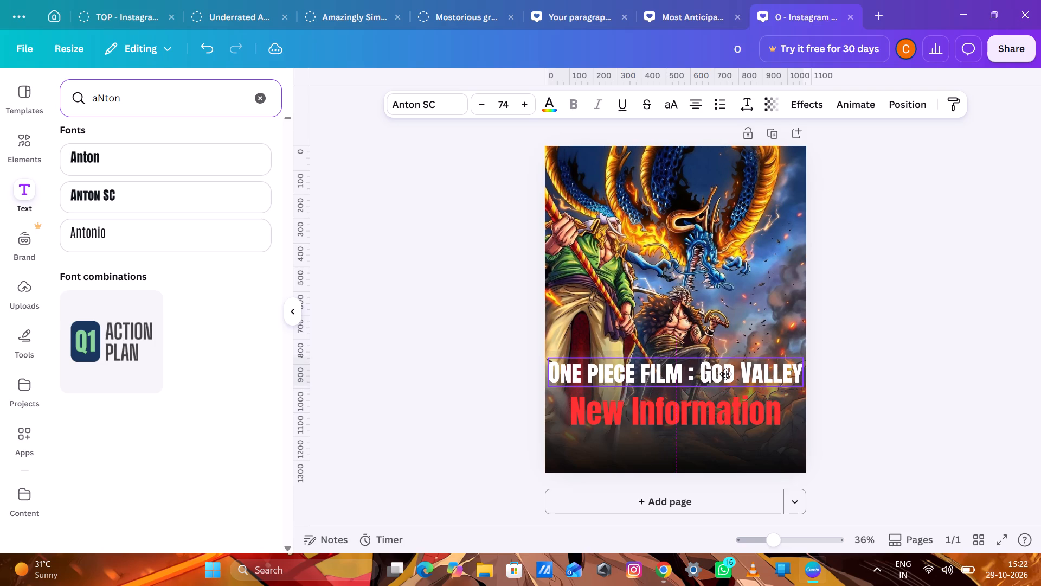
Nudge the heading up slightly and move "New Information" up so it sits close beneath it.
{"action": "left_click_drag", "start_coordinate": [725, 374], "coordinate": [727, 371]}
{"action": "left_click", "coordinate": [1008, 326]}
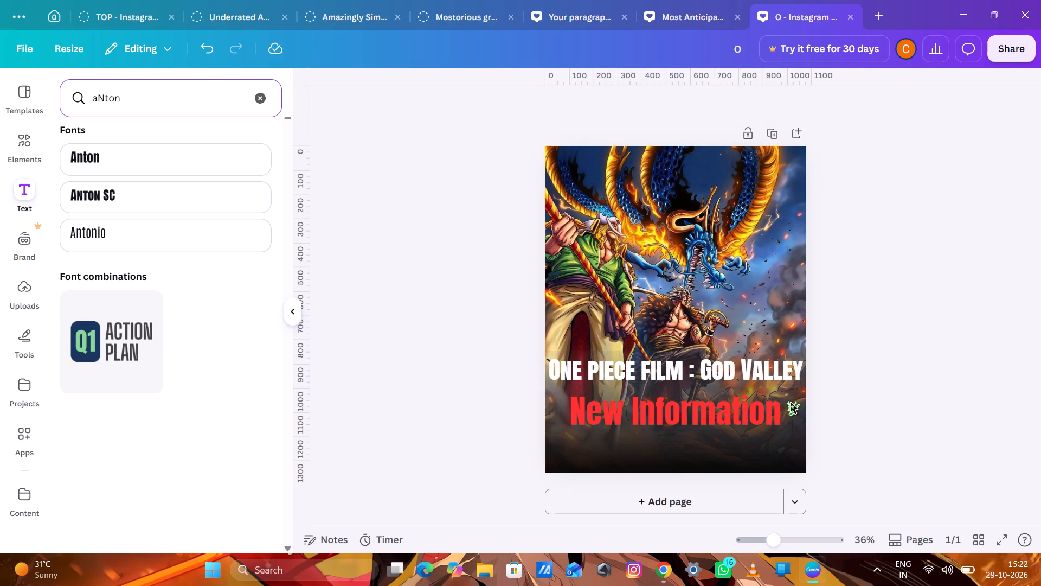
{"action": "left_click_drag", "start_coordinate": [736, 407], "coordinate": [738, 398]}
{"action": "left_click", "coordinate": [930, 361]}
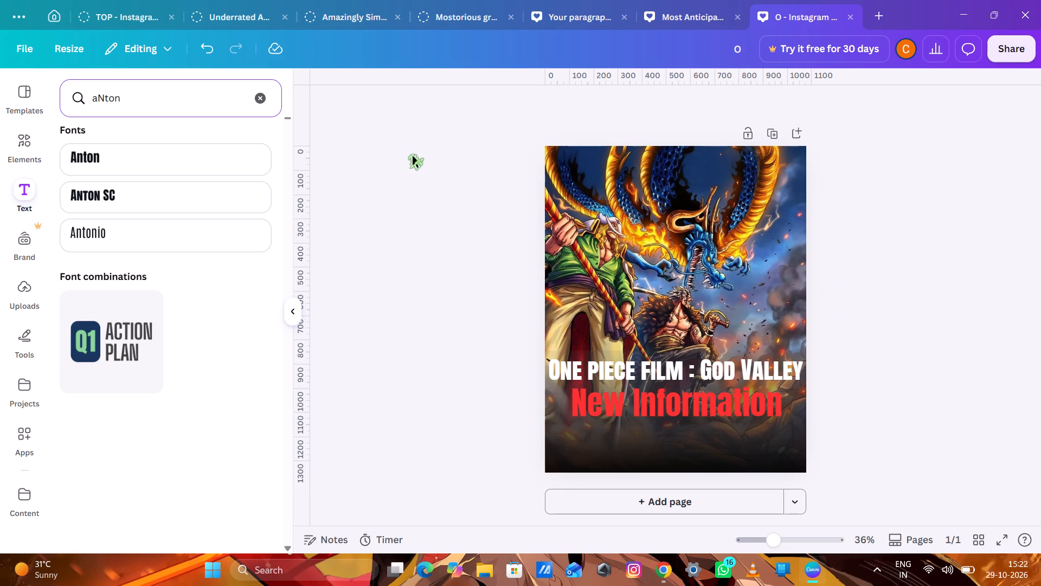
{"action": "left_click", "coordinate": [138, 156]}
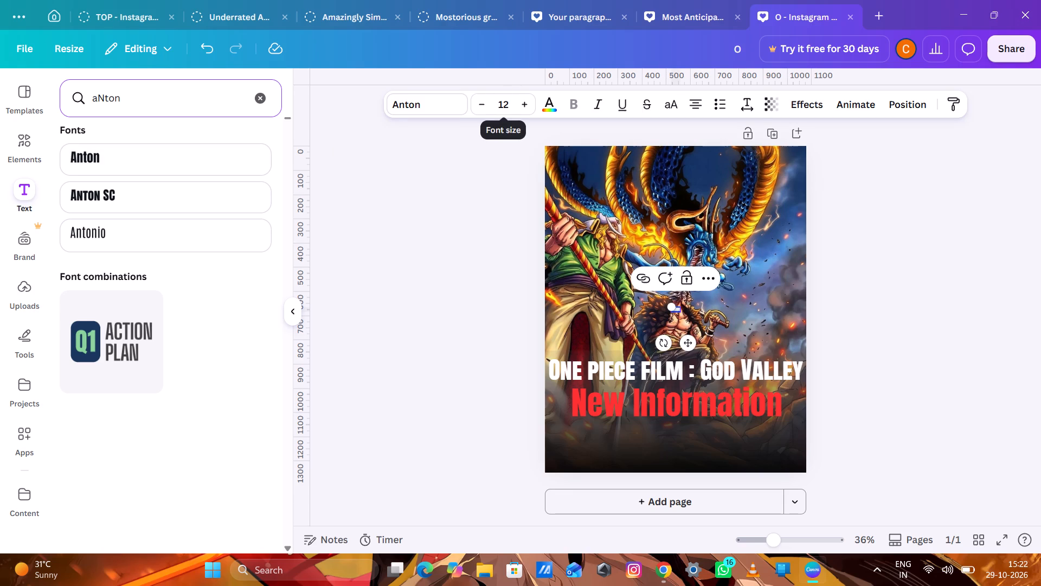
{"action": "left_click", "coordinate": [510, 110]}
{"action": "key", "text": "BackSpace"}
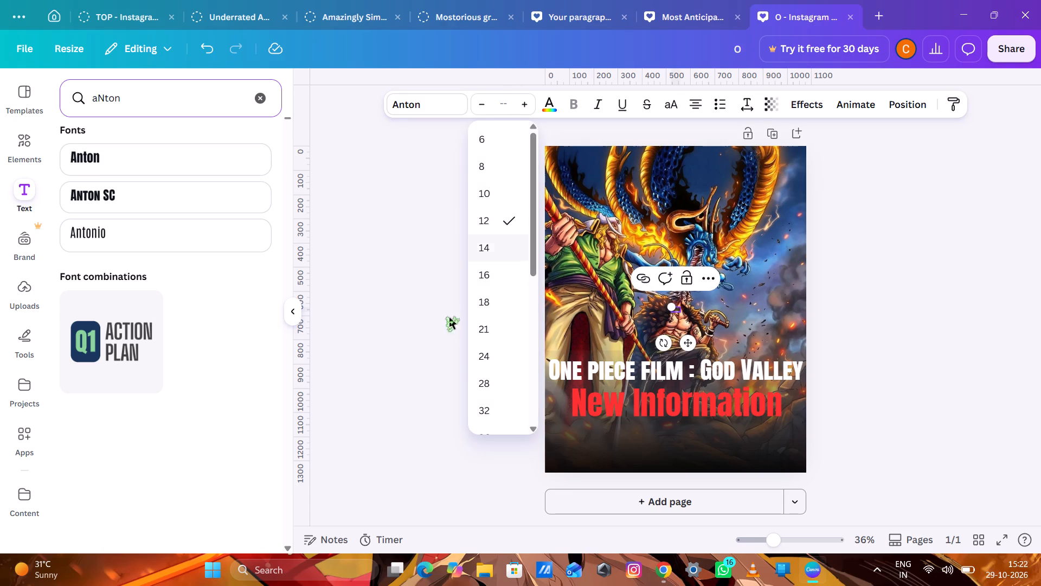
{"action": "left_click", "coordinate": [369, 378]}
Enlarge the red "New Information" text to font size 106.
{"action": "left_click", "coordinate": [719, 391]}
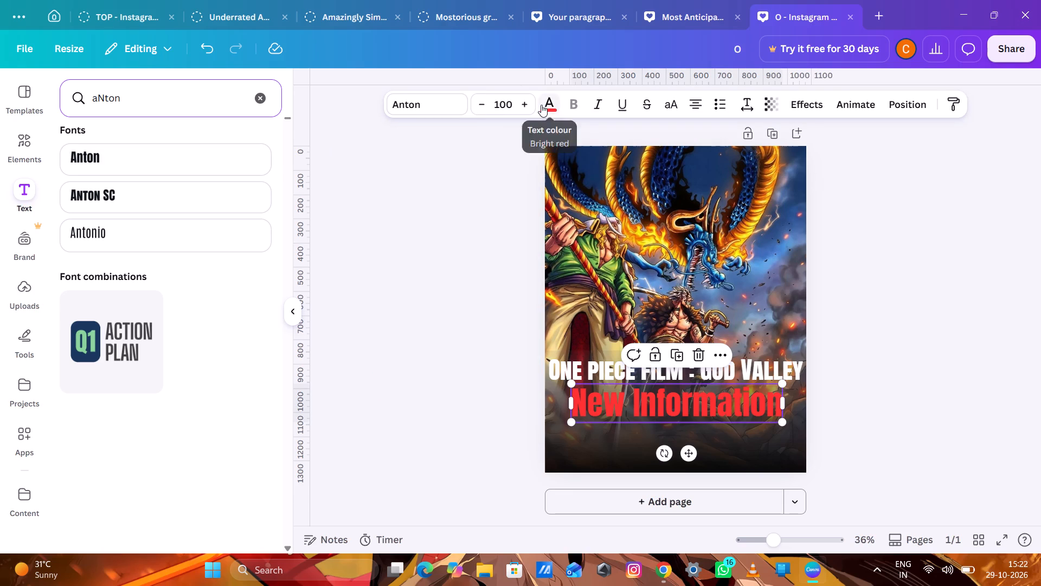
{"action": "triple_click", "coordinate": [519, 109]}
{"action": "triple_click", "coordinate": [519, 109]}
{"action": "left_click", "coordinate": [519, 109]}
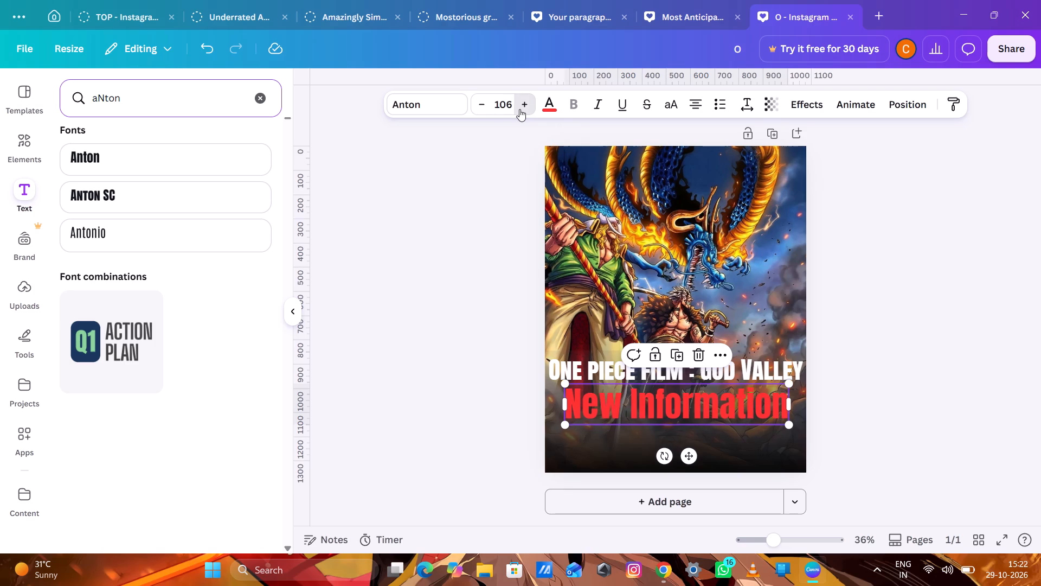
{"action": "double_click", "coordinate": [344, 262]}
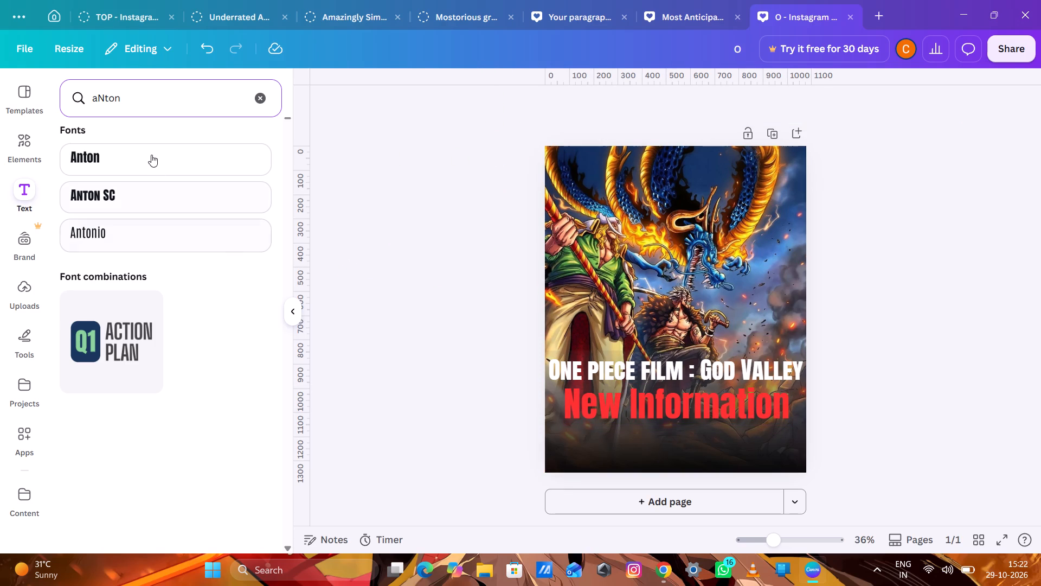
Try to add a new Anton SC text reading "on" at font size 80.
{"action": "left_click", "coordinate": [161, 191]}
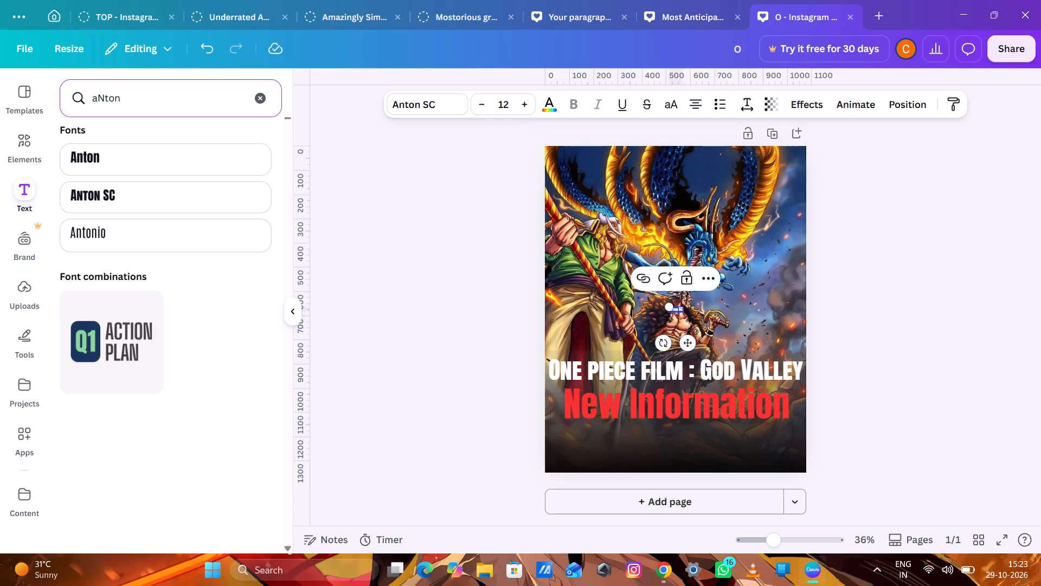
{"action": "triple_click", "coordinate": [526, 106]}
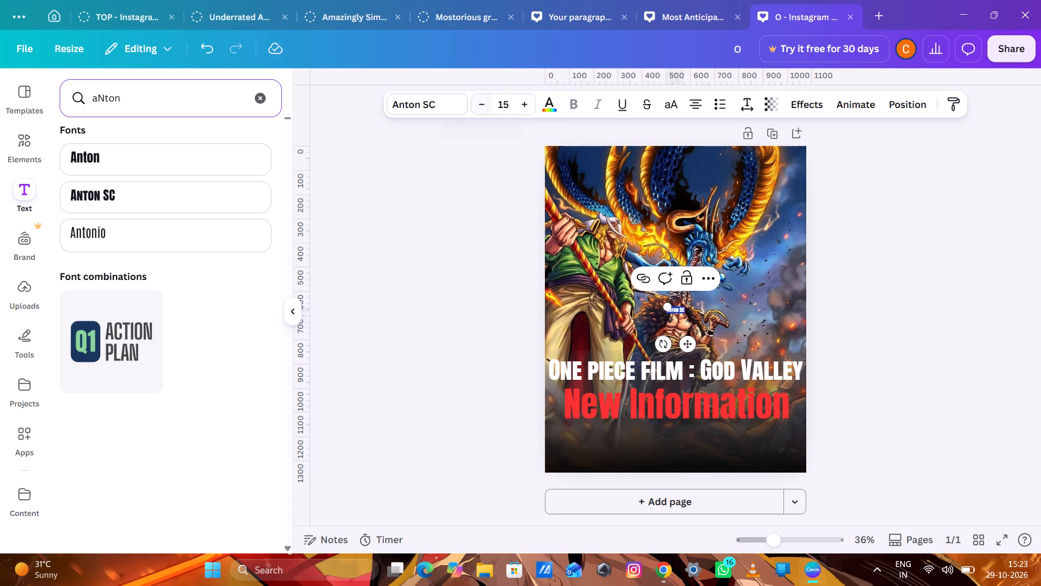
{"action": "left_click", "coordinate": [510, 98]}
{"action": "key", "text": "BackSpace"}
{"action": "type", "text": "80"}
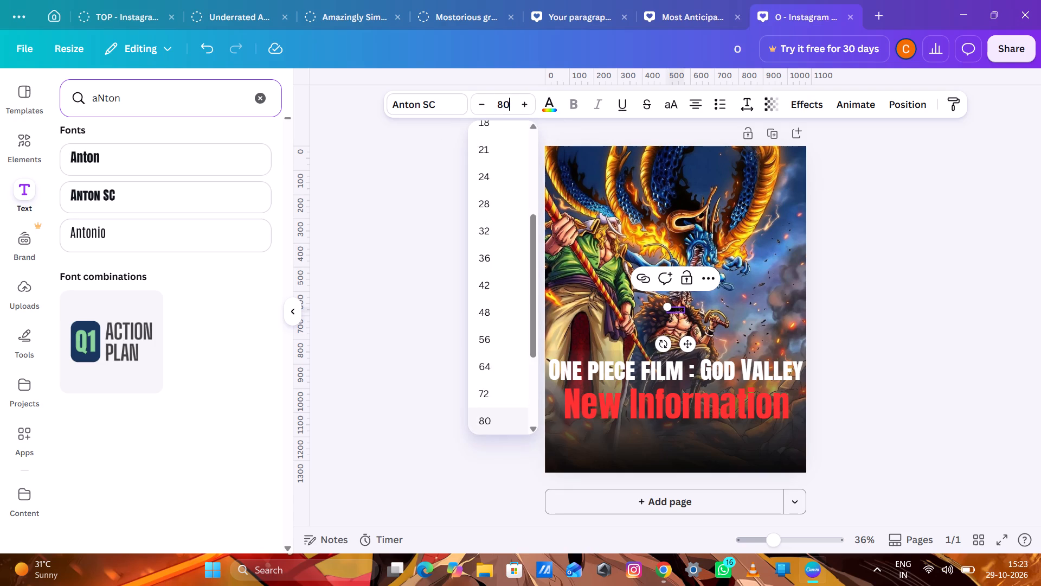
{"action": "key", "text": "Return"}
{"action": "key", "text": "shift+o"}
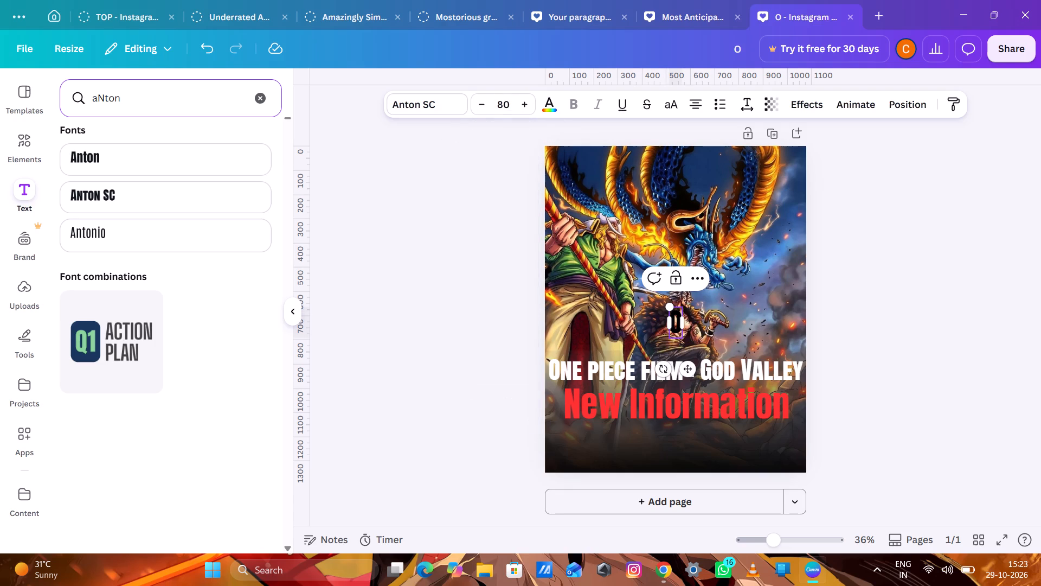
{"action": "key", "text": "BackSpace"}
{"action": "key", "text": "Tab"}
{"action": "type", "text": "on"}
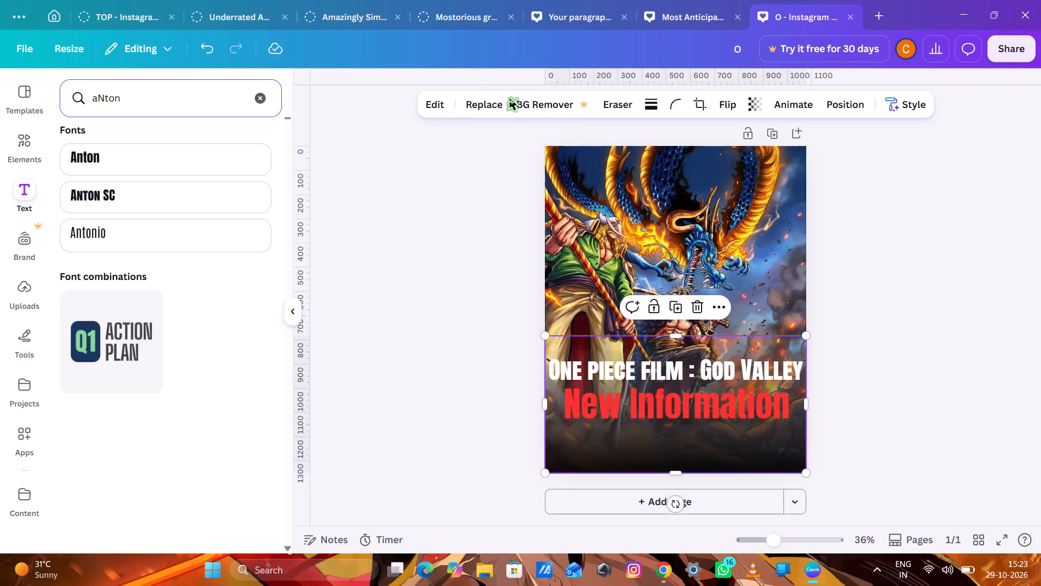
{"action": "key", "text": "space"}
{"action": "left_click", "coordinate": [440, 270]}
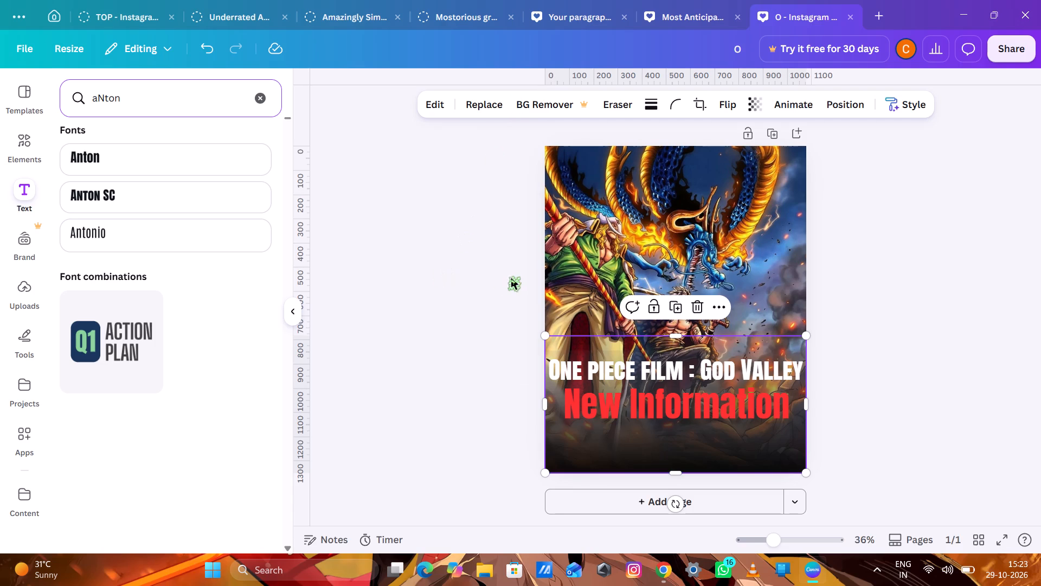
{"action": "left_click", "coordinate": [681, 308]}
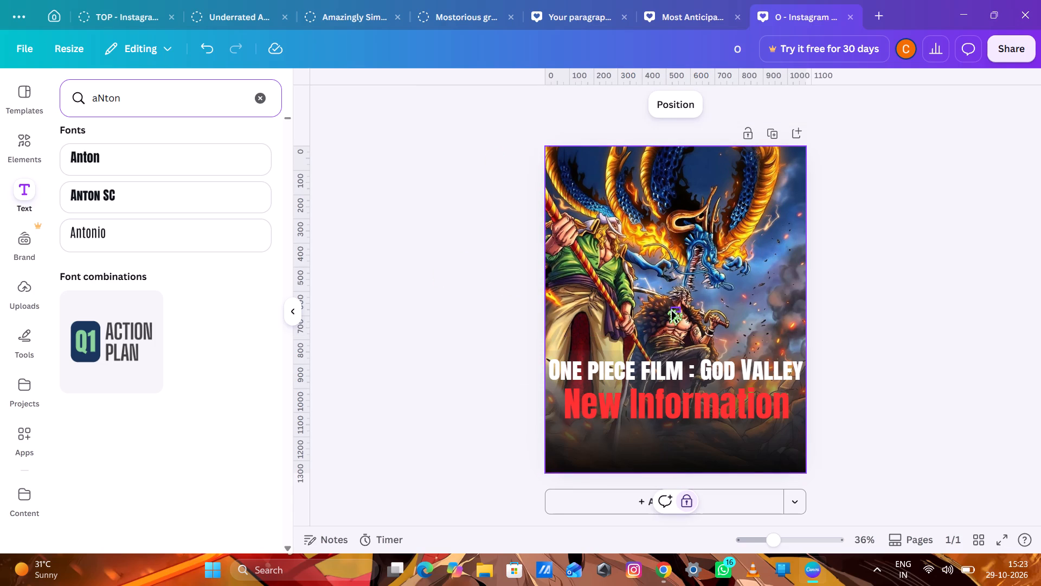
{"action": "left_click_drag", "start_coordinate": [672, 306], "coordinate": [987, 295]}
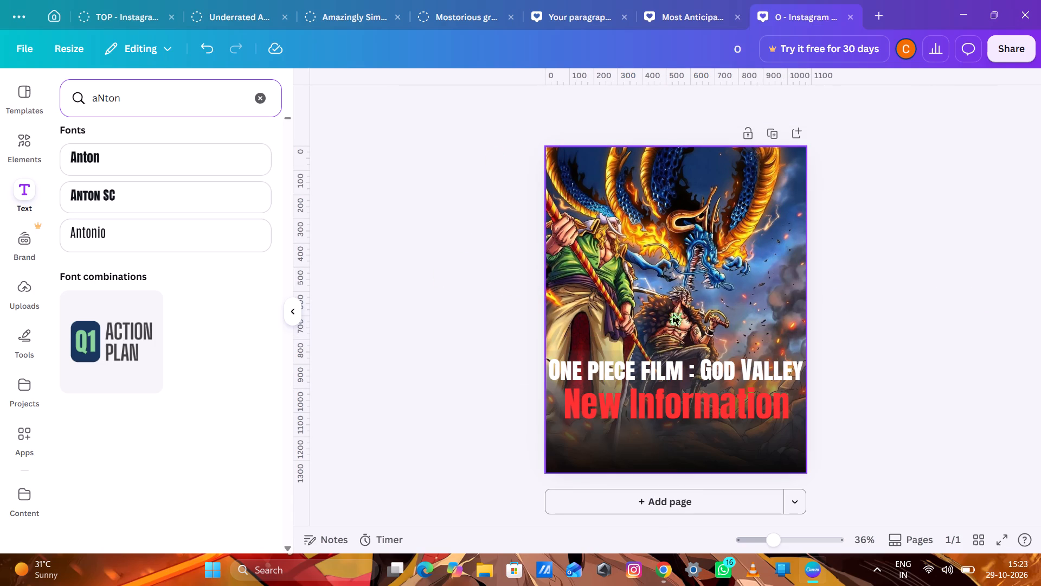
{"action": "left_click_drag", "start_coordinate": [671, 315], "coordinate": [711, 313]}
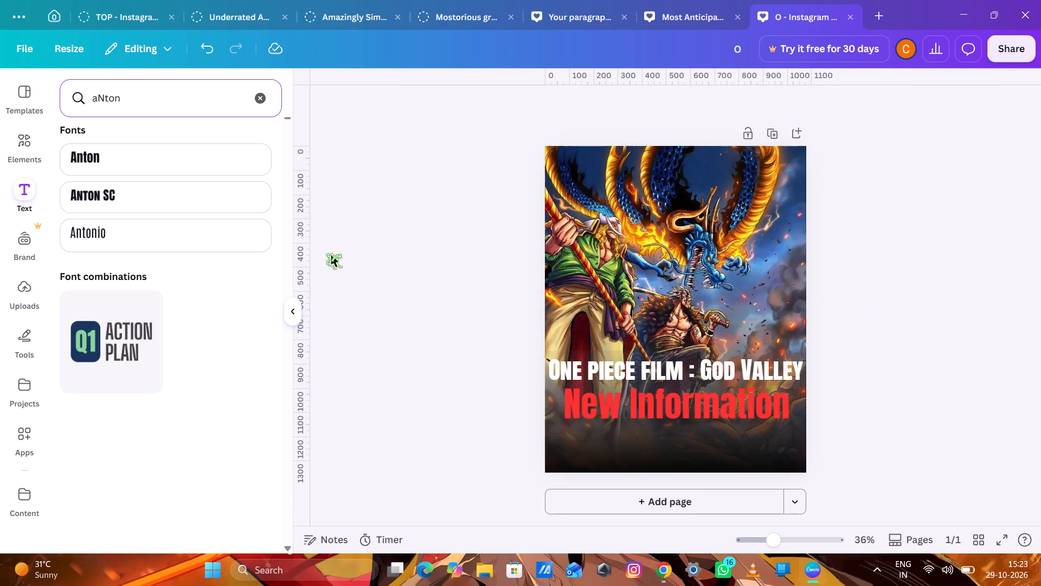
Add a new Anton SC text at font size 80 reading "ON" above the heading.
{"action": "left_click", "coordinate": [125, 193]}
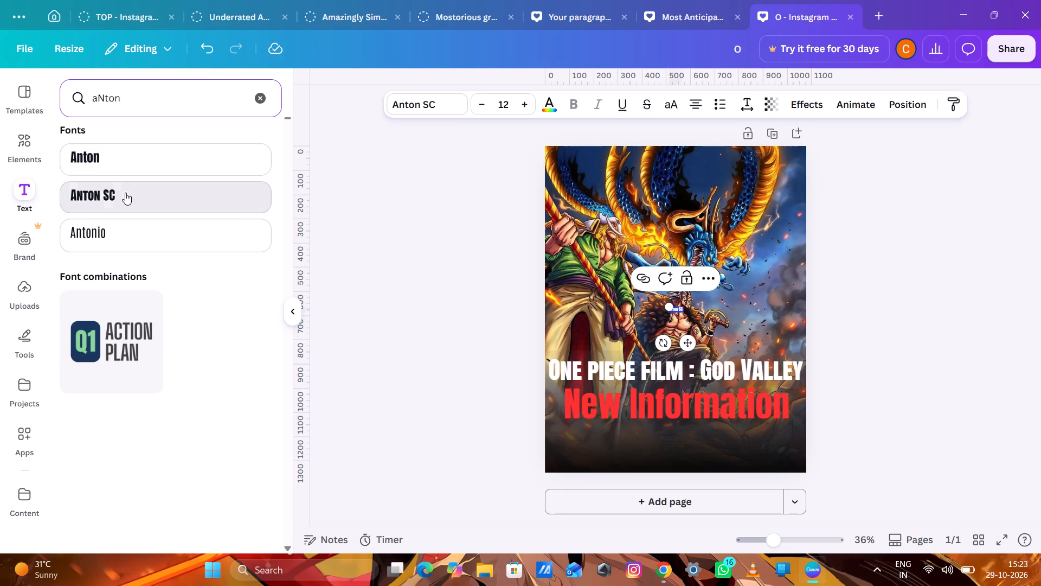
{"action": "left_click", "coordinate": [505, 103]}
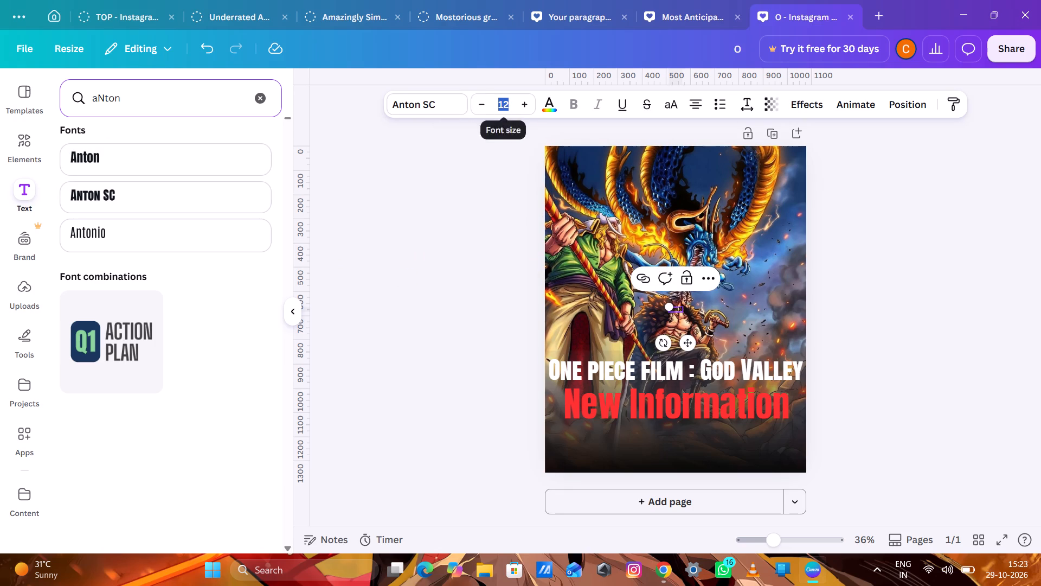
{"action": "key", "text": "BackSpace"}
{"action": "type", "text": "80"}
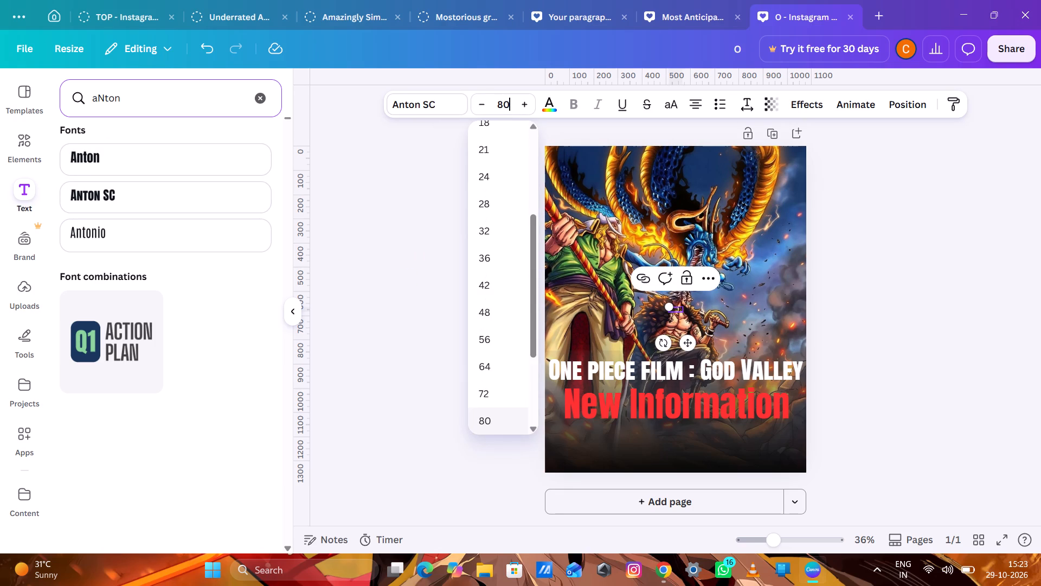
{"action": "key", "text": "Return"}
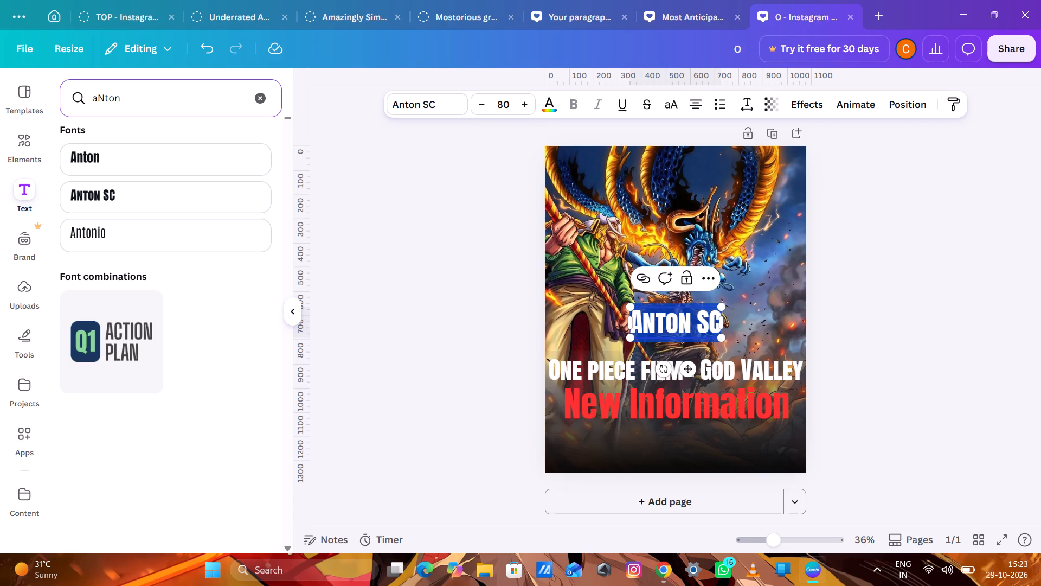
{"action": "type", "text": "ON"}
{"action": "key", "text": "space"}
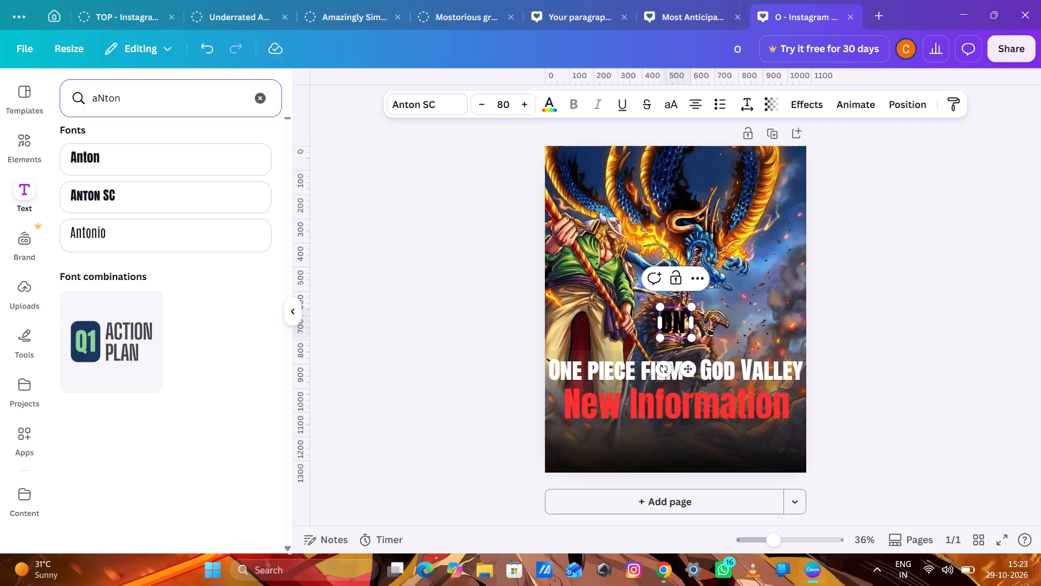
Colour the whole "ON" text white, using the Brand Kit colour palette.
{"action": "left_click", "coordinate": [543, 105]}
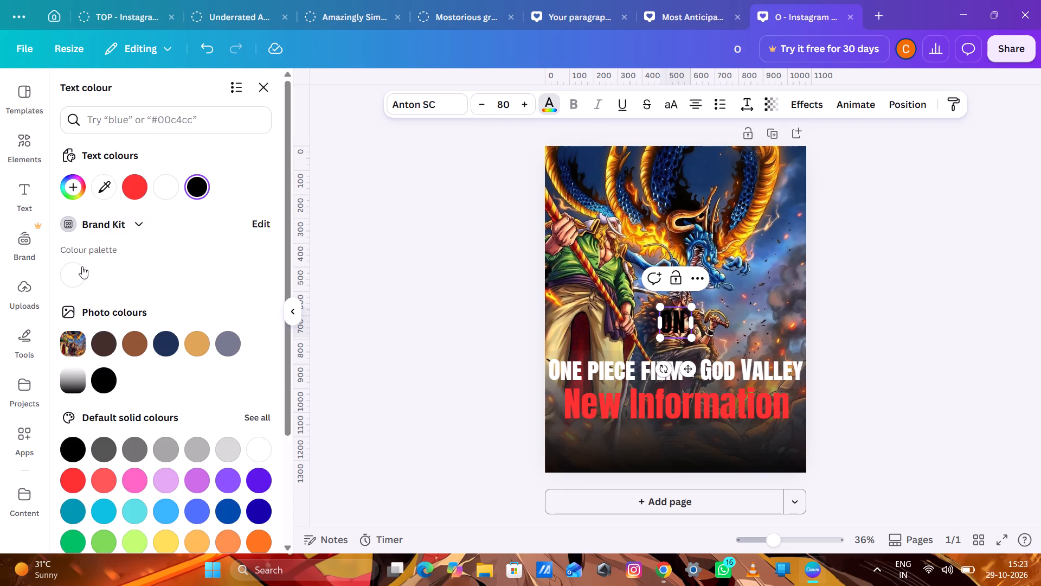
{"action": "left_click", "coordinate": [78, 271]}
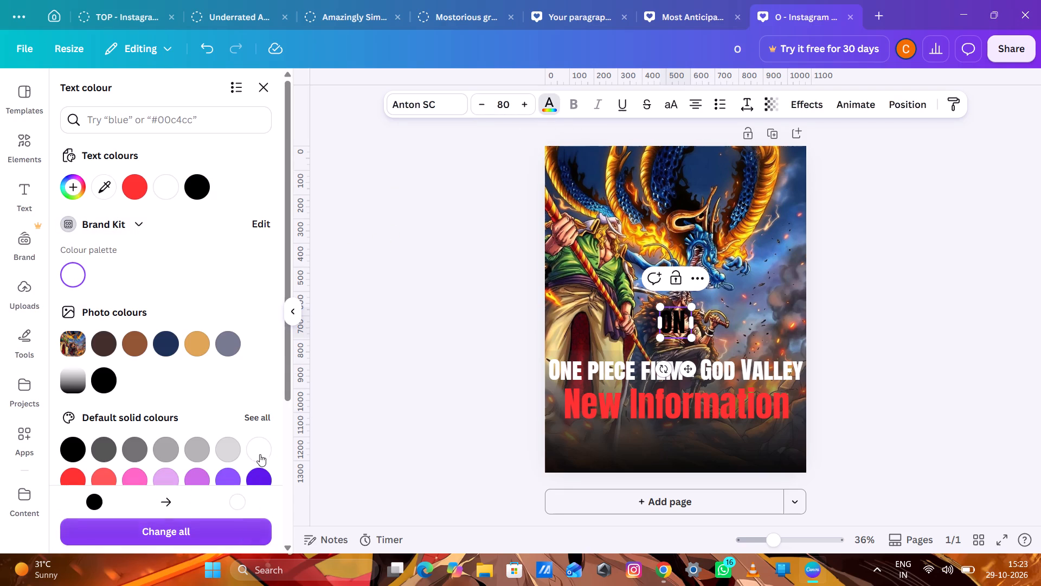
{"action": "double_click", "coordinate": [389, 295]}
{"action": "double_click", "coordinate": [671, 320]}
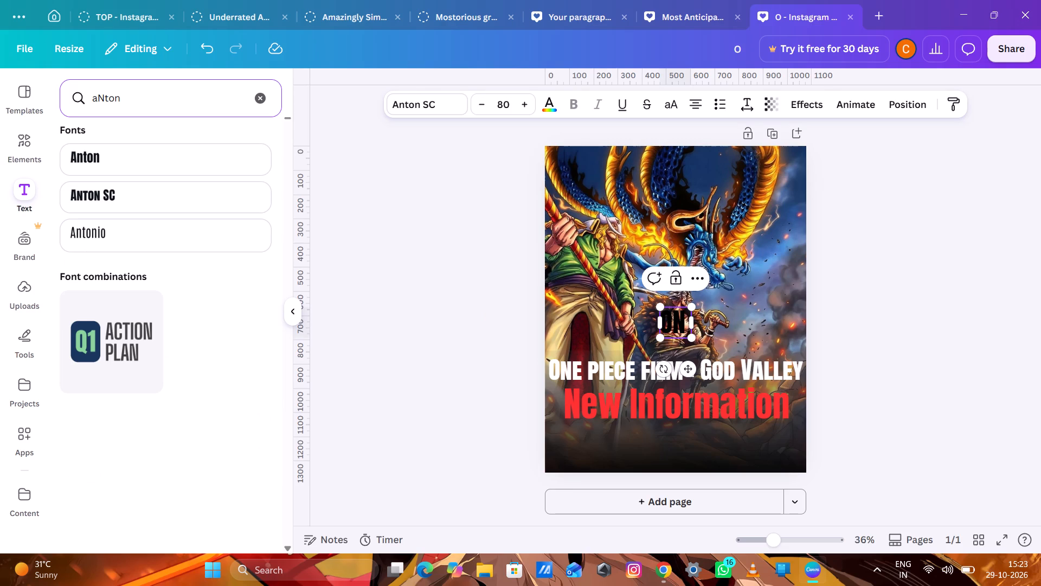
{"action": "left_click_drag", "start_coordinate": [668, 324], "coordinate": [676, 323]}
{"action": "left_click_drag", "start_coordinate": [663, 324], "coordinate": [672, 322]}
{"action": "left_click_drag", "start_coordinate": [672, 322], "coordinate": [705, 320]}
{"action": "left_click", "coordinate": [555, 110]}
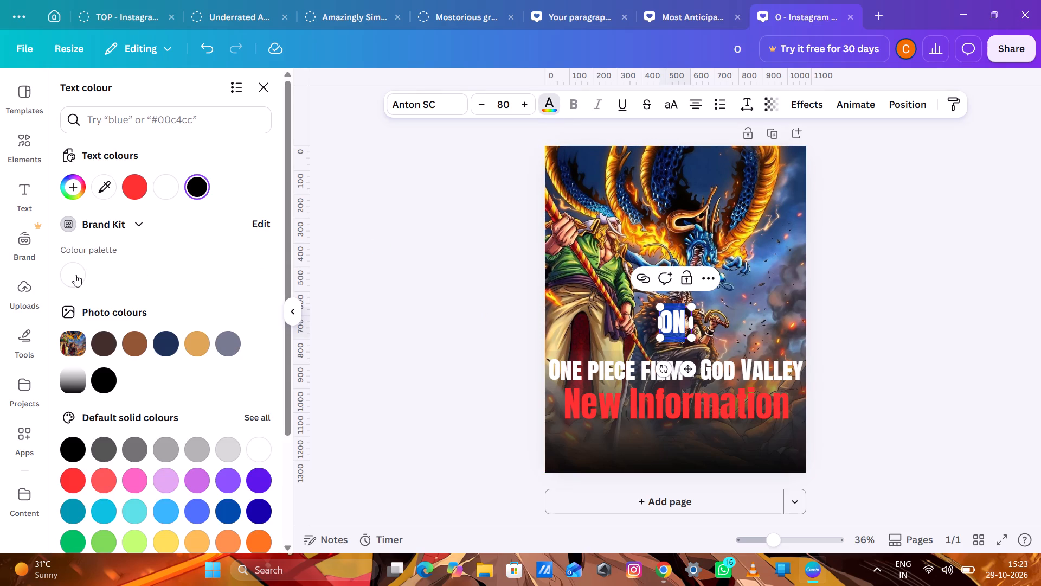
{"action": "left_click", "coordinate": [75, 275]}
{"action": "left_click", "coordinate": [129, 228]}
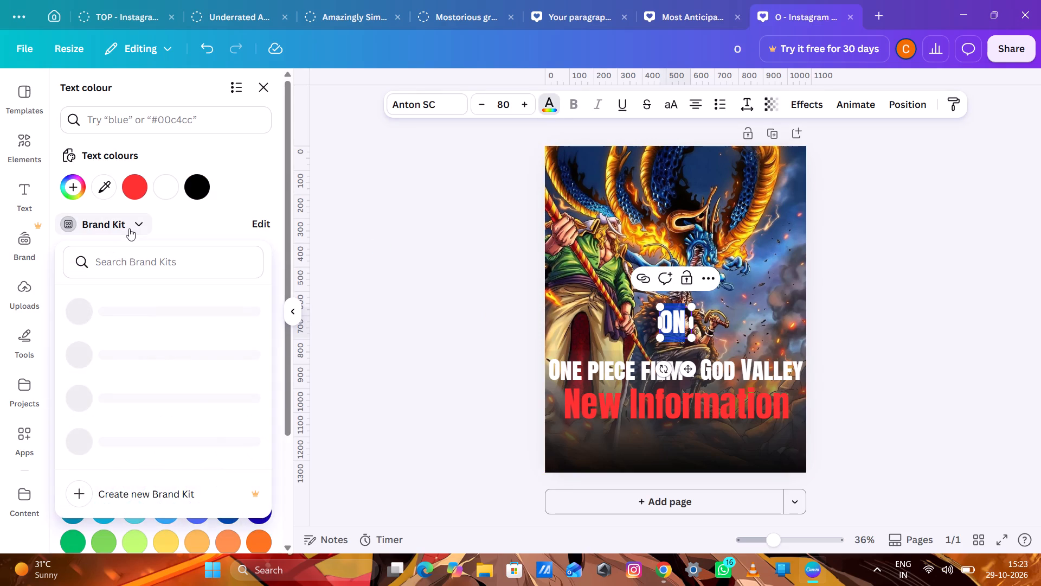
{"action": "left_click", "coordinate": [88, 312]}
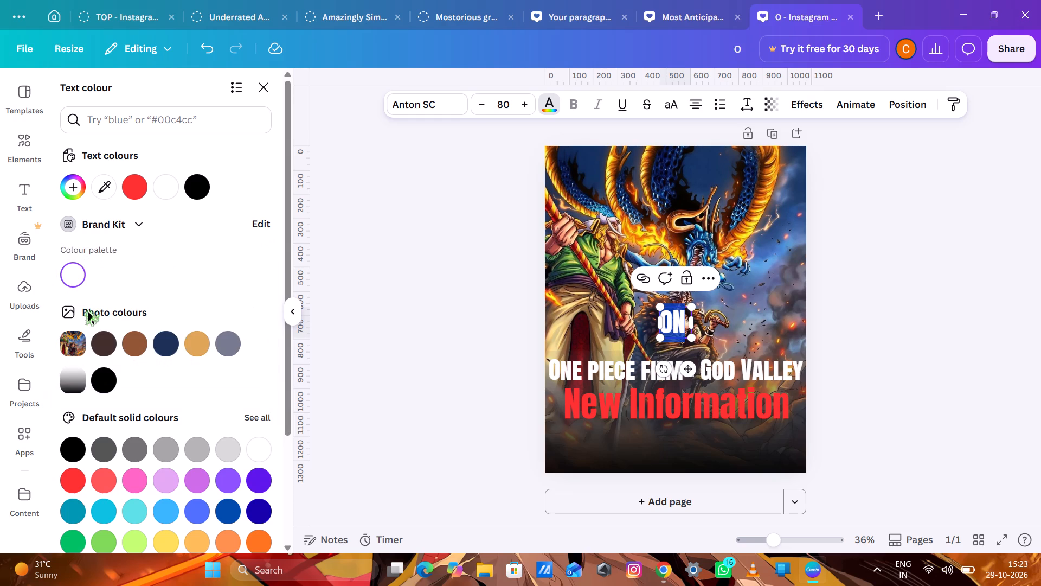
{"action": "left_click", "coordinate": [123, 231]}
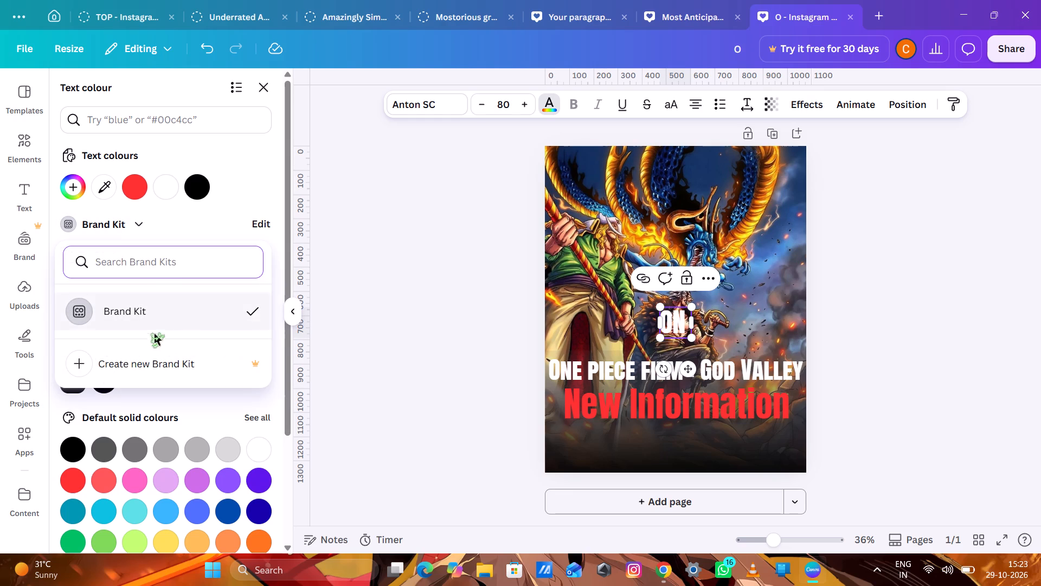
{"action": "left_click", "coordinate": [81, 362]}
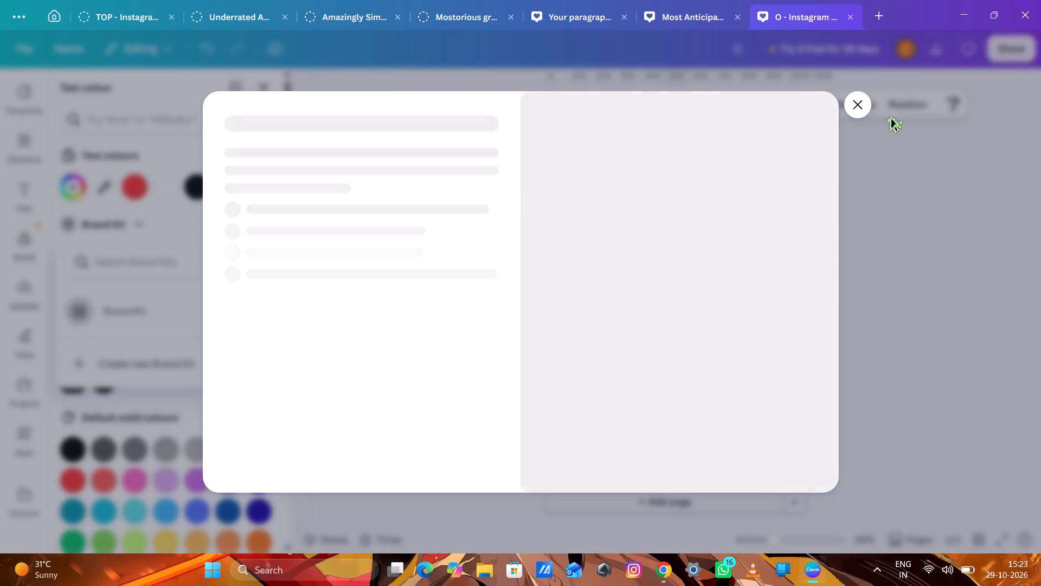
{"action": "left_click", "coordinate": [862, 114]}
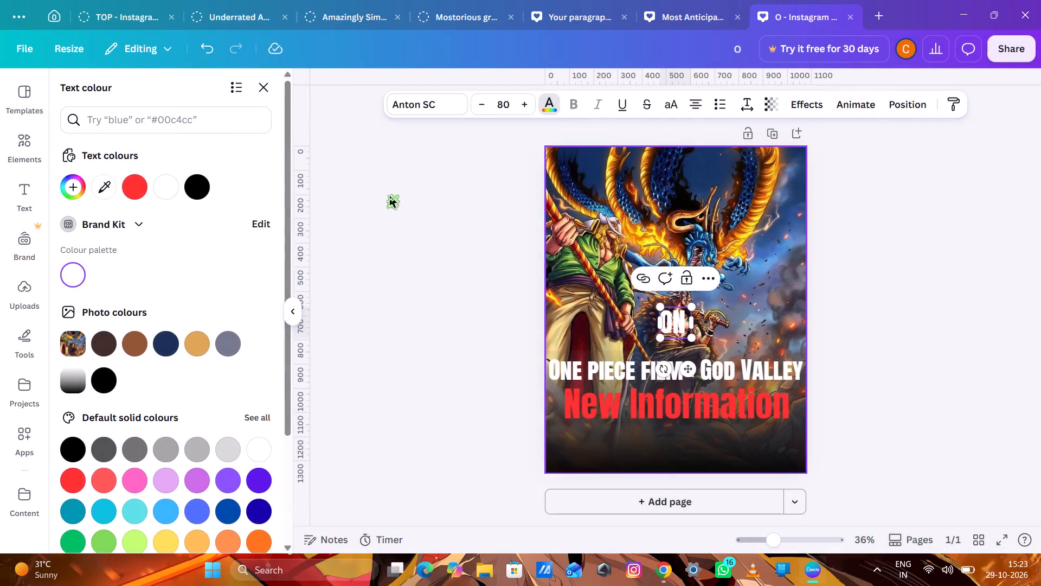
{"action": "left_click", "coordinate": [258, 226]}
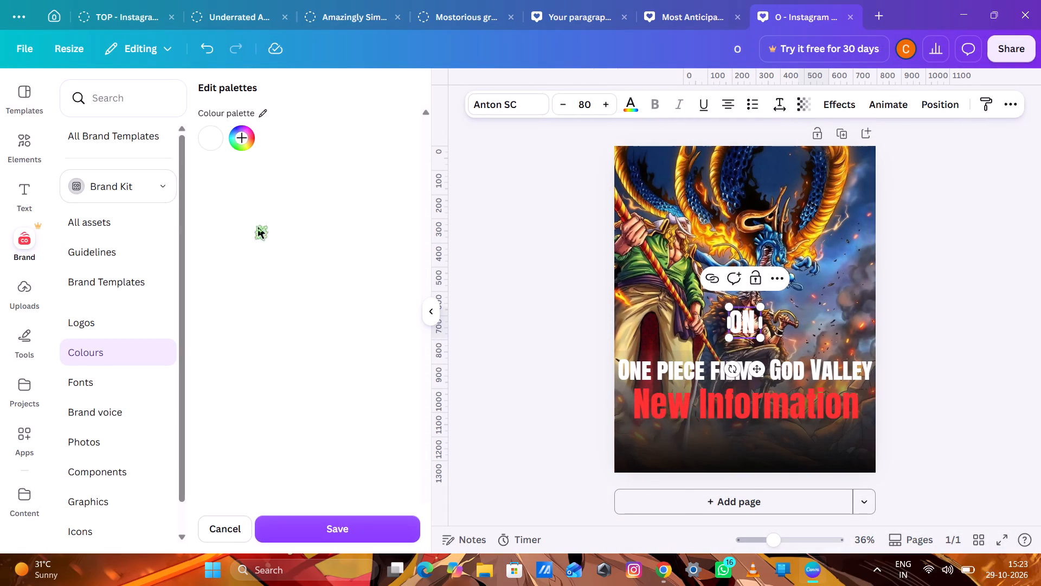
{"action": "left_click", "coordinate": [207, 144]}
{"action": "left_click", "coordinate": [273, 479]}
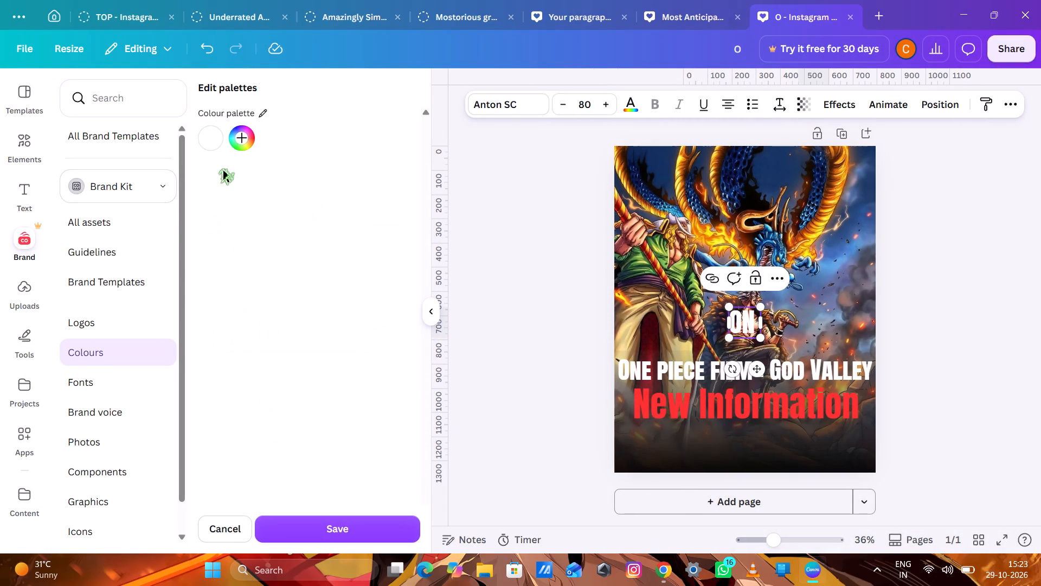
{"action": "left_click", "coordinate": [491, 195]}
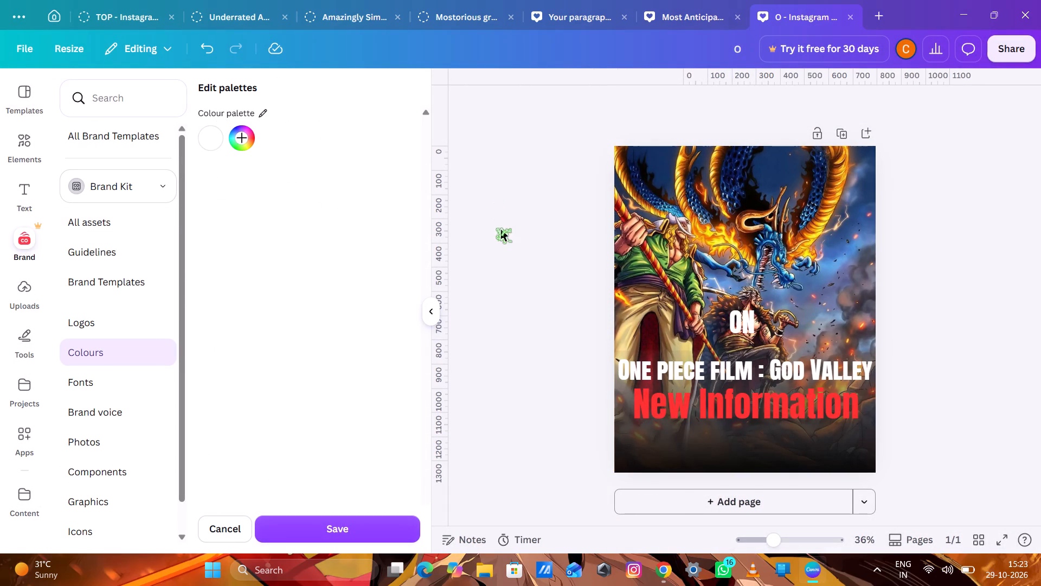
Leave the Brand Kit colour palette editing without saving and return to the Elements library.
{"action": "left_click", "coordinate": [745, 321]}
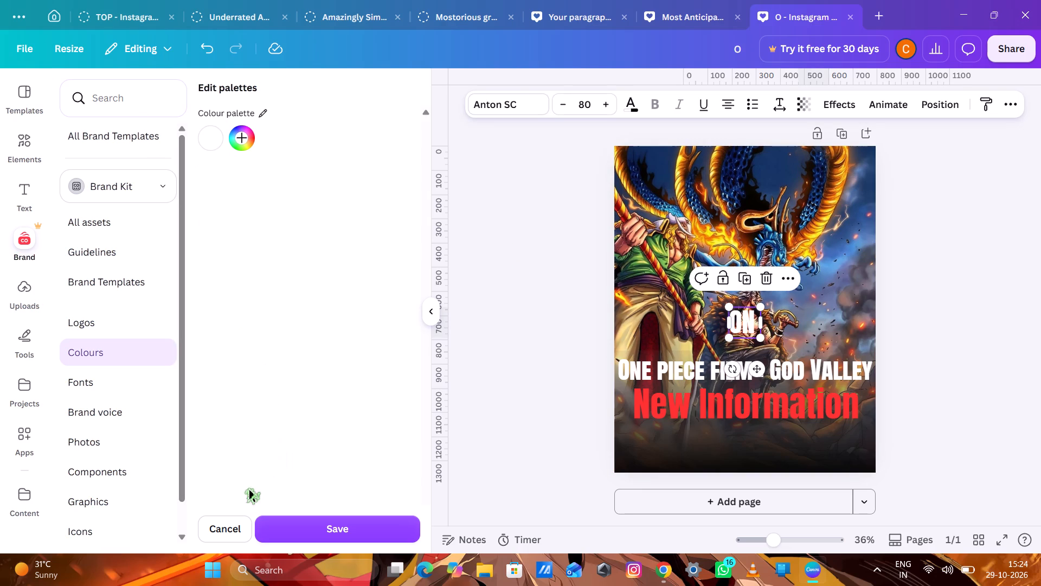
{"action": "left_click", "coordinate": [232, 523]}
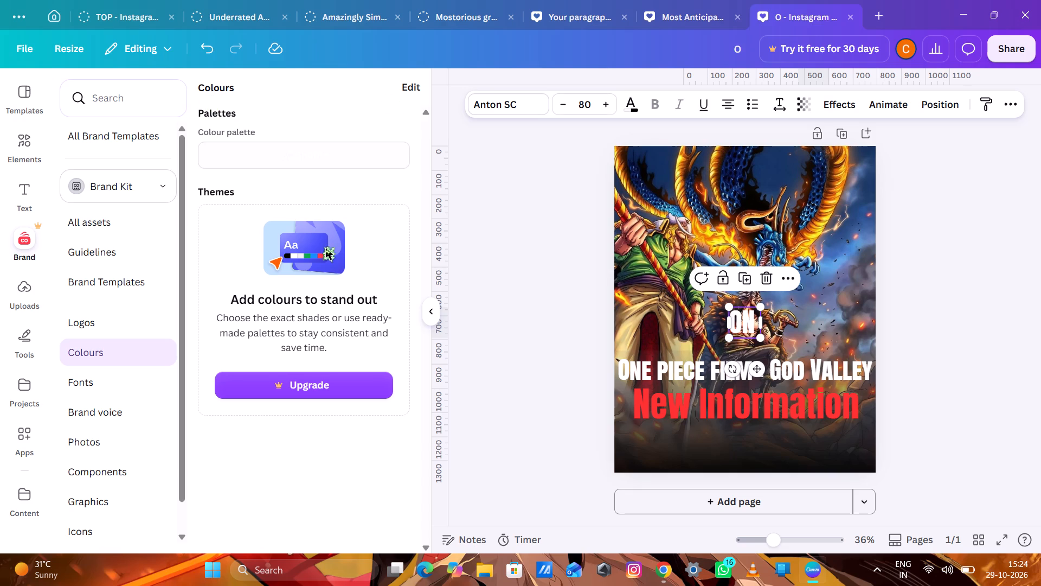
{"action": "left_click", "coordinate": [404, 92]}
{"action": "left_click", "coordinate": [389, 532]}
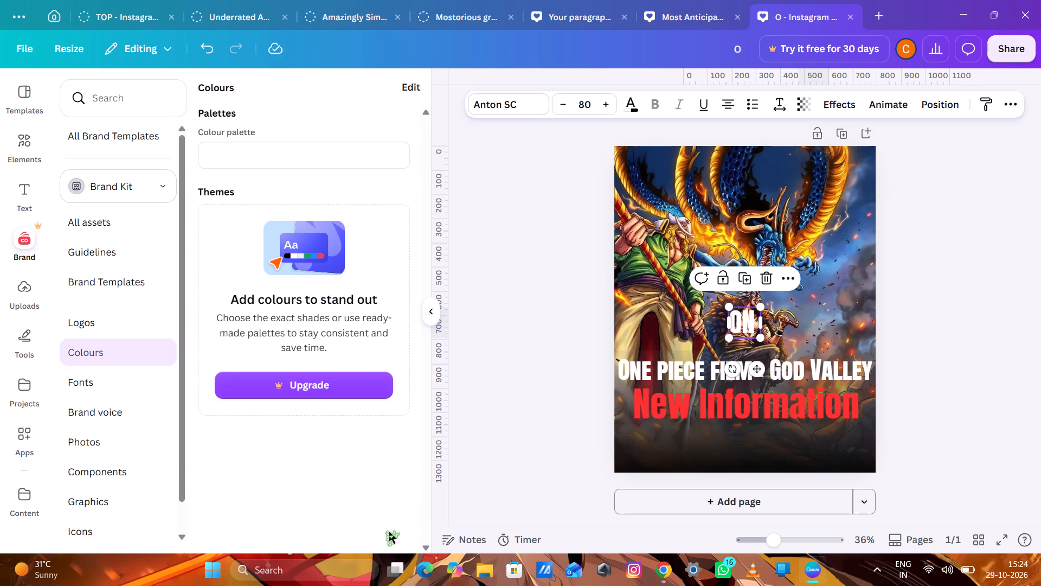
{"action": "left_click", "coordinate": [137, 232]}
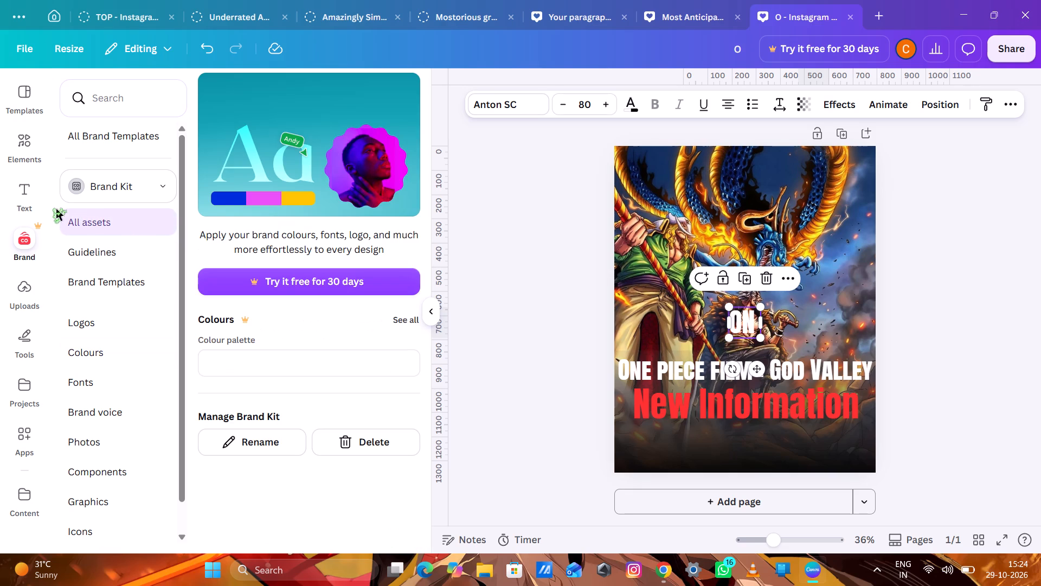
{"action": "left_click", "coordinate": [28, 295]}
{"action": "left_click", "coordinate": [31, 166]}
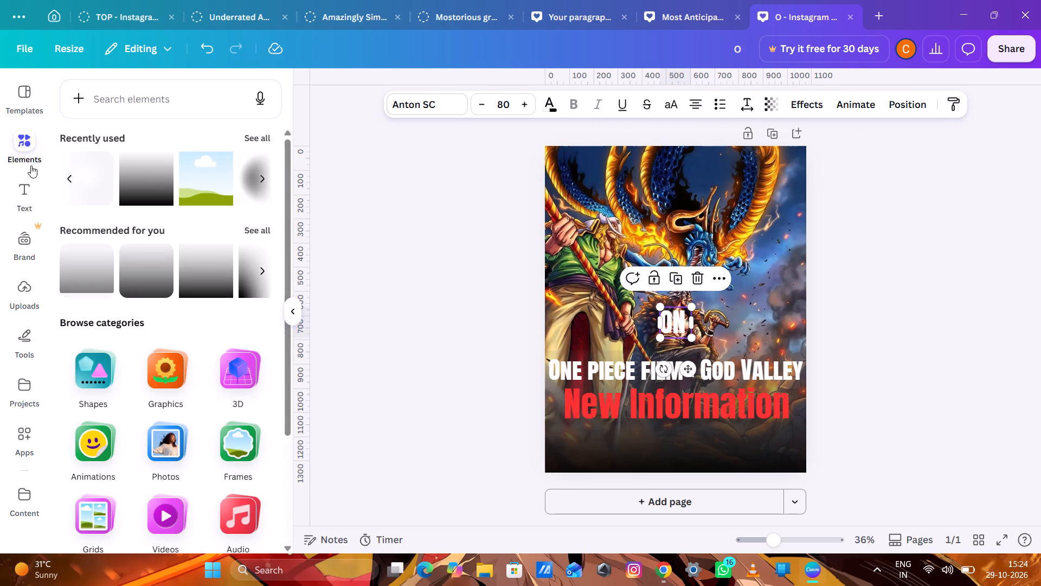
Extend the white "ON" text so it reads "ON DECEMBER 20!".
{"action": "left_click", "coordinate": [682, 320]}
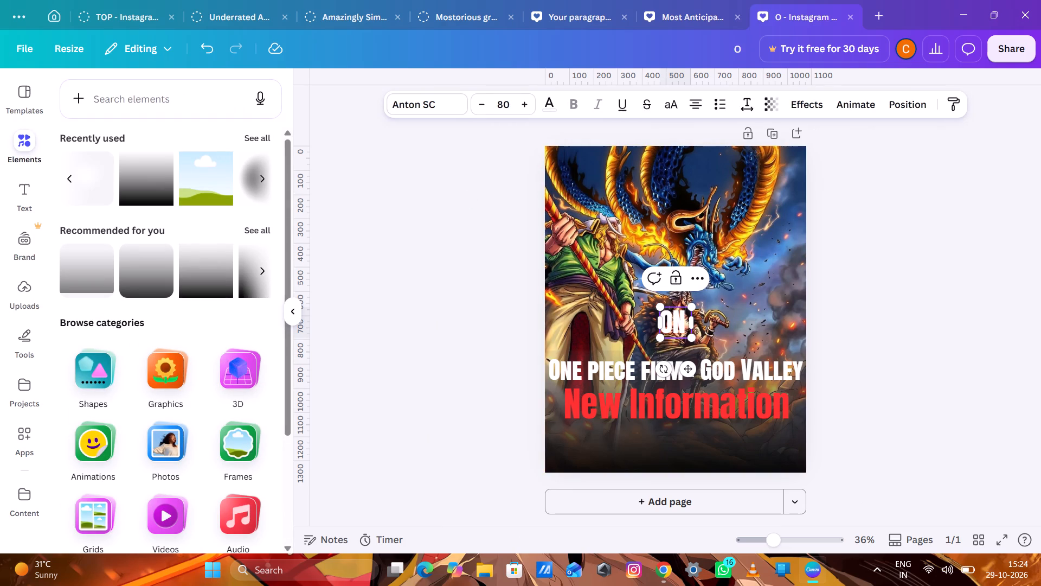
{"action": "key", "text": "space"}
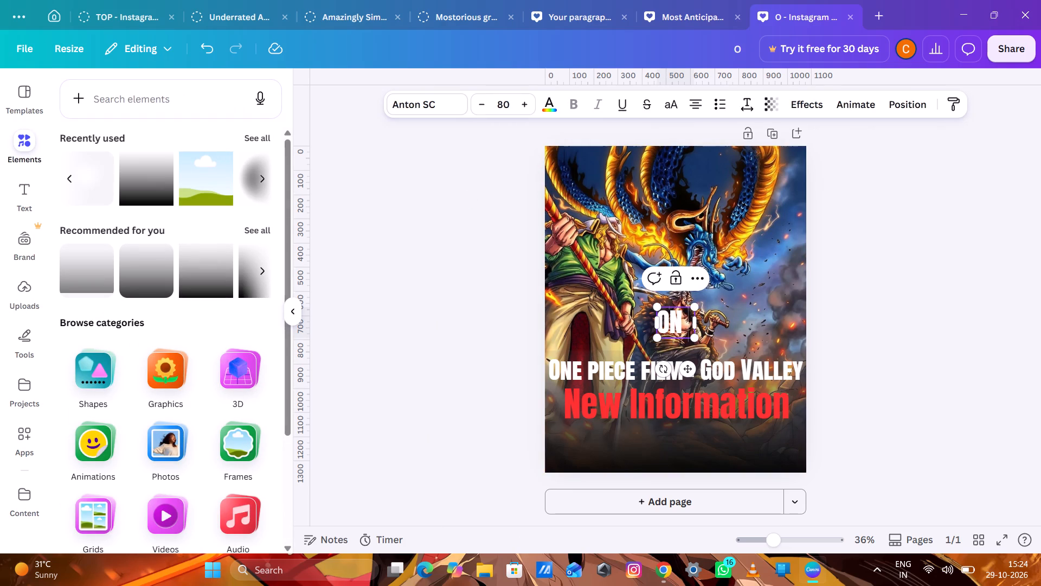
{"action": "type", "text": "DE"}
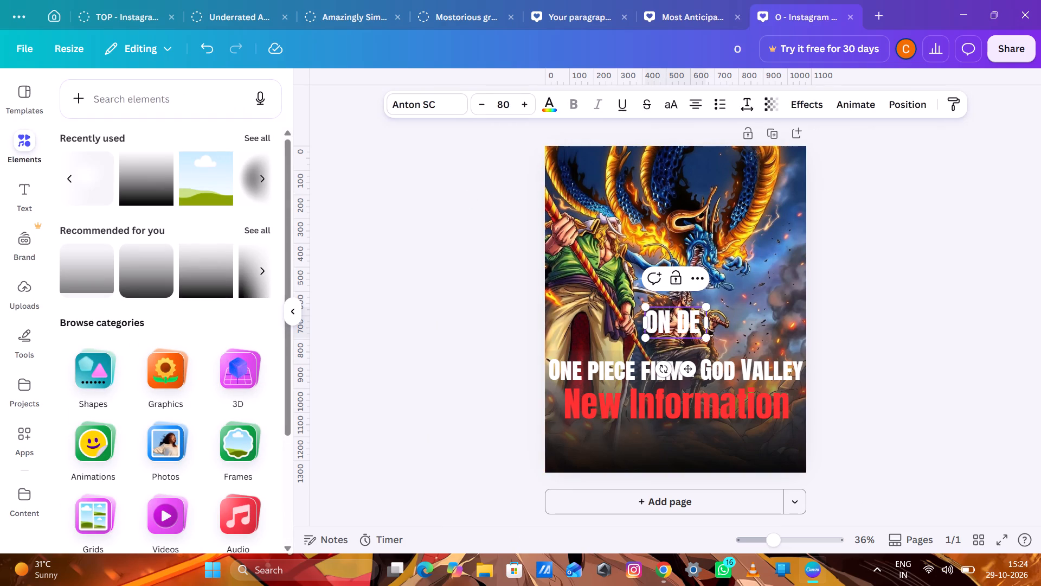
{"action": "key", "text": "c"}
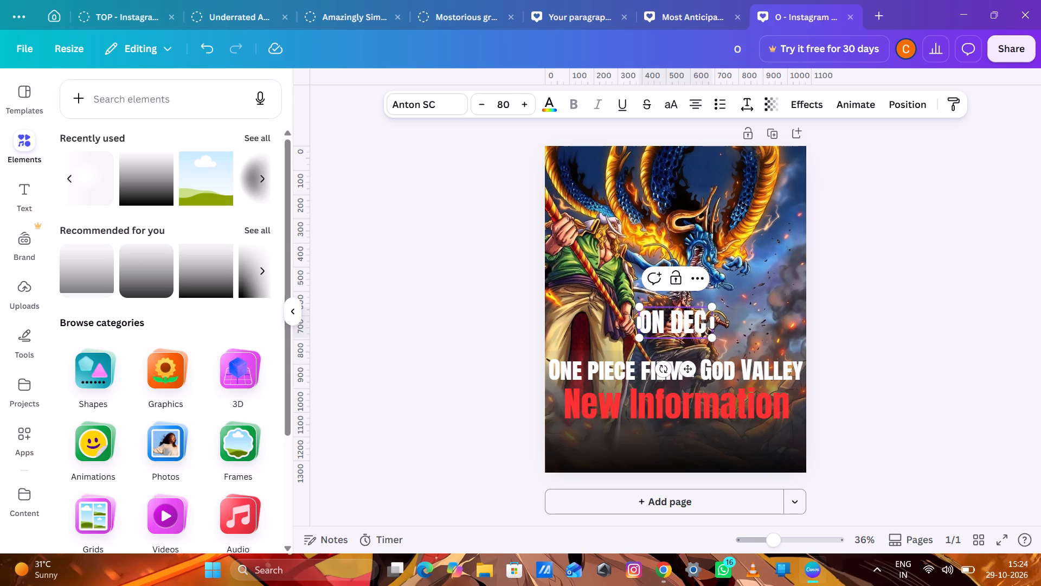
{"action": "type", "text": "EMBER"}
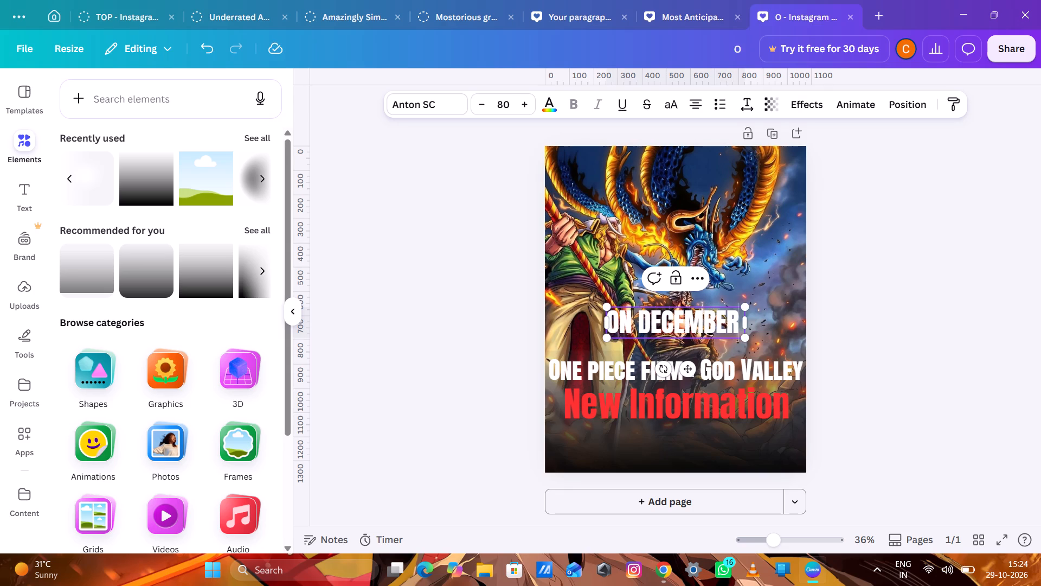
{"action": "key", "text": "space"}
{"action": "type", "text": "20"}
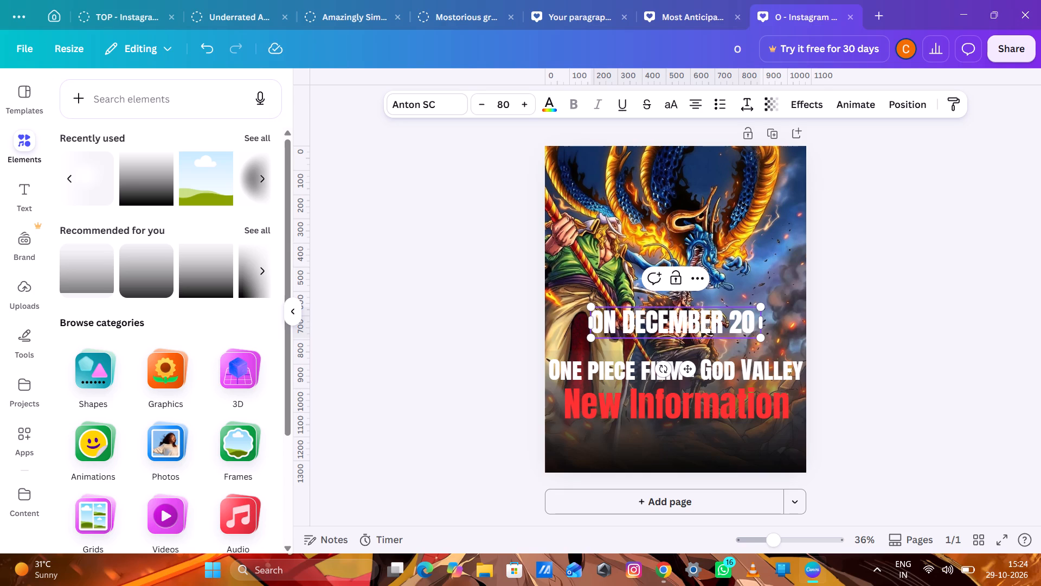
{"action": "key", "text": "shift+exclam"}
{"action": "left_click", "coordinate": [1003, 354]}
Move the "ON DECEMBER 20!" text below the red "New Information" line, near the bottom of the post.
{"action": "left_click_drag", "start_coordinate": [711, 319], "coordinate": [711, 343]}
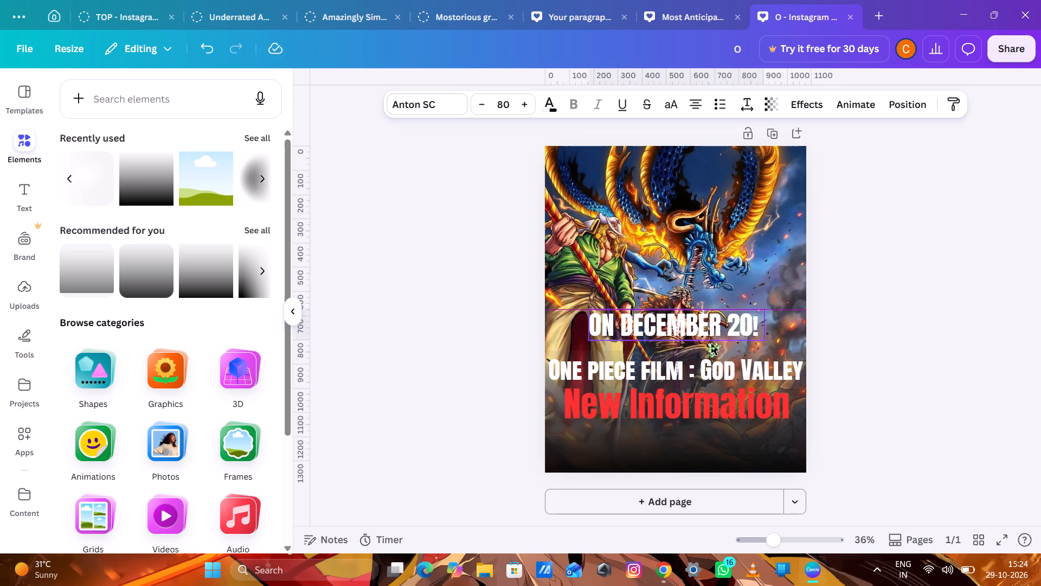
{"action": "left_click_drag", "start_coordinate": [711, 343], "coordinate": [714, 438]}
{"action": "left_click", "coordinate": [964, 339]}
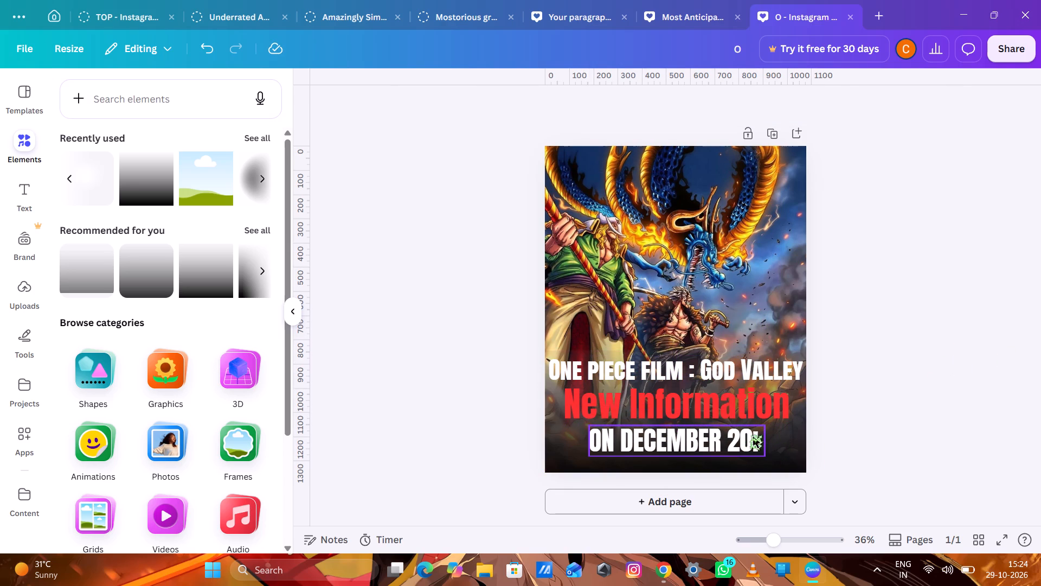
Insert a space before the exclamation mark so the date line reads "ON DECEMBER 20 !".
{"action": "left_click", "coordinate": [753, 436]}
{"action": "left_click", "coordinate": [754, 441]}
{"action": "key", "text": "space"}
{"action": "left_click", "coordinate": [856, 396]}
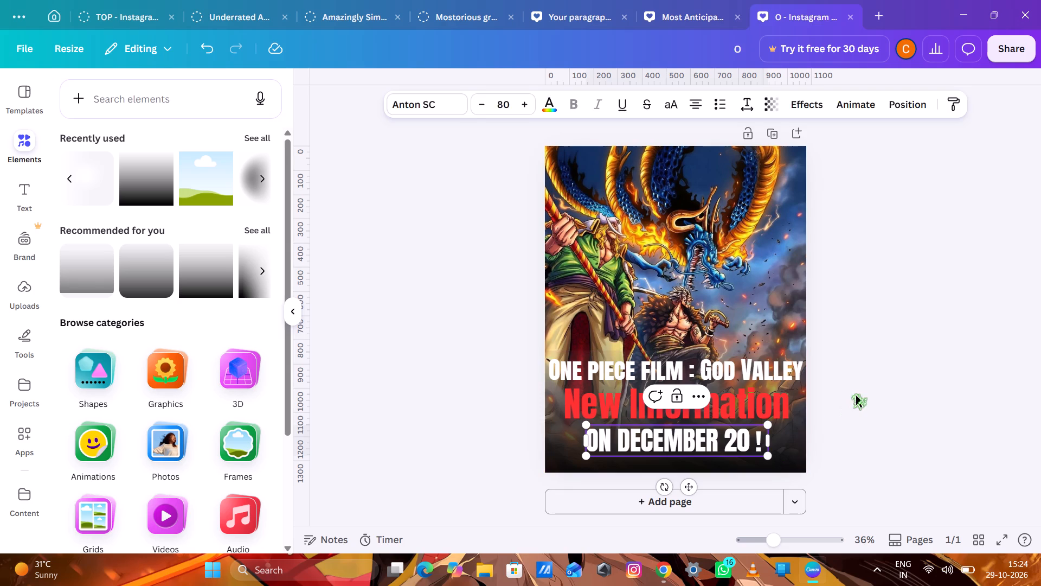
Enlarge the "ON DECEMBER 20 !" text to font size 90.
{"action": "left_click", "coordinate": [730, 442]}
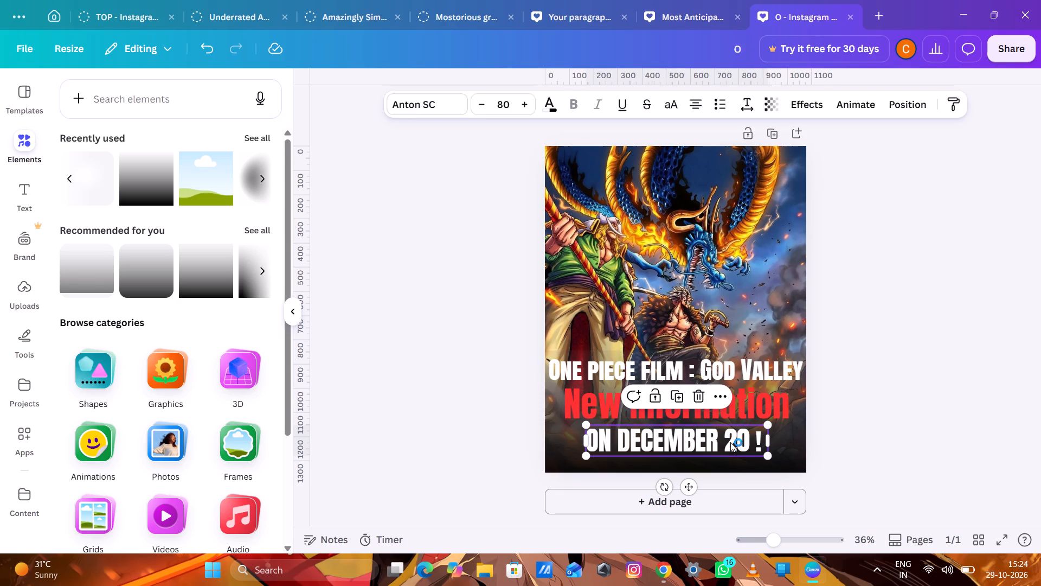
{"action": "triple_click", "coordinate": [526, 107]}
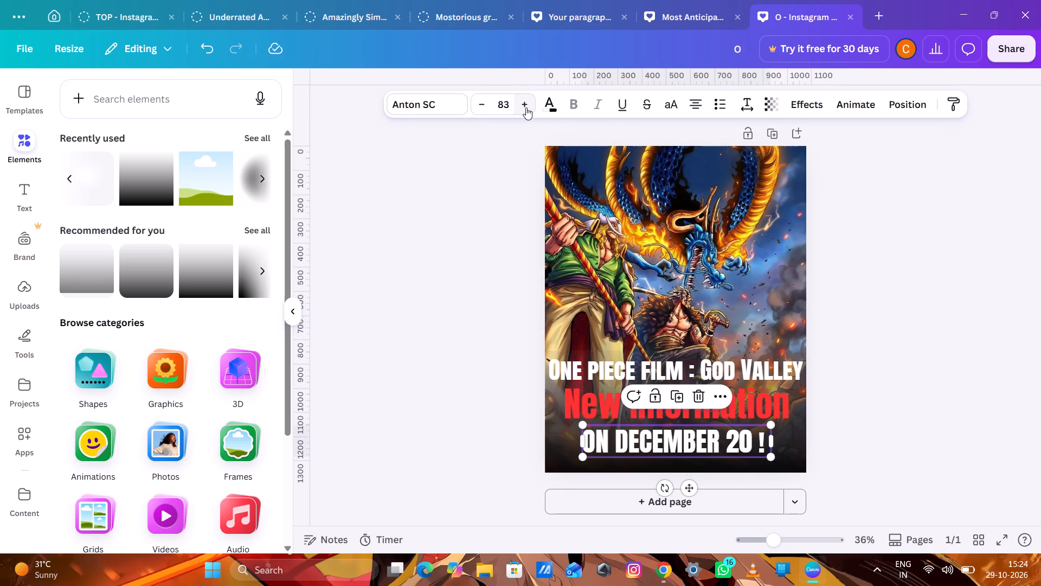
{"action": "triple_click", "coordinate": [526, 107]}
{"action": "left_click", "coordinate": [526, 107]}
{"action": "left_click", "coordinate": [526, 107]}
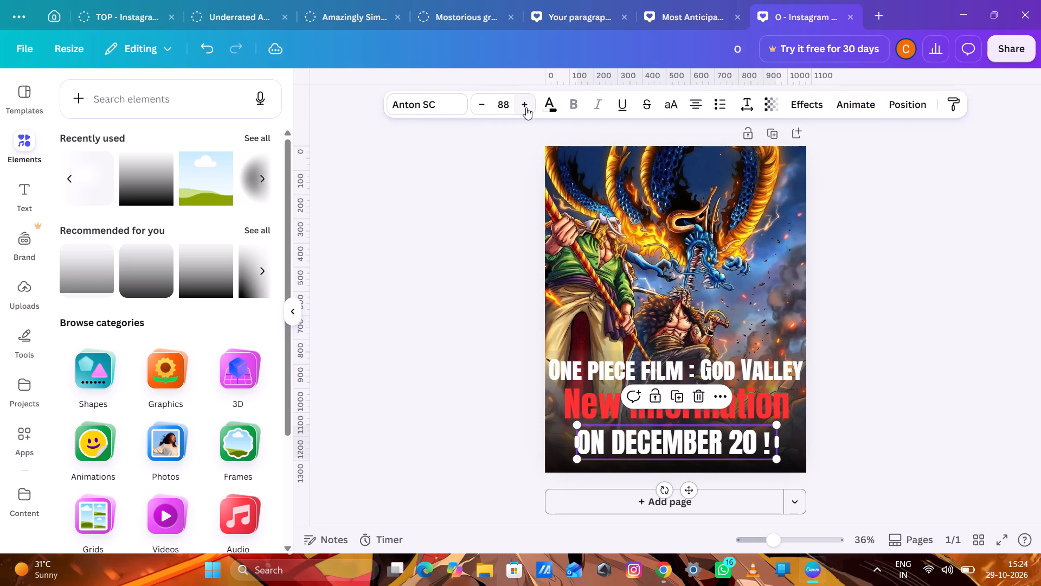
{"action": "left_click", "coordinate": [526, 107]}
{"action": "left_click", "coordinate": [526, 107]}
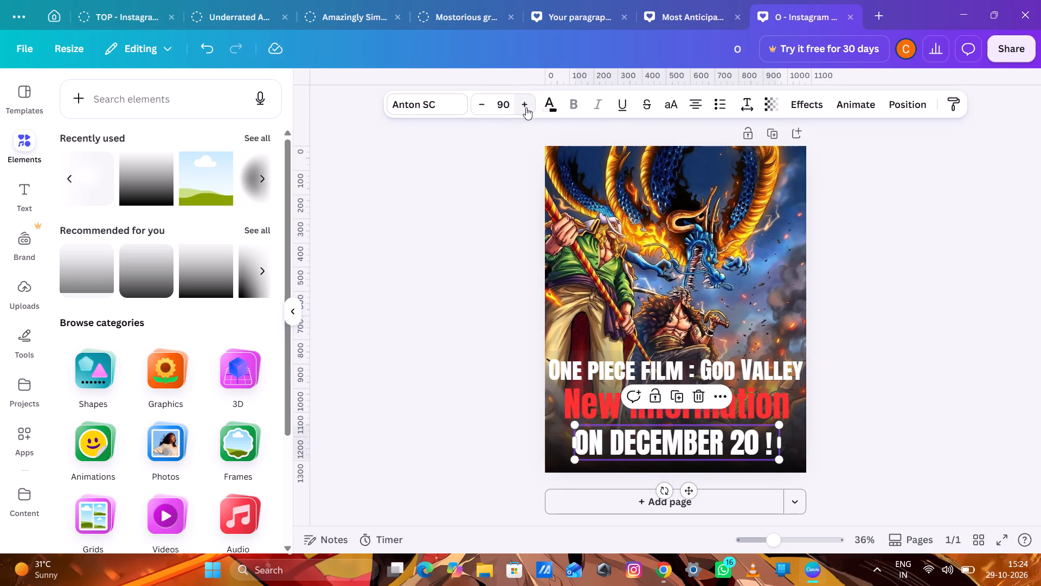
{"action": "left_click", "coordinate": [963, 222]}
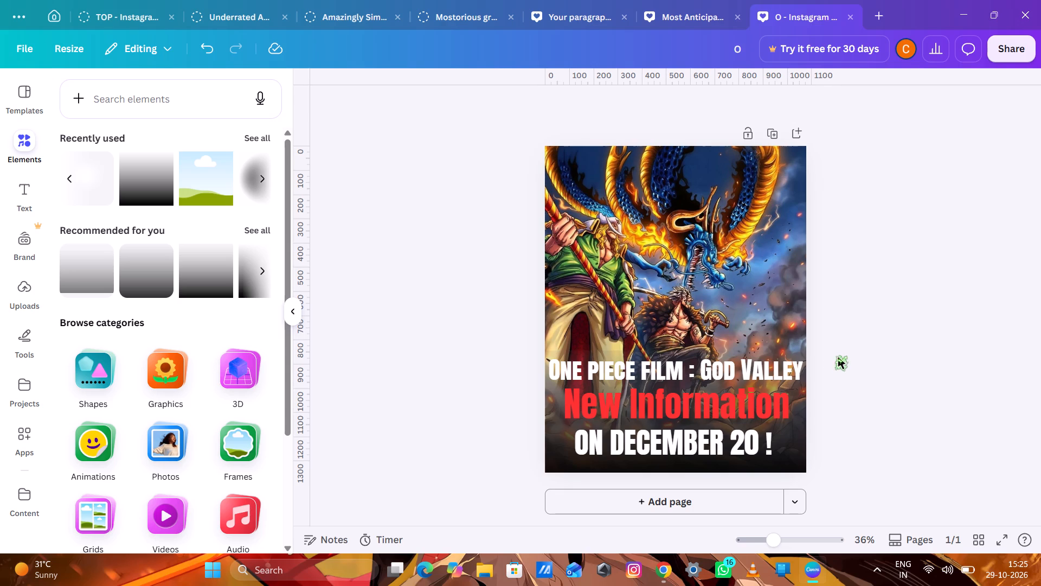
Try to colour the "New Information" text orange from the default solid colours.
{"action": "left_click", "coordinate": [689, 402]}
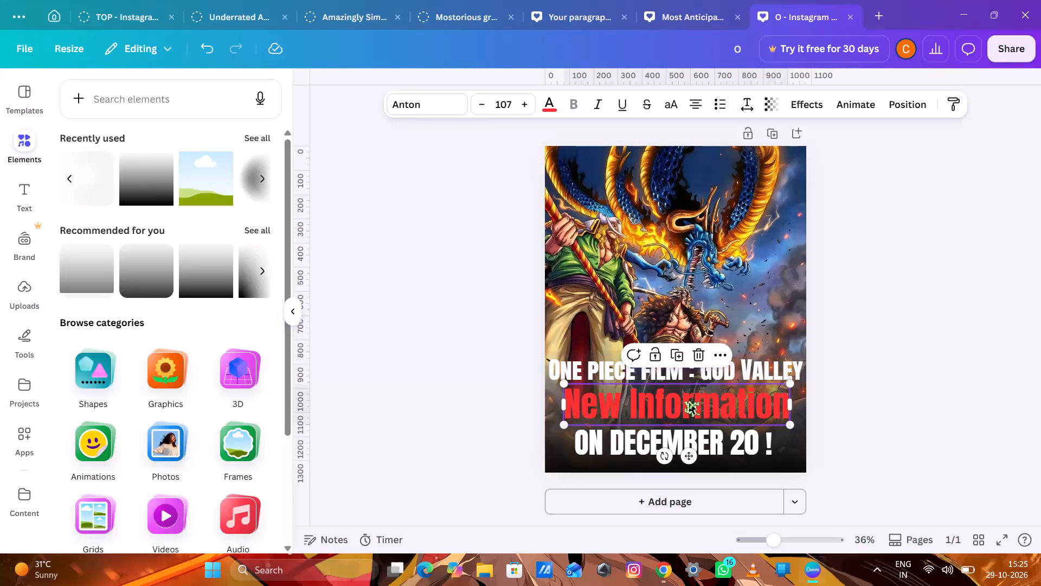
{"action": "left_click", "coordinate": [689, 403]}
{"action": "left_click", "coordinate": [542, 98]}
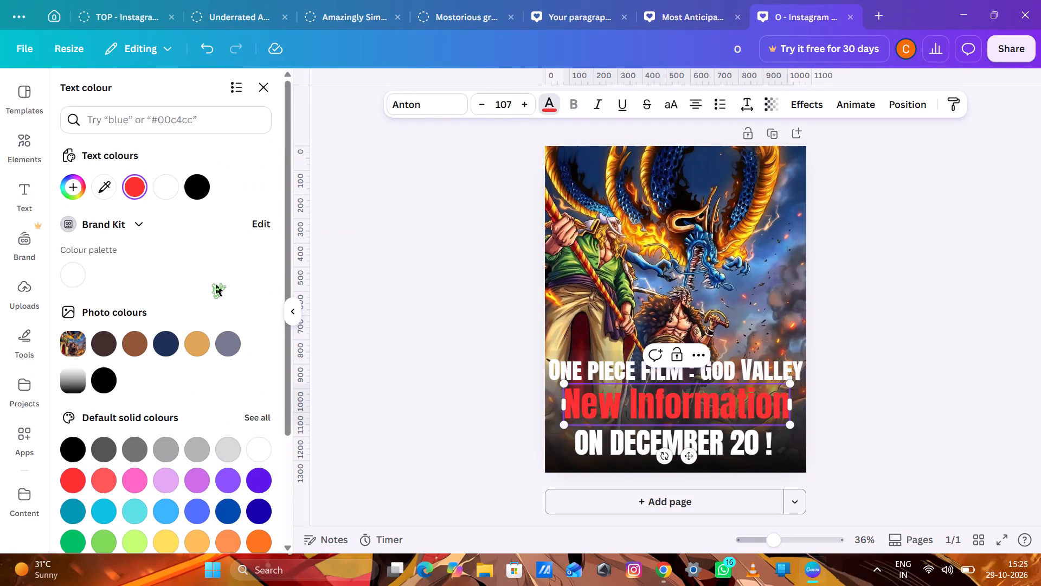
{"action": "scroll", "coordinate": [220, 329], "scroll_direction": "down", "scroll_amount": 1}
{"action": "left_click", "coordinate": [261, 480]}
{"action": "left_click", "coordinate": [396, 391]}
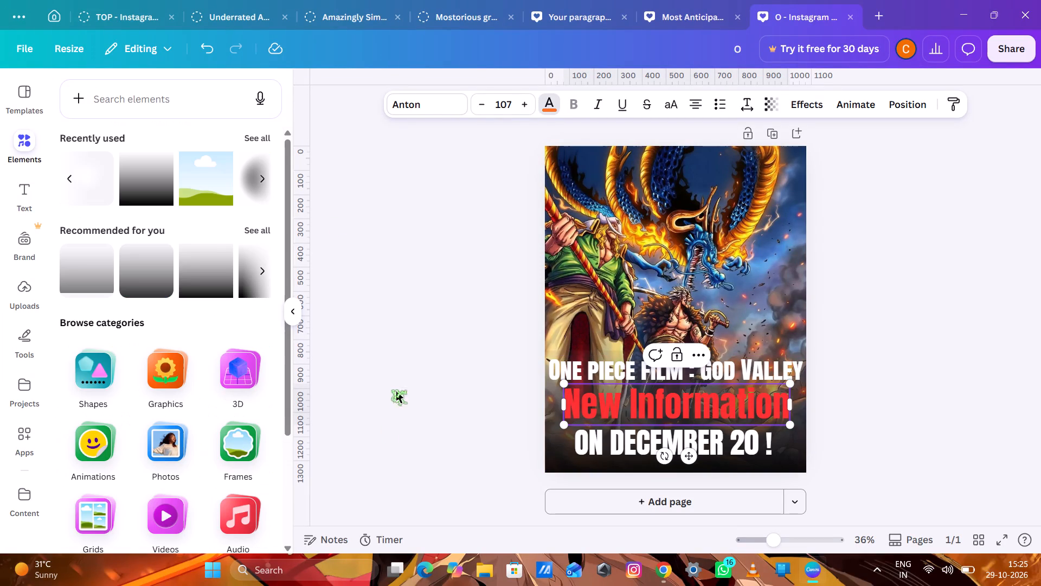
Colour the whole "New Information" text orange, using the most saturated orange of the default solid colours.
{"action": "left_click_drag", "start_coordinate": [568, 406], "coordinate": [781, 409]}
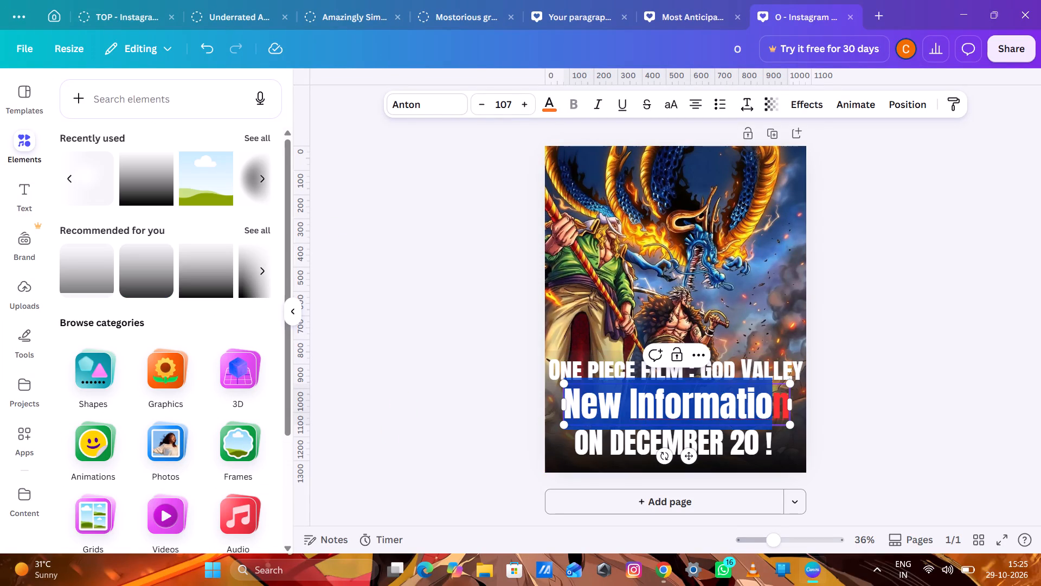
{"action": "left_click_drag", "start_coordinate": [781, 409], "coordinate": [815, 410]}
{"action": "left_click", "coordinate": [541, 105]}
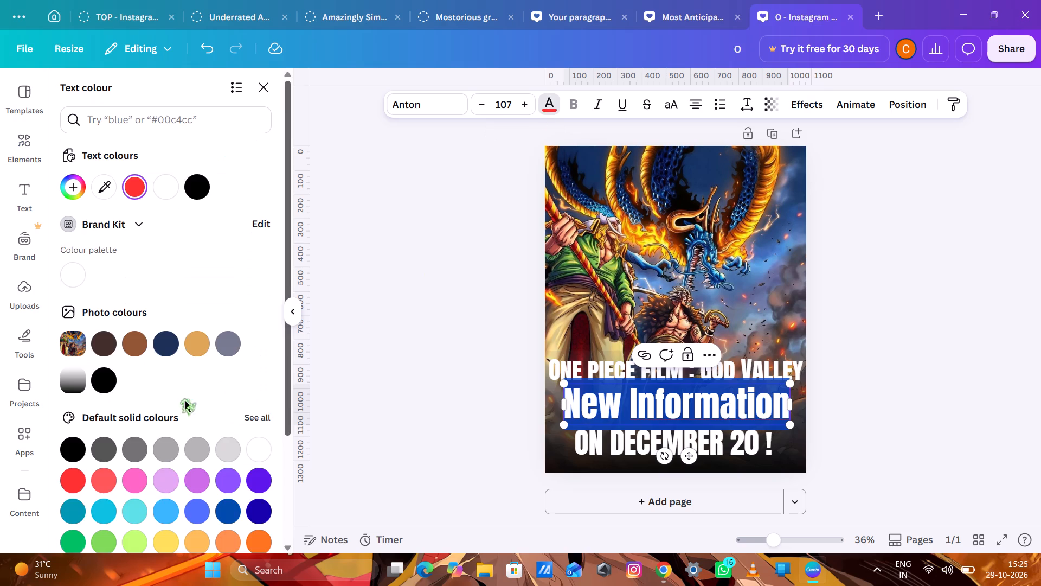
{"action": "scroll", "coordinate": [156, 500], "scroll_direction": "down", "scroll_amount": 1}
{"action": "left_click", "coordinate": [255, 477]}
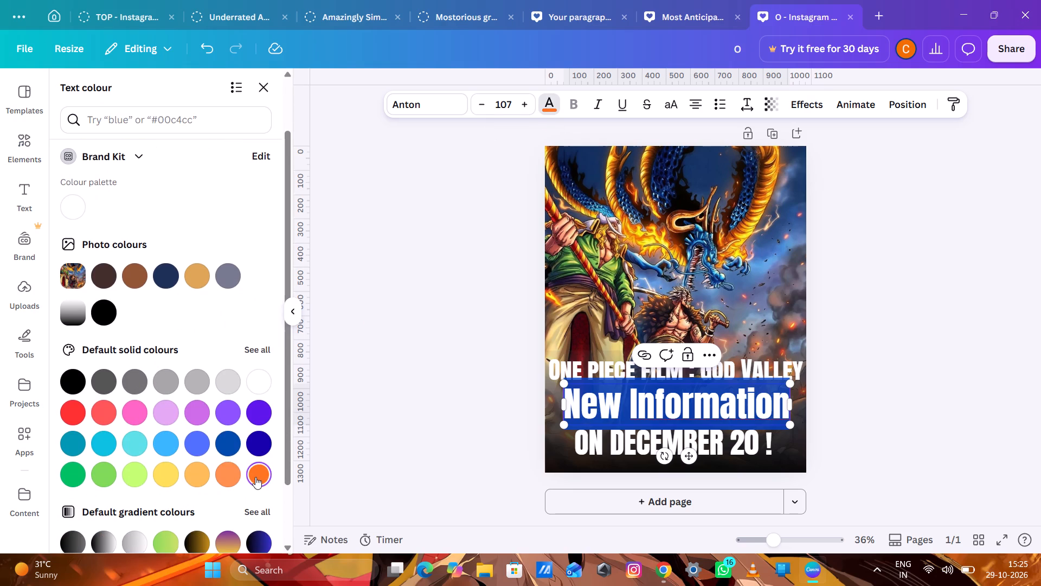
{"action": "left_click", "coordinate": [432, 388]}
{"action": "left_click", "coordinate": [432, 388]}
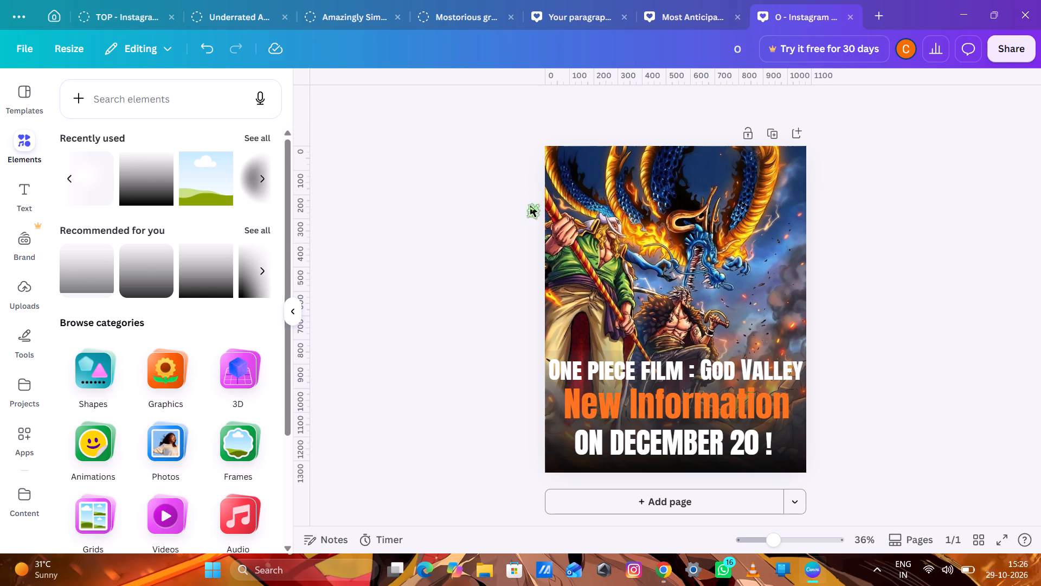
Clear the font search and add a new Anton SC text box reading "NEWS" above the heading.
{"action": "left_click", "coordinate": [29, 188]}
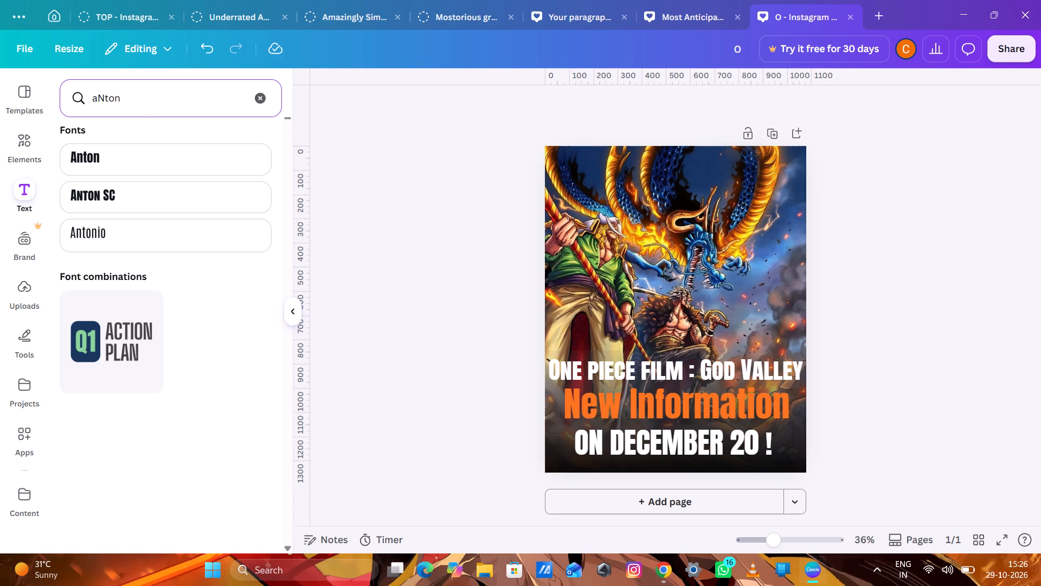
{"action": "left_click", "coordinate": [253, 101]}
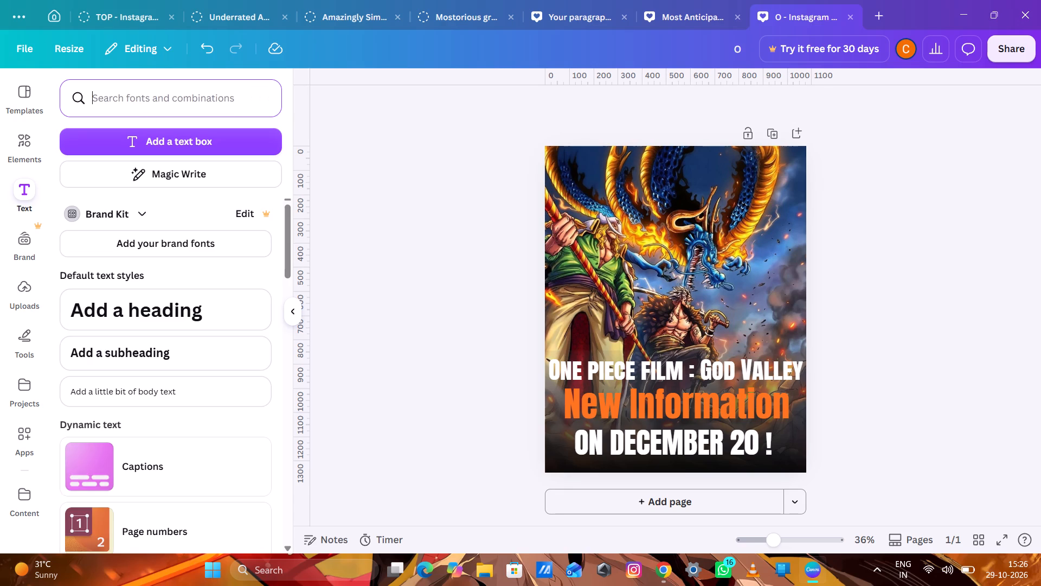
{"action": "left_click", "coordinate": [204, 129]}
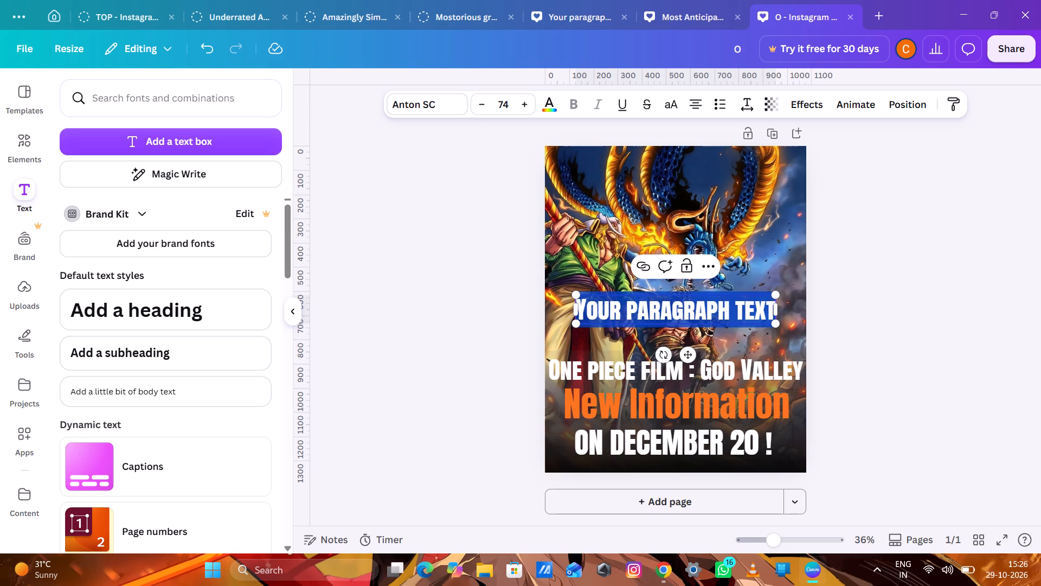
{"action": "key", "text": "n"}
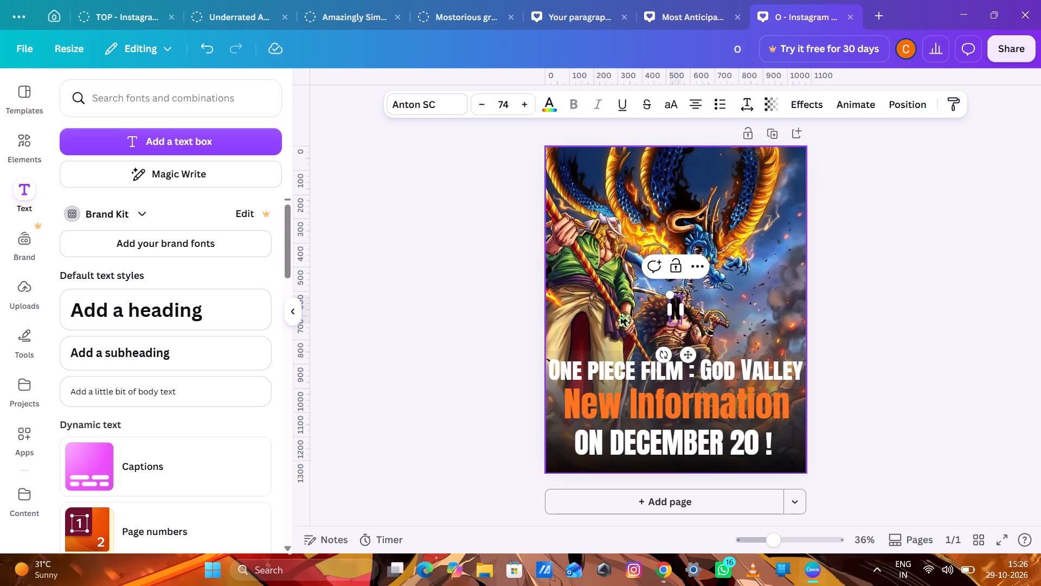
{"action": "type", "text": "EW"}
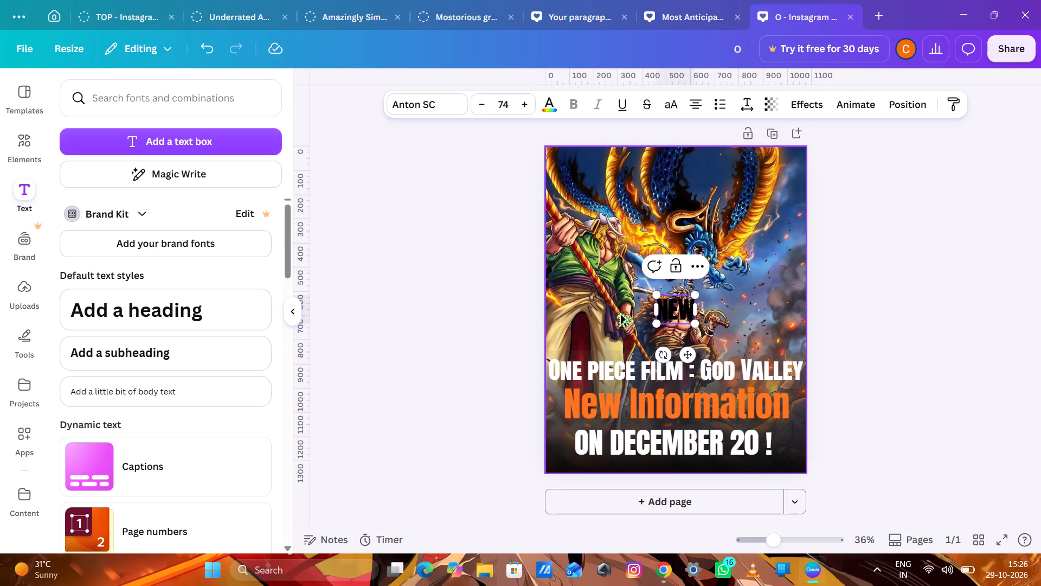
{"action": "key", "text": "s"}
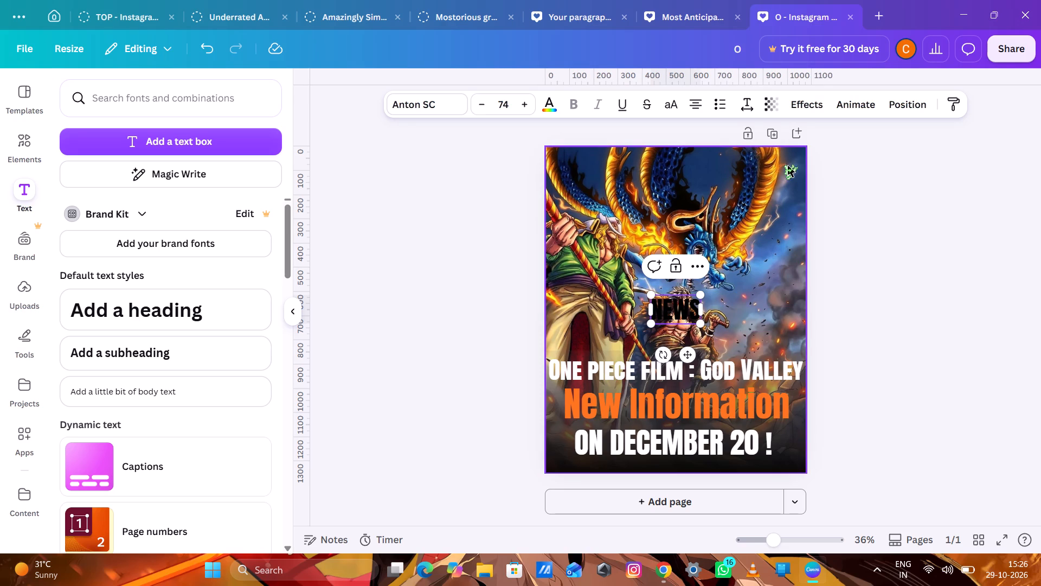
Apply the Background text effect to the "NEWS" label, keeping the default yellow fill.
{"action": "left_click", "coordinate": [892, 98]}
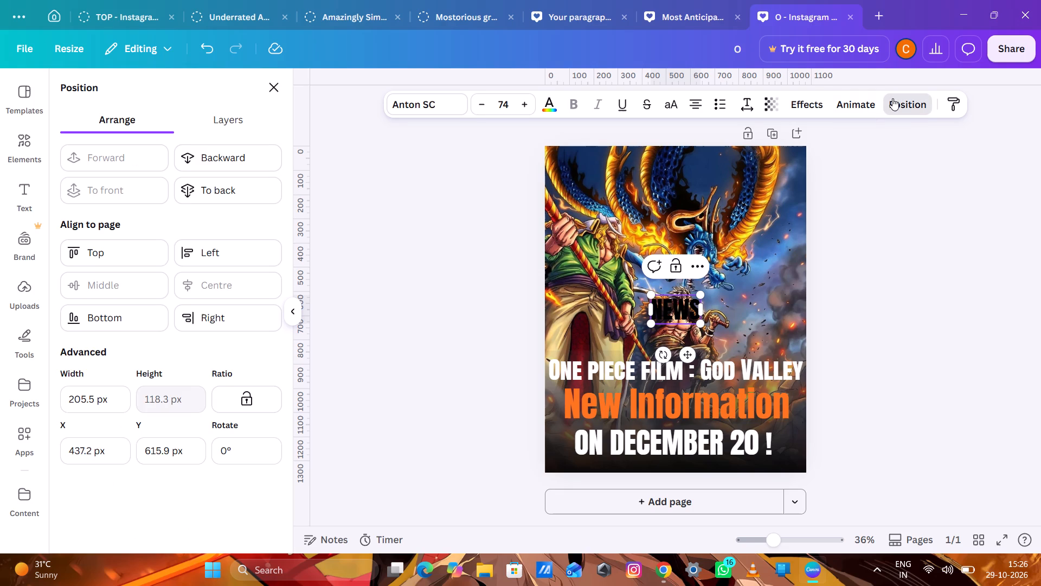
{"action": "left_click", "coordinate": [777, 106]}
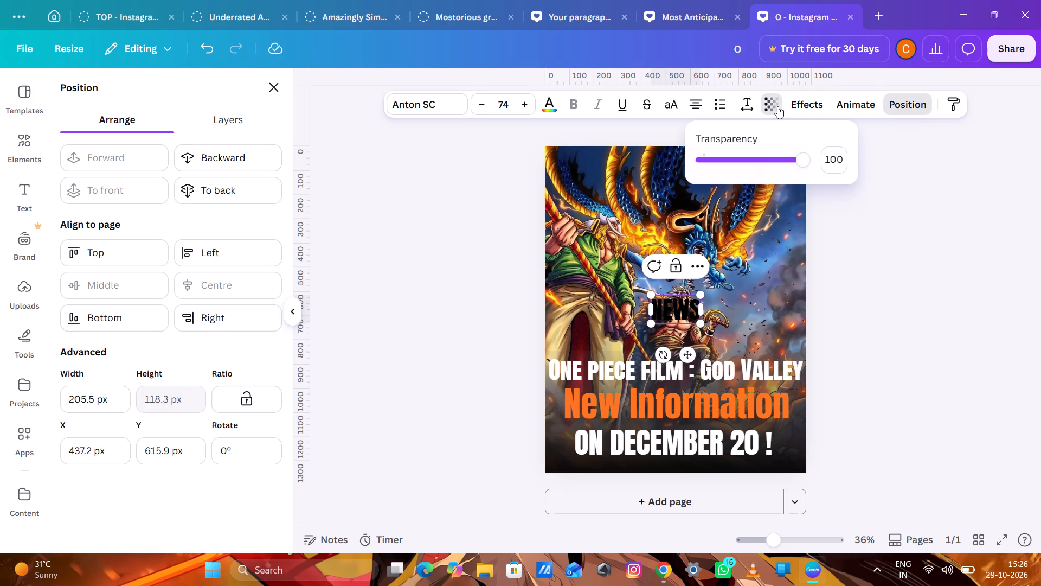
{"action": "left_click", "coordinate": [935, 186]}
{"action": "left_click", "coordinate": [804, 107]}
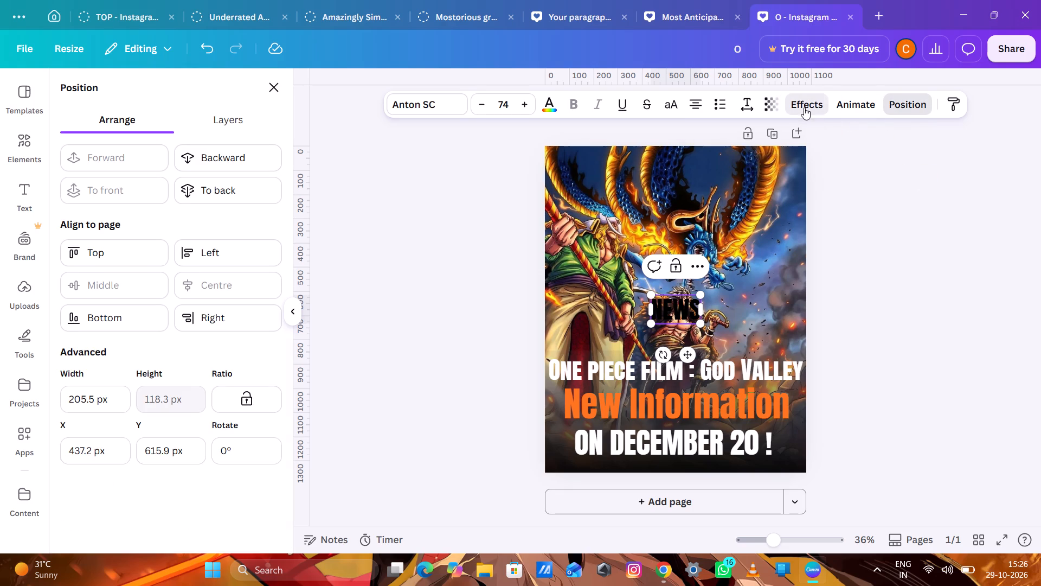
{"action": "left_click", "coordinate": [165, 241]}
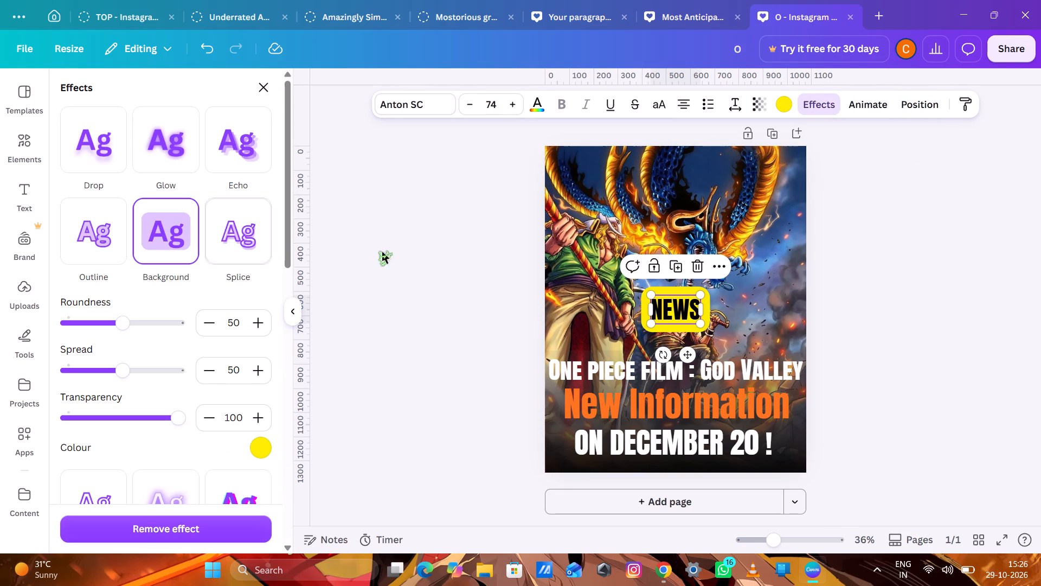
{"action": "left_click", "coordinate": [780, 110]}
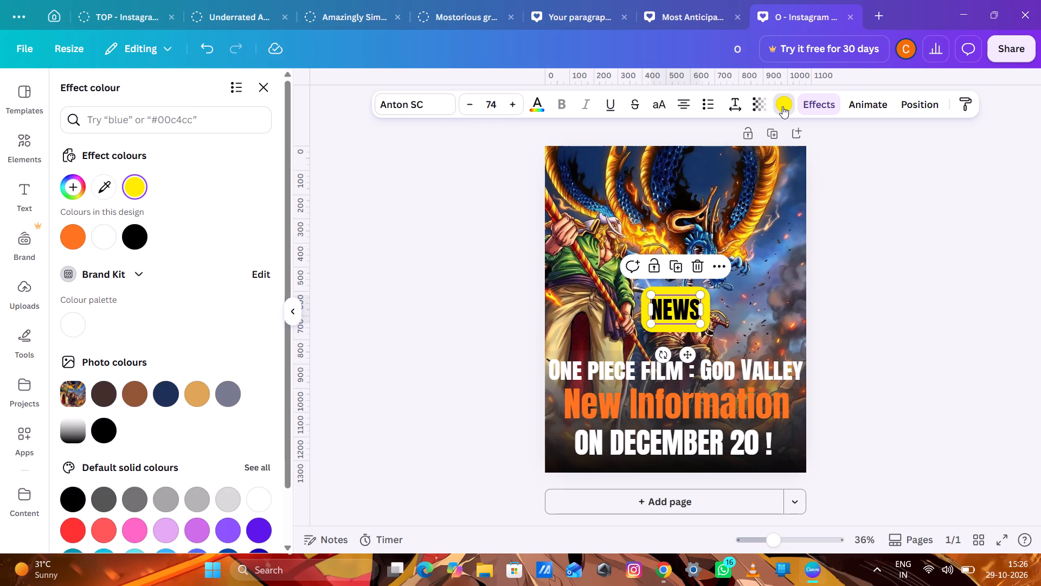
{"action": "left_click", "coordinate": [377, 204]}
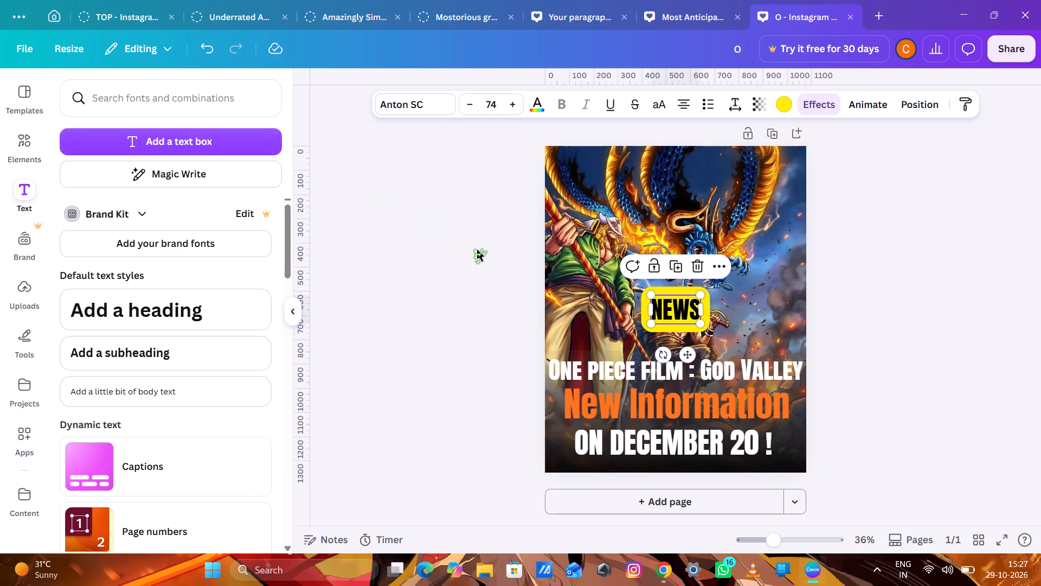
{"action": "left_click", "coordinate": [476, 250]}
Reduce the "NEWS" label to font size 38.
{"action": "left_click", "coordinate": [670, 308]}
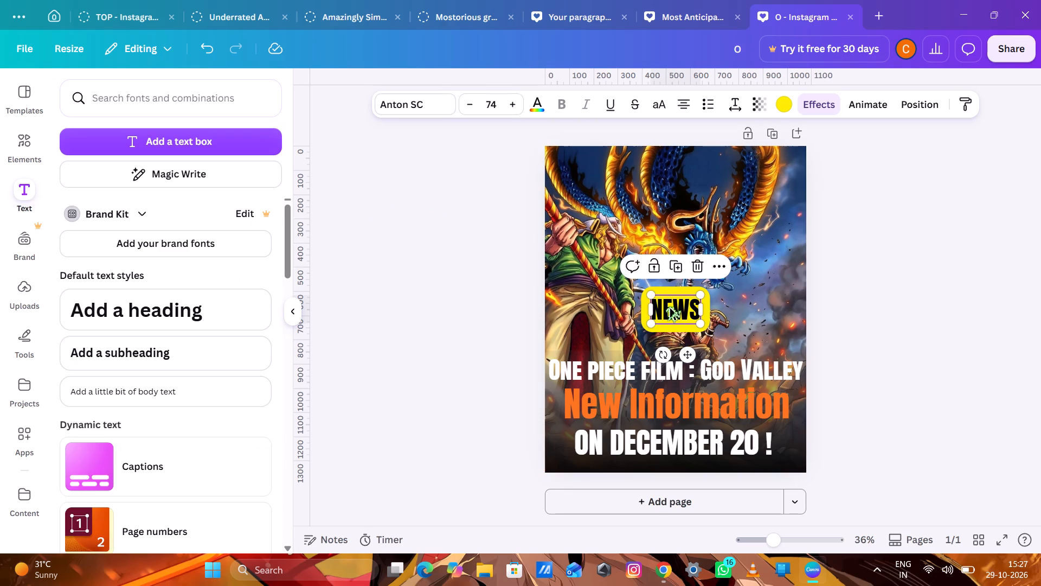
{"action": "left_click", "coordinate": [474, 111]}
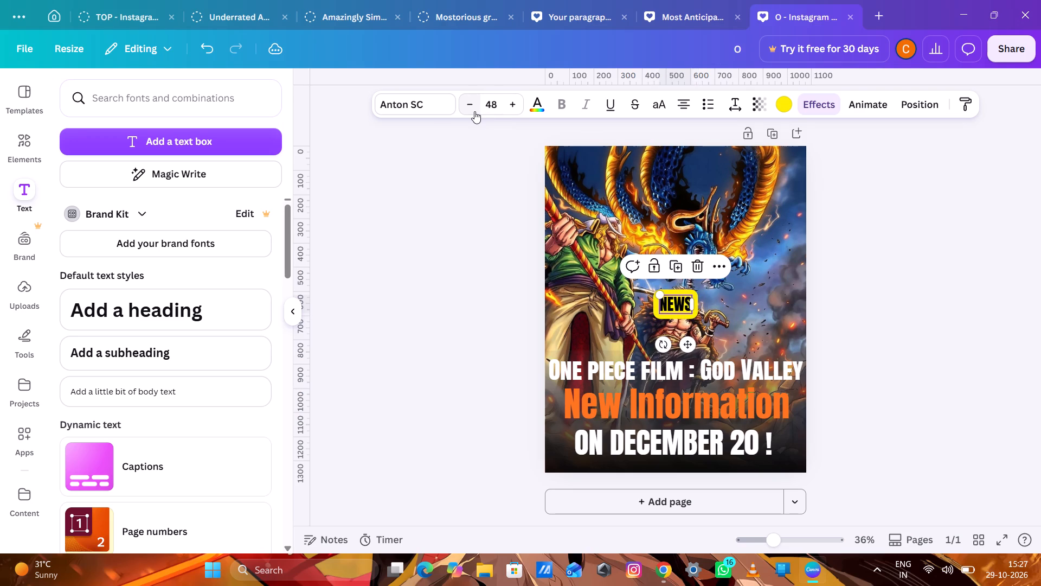
{"action": "triple_click", "coordinate": [474, 111]}
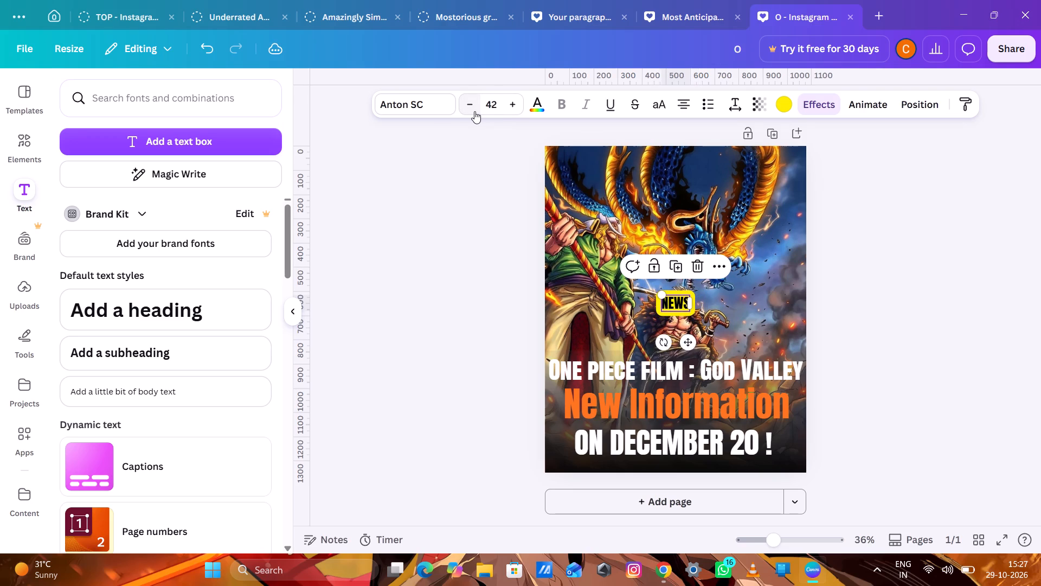
{"action": "left_click", "coordinate": [389, 256]}
{"action": "left_click", "coordinate": [389, 256]}
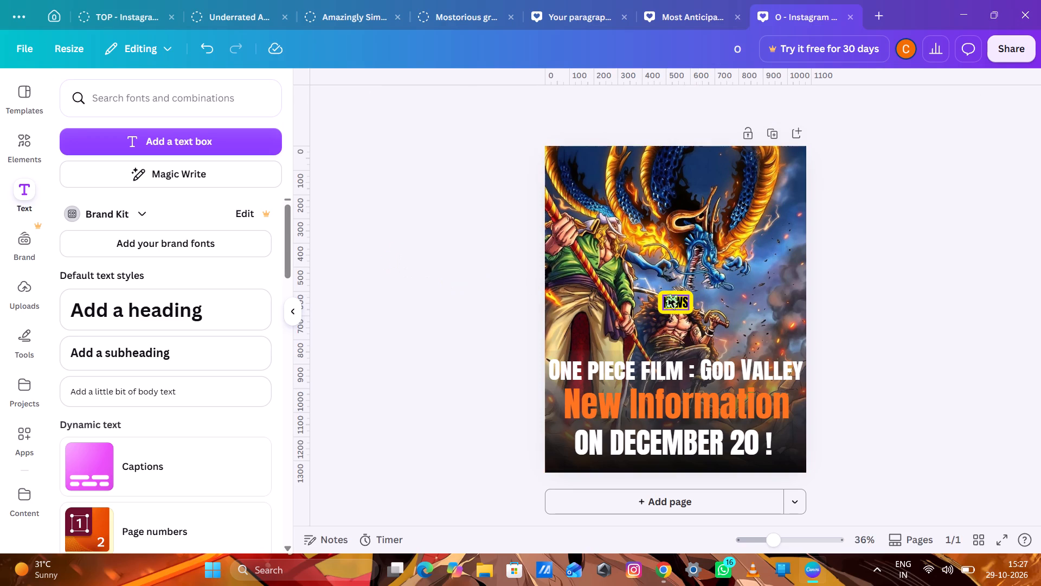
Move the "NEWS" label down to just above the heading, centred horizontally on the page and level with the dark gradient's top edge.
{"action": "left_click_drag", "start_coordinate": [671, 298], "coordinate": [666, 339]}
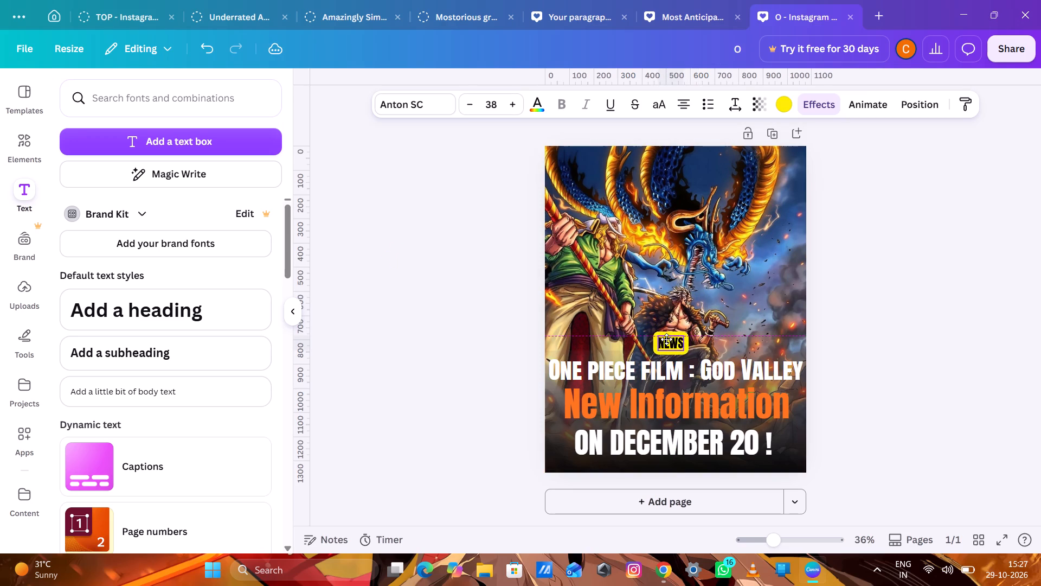
{"action": "left_click_drag", "start_coordinate": [666, 339], "coordinate": [671, 335]}
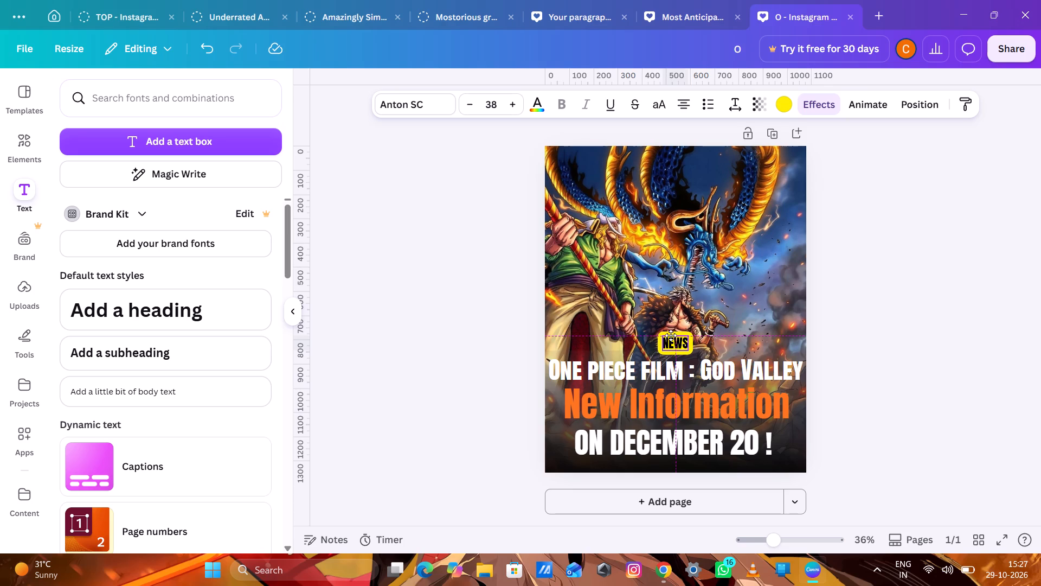
{"action": "left_click_drag", "start_coordinate": [671, 335], "coordinate": [671, 334]}
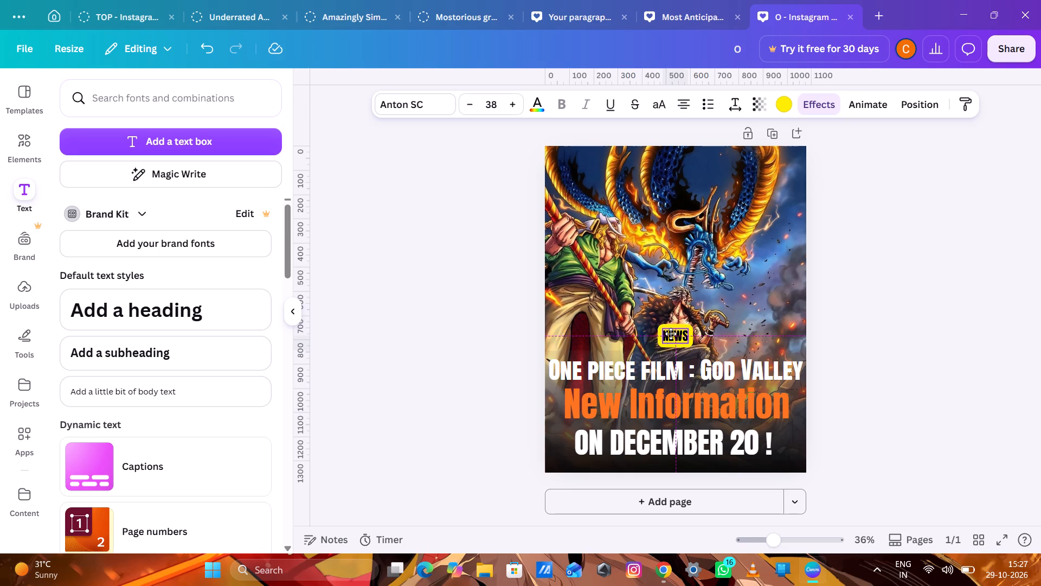
{"action": "left_click_drag", "start_coordinate": [671, 334], "coordinate": [671, 335]}
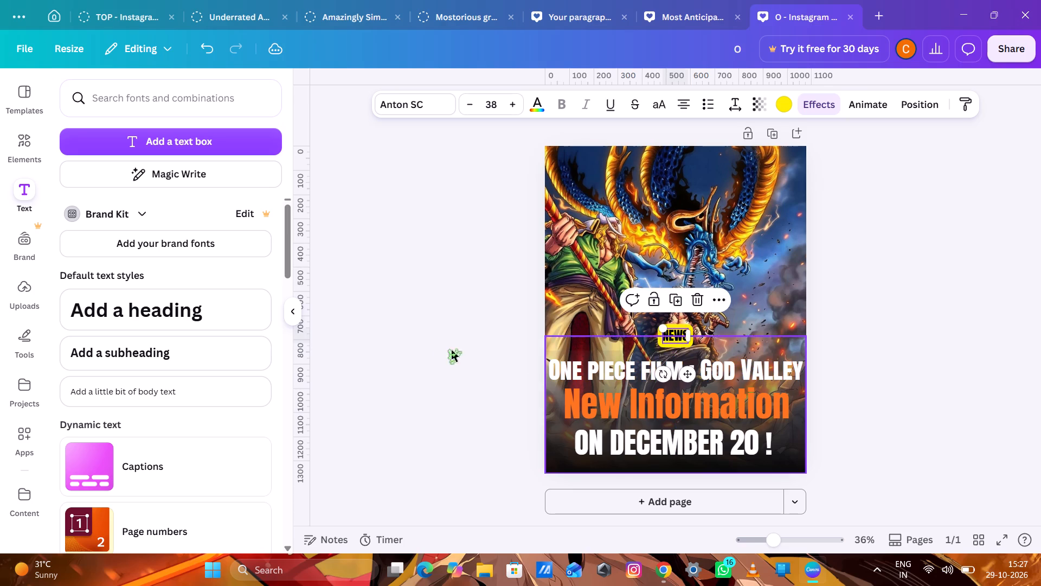
{"action": "left_click", "coordinate": [440, 319]}
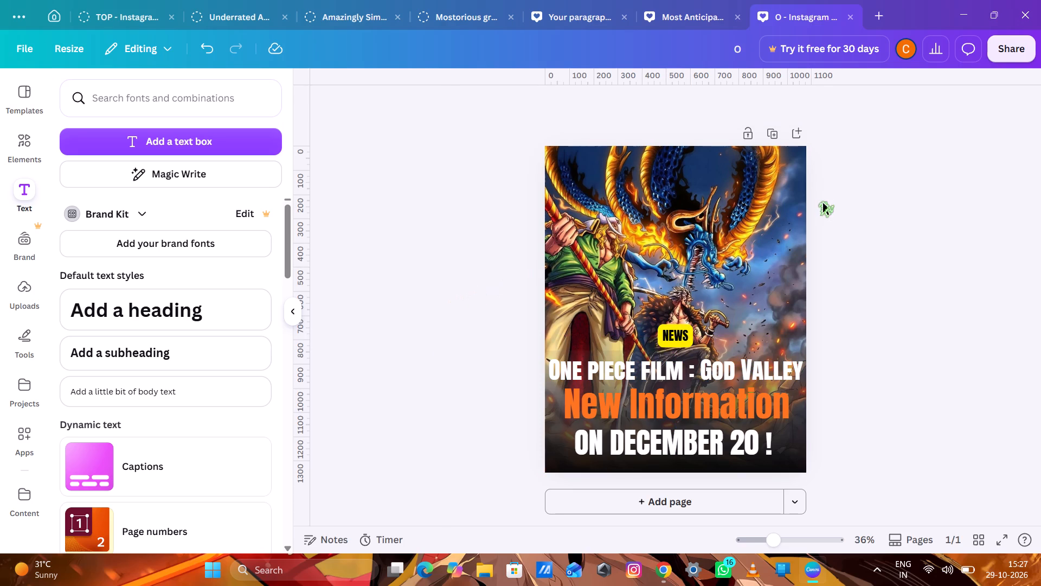
Set the "NEWS" label's transparency to 77.
{"action": "left_click", "coordinate": [677, 335]}
{"action": "left_click", "coordinate": [761, 108]}
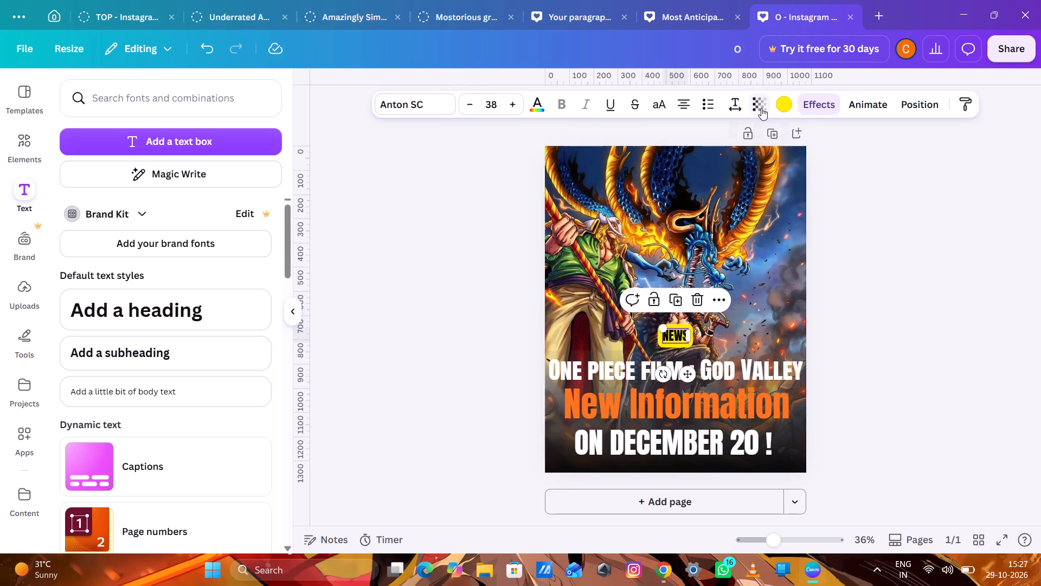
{"action": "left_click", "coordinate": [754, 160]}
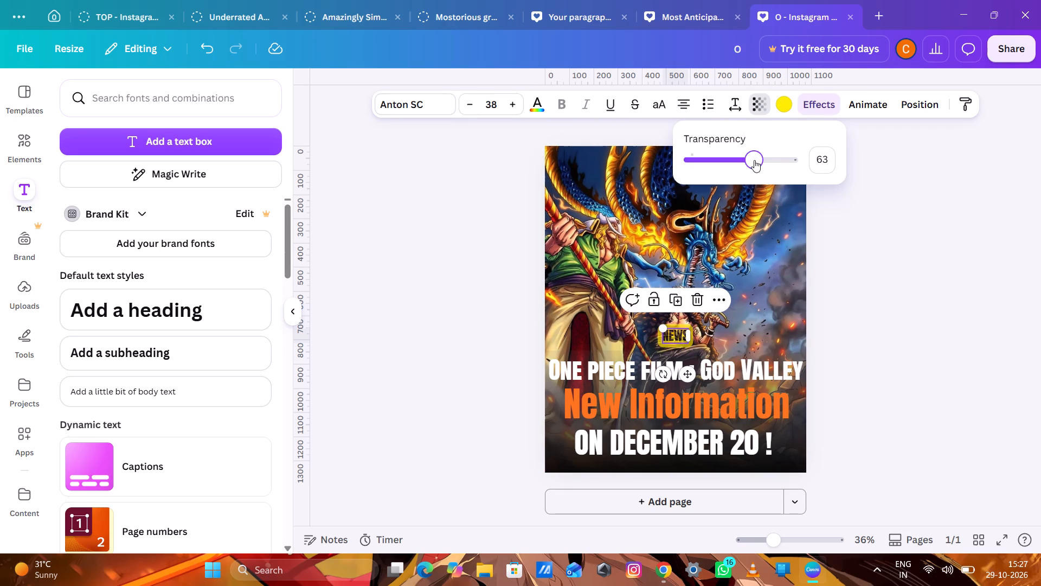
{"action": "left_click", "coordinate": [768, 158]}
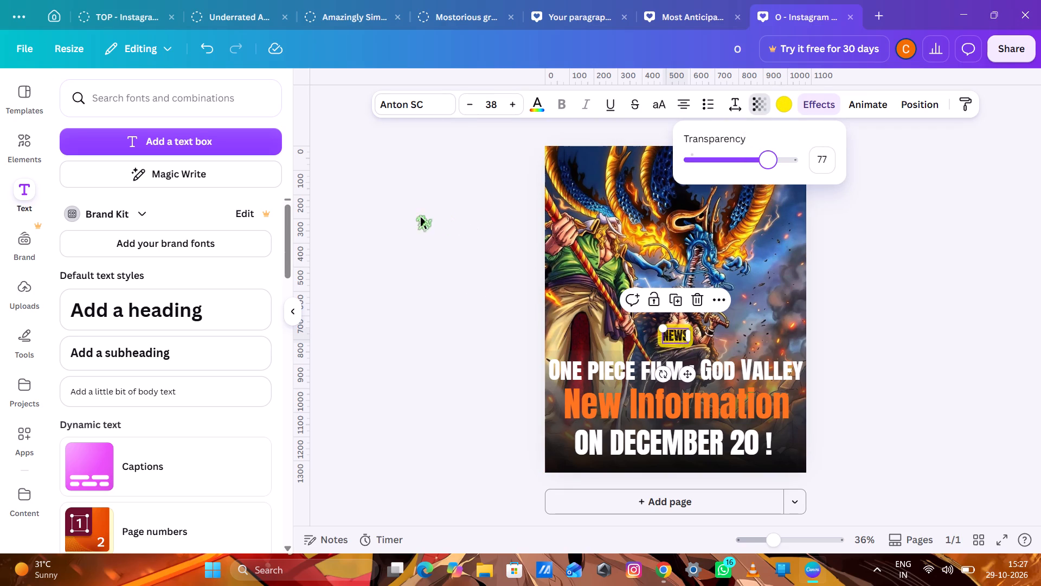
{"action": "double_click", "coordinate": [421, 217]}
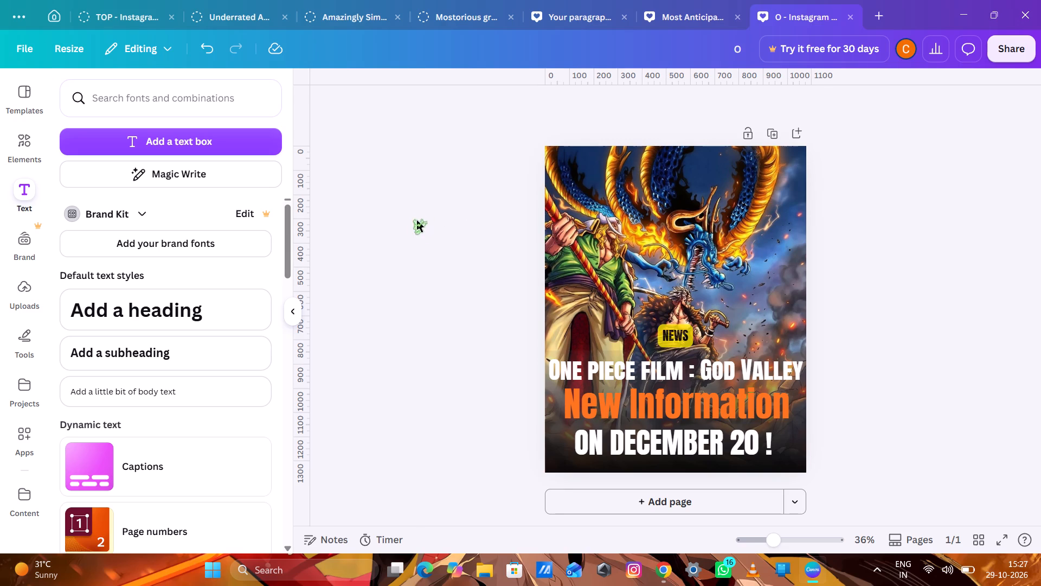
Widen the "NEWS" label's letter spacing to 362.
{"action": "left_click", "coordinate": [664, 337]}
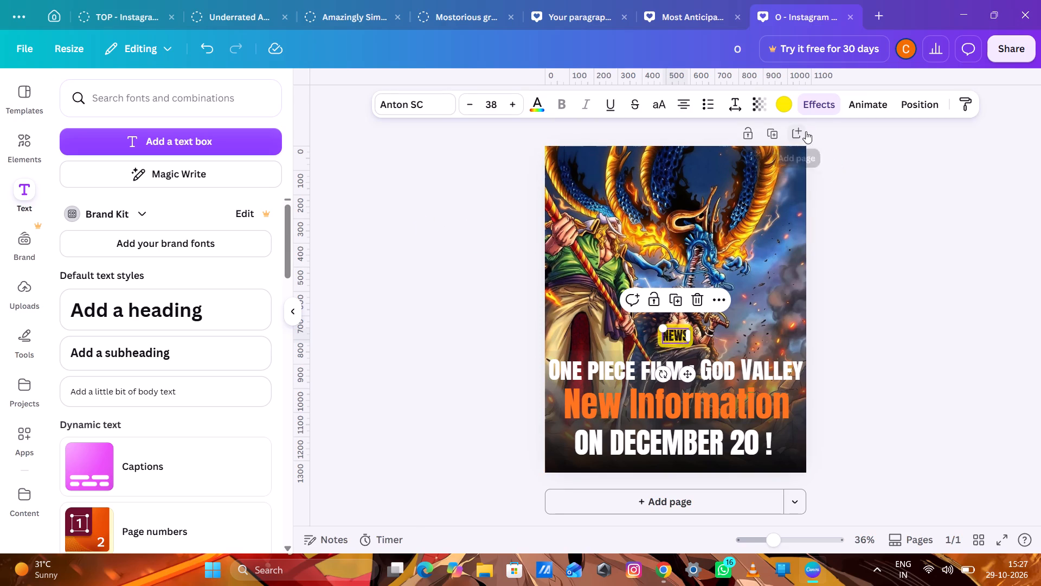
{"action": "left_click", "coordinate": [731, 99]}
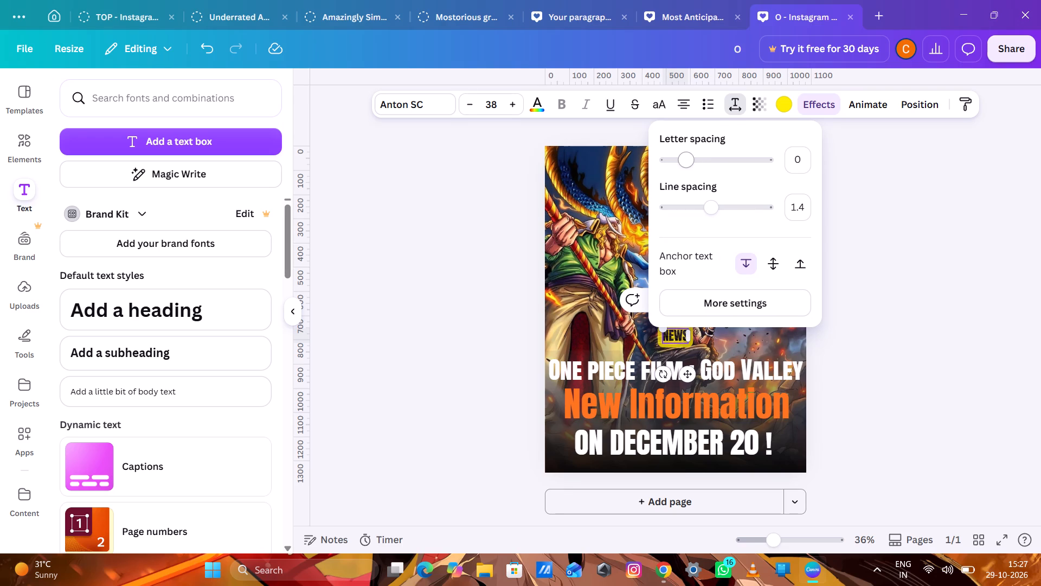
{"action": "left_click_drag", "start_coordinate": [685, 162], "coordinate": [695, 164]}
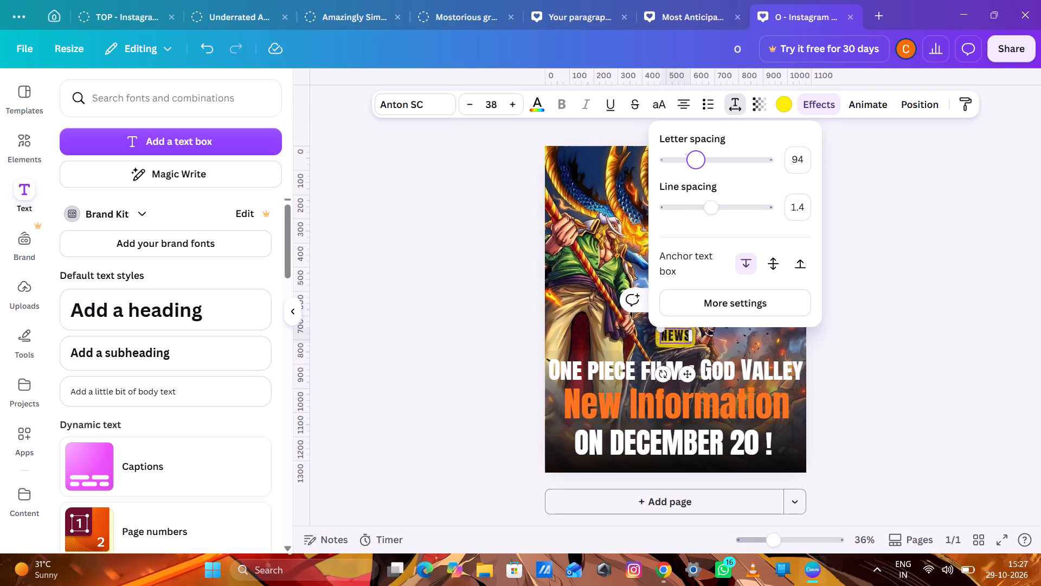
{"action": "left_click_drag", "start_coordinate": [695, 164], "coordinate": [707, 165]}
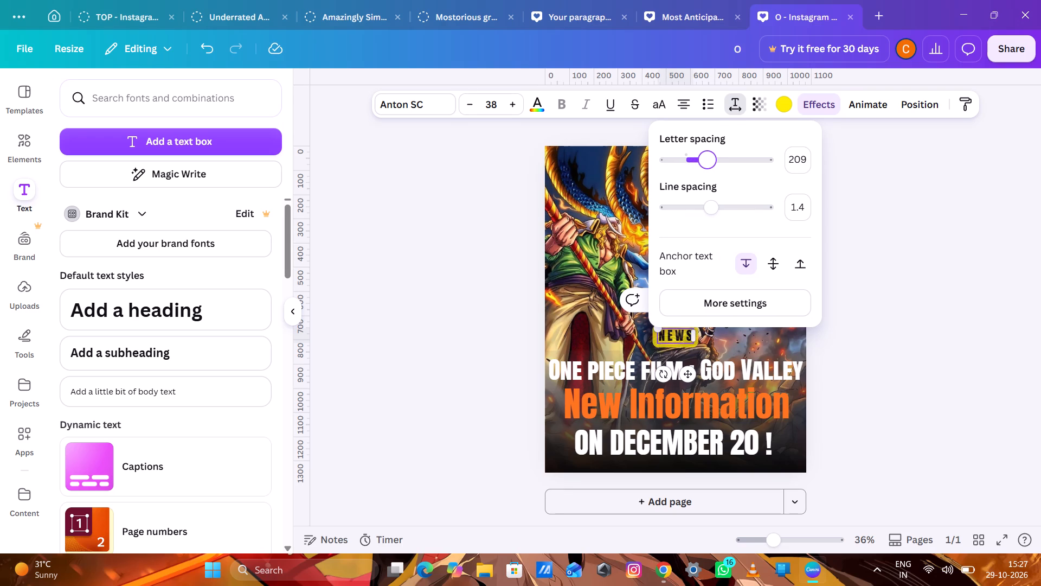
{"action": "left_click_drag", "start_coordinate": [707, 165], "coordinate": [719, 165]}
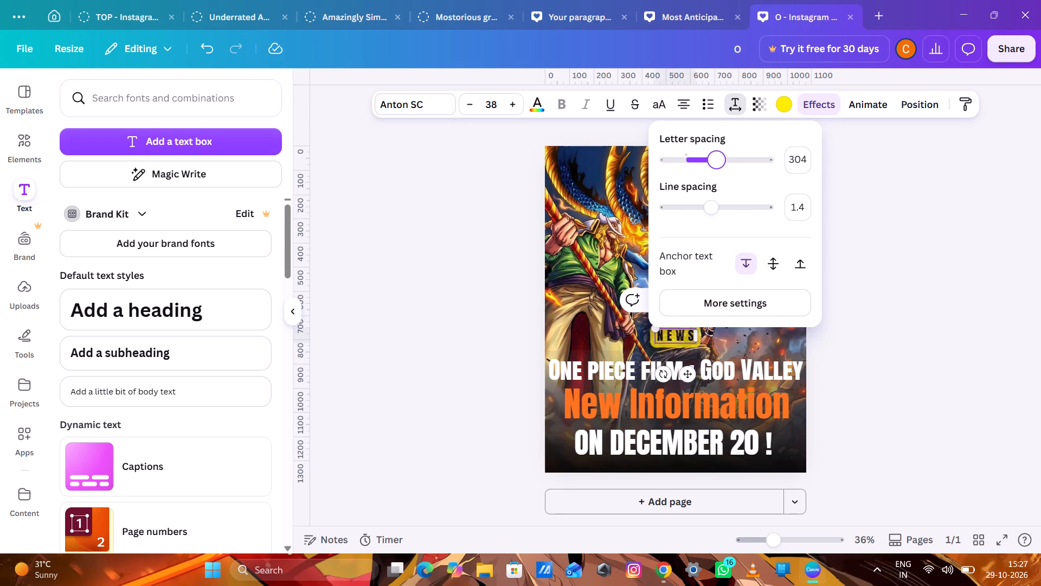
{"action": "left_click_drag", "start_coordinate": [719, 165], "coordinate": [723, 165]}
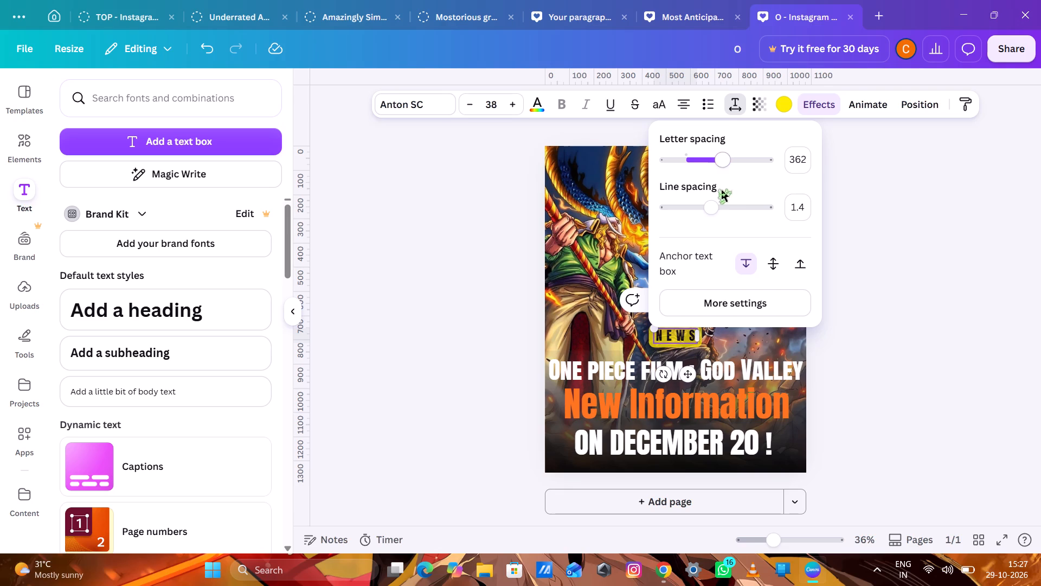
Set the "NEWS" label's line spacing to 1.46.
{"action": "left_click_drag", "start_coordinate": [716, 205], "coordinate": [729, 205]}
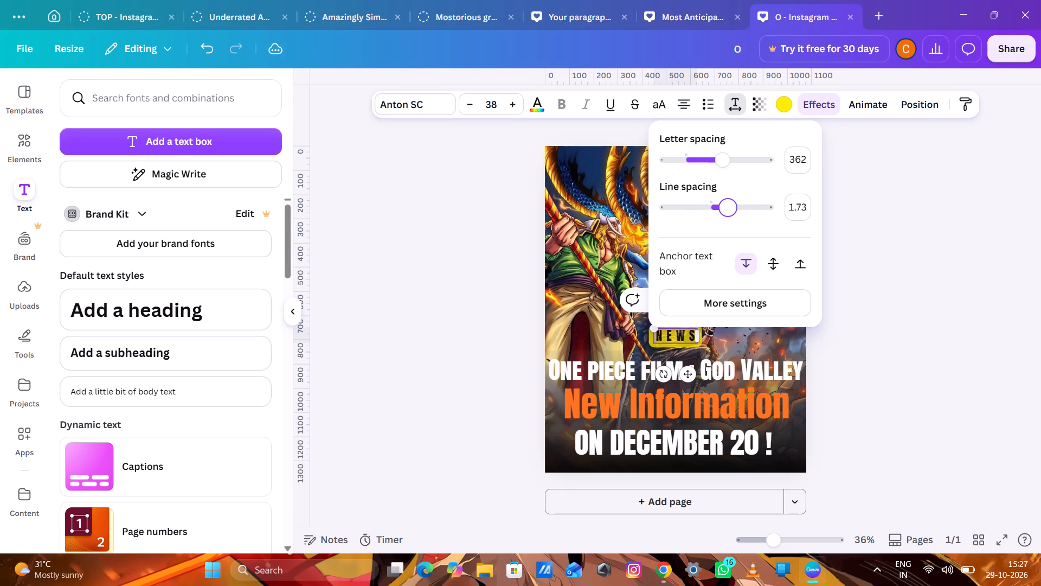
{"action": "left_click_drag", "start_coordinate": [729, 205], "coordinate": [624, 244]}
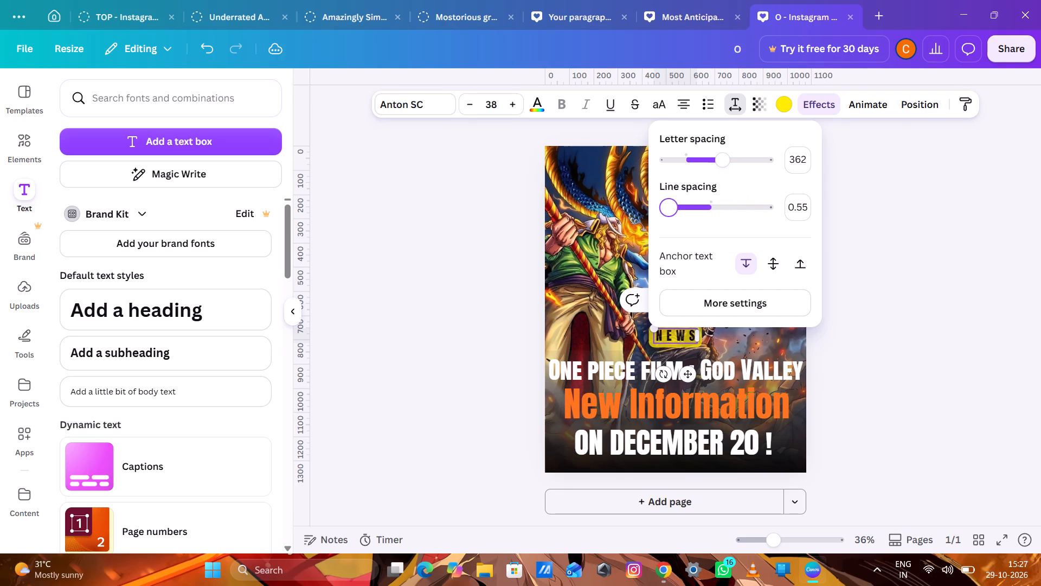
{"action": "left_click_drag", "start_coordinate": [624, 244], "coordinate": [714, 235]}
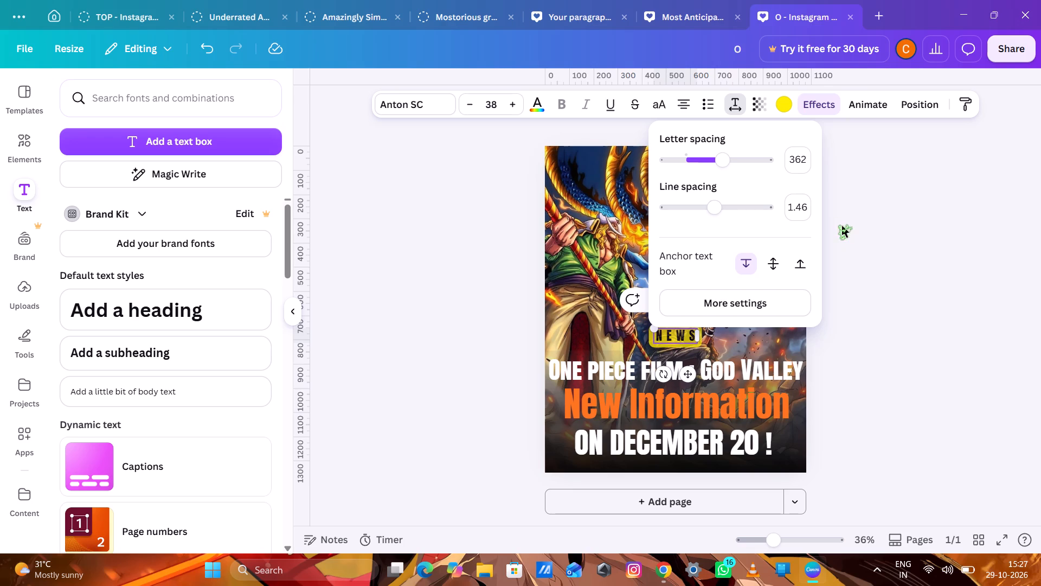
{"action": "double_click", "coordinate": [841, 226]}
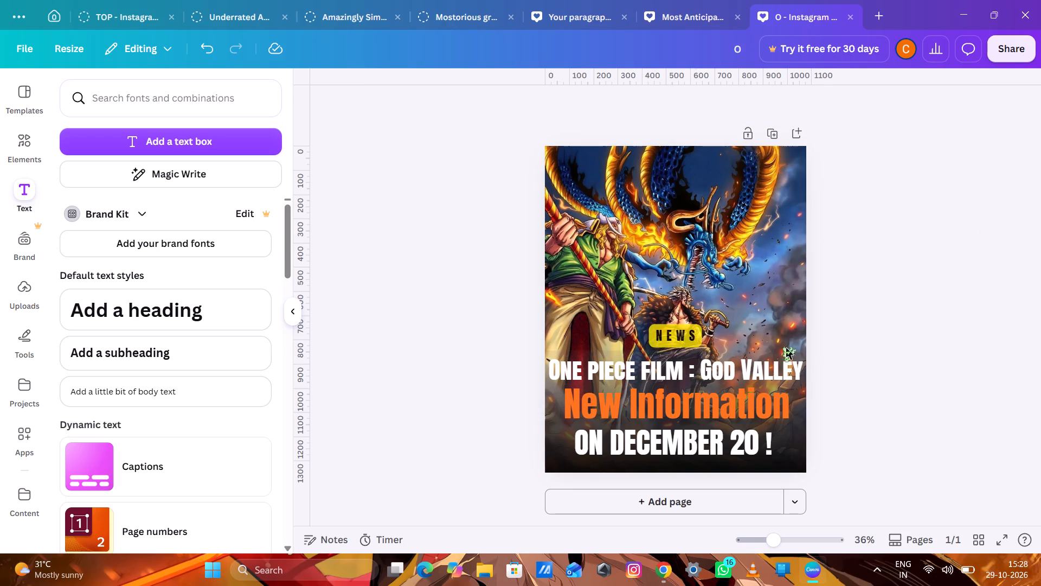
Change the "NEWS" label's background effect colour to the greyish blue from the photo colours.
{"action": "left_click", "coordinate": [676, 341]}
{"action": "left_click", "coordinate": [783, 103]}
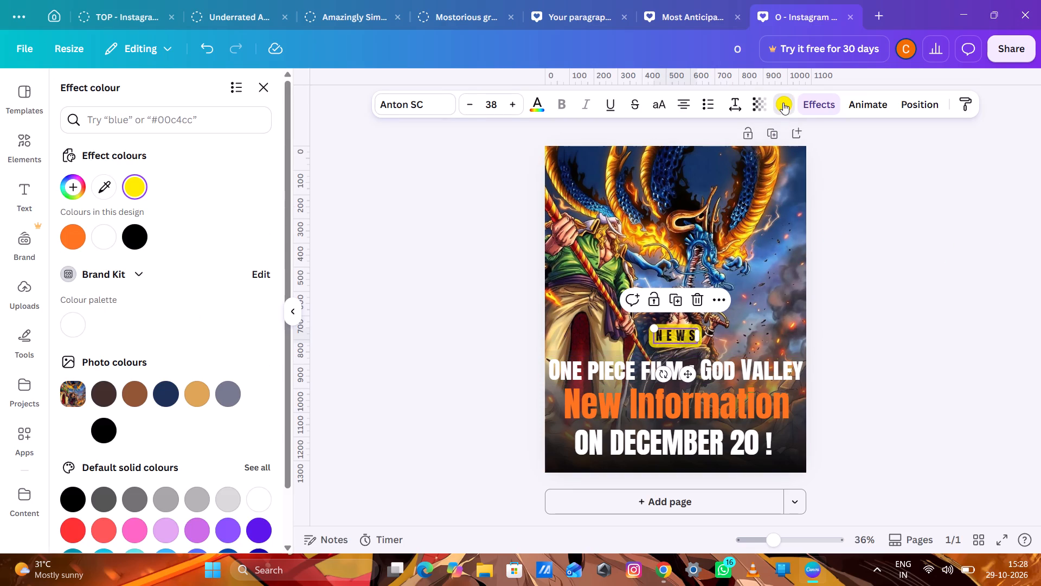
{"action": "scroll", "coordinate": [169, 336], "scroll_direction": "down", "scroll_amount": 3}
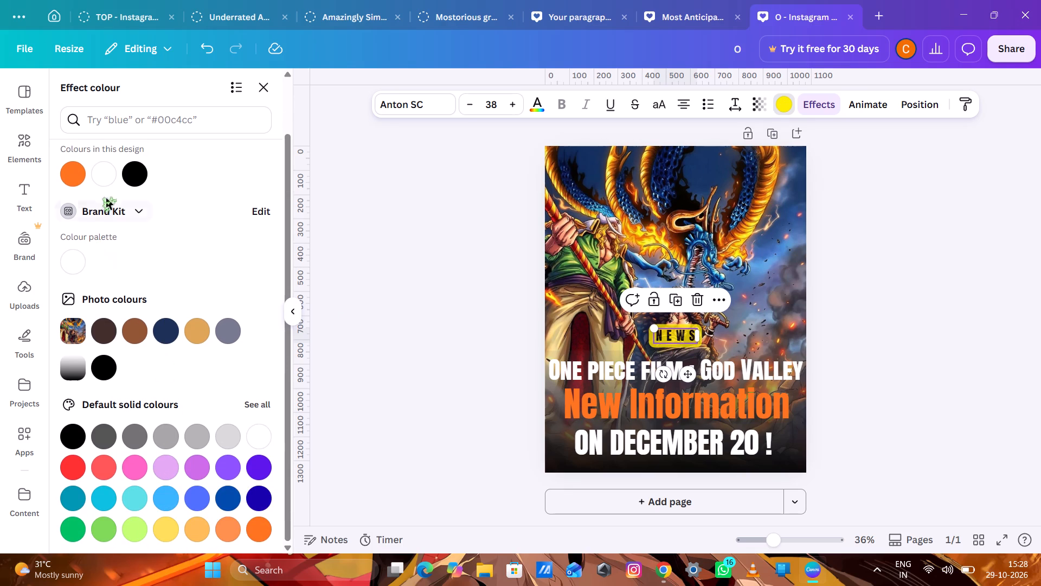
{"action": "scroll", "coordinate": [157, 346], "scroll_direction": "down", "scroll_amount": 2}
{"action": "scroll", "coordinate": [114, 305], "scroll_direction": "down", "scroll_amount": 1}
{"action": "left_click", "coordinate": [232, 326]}
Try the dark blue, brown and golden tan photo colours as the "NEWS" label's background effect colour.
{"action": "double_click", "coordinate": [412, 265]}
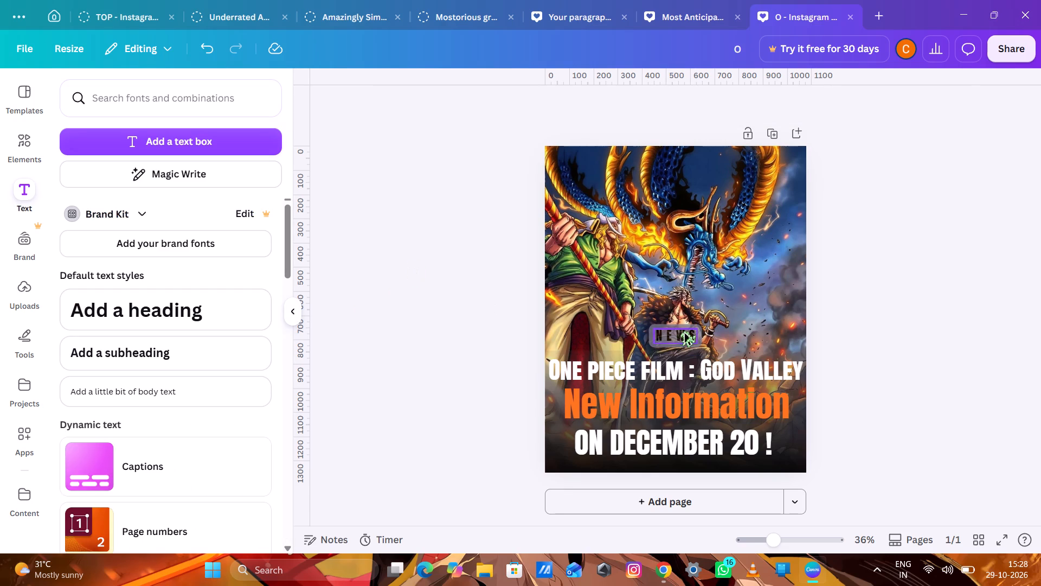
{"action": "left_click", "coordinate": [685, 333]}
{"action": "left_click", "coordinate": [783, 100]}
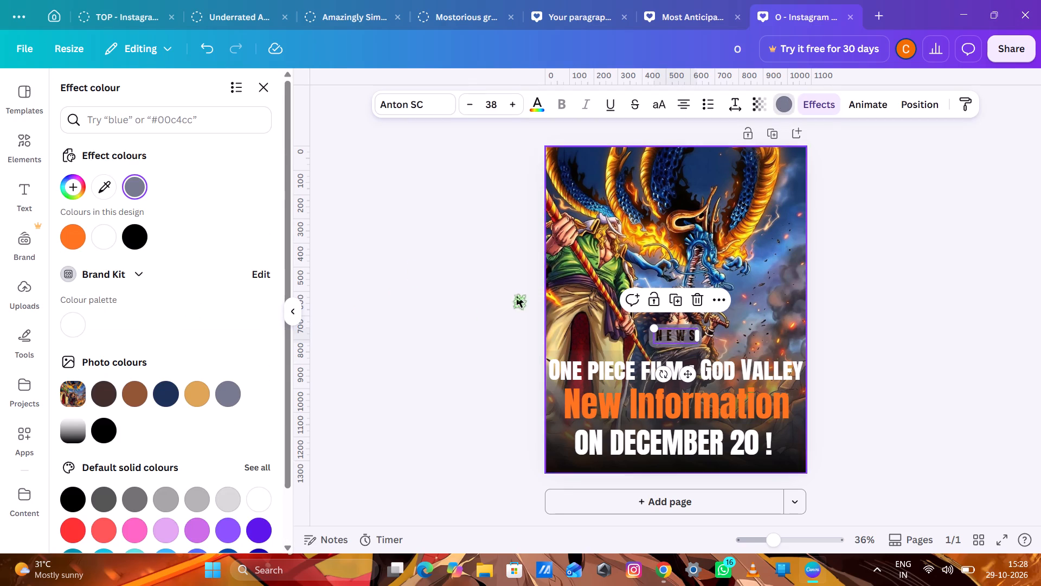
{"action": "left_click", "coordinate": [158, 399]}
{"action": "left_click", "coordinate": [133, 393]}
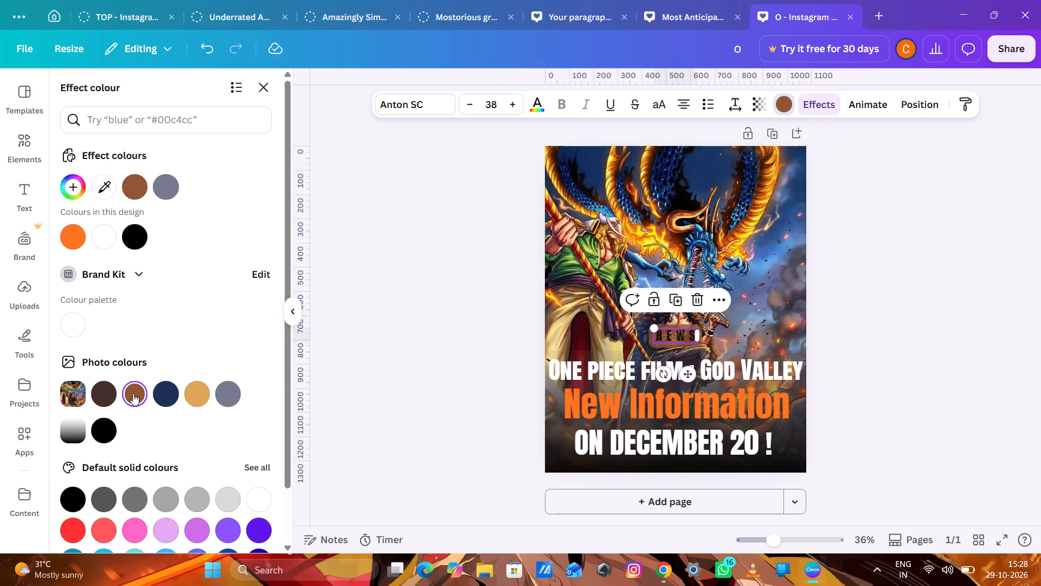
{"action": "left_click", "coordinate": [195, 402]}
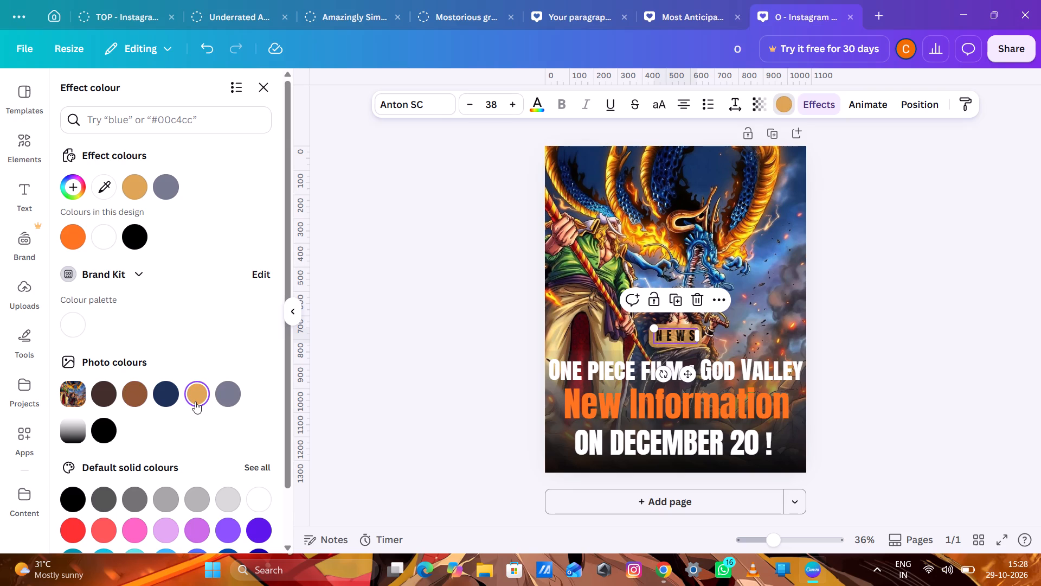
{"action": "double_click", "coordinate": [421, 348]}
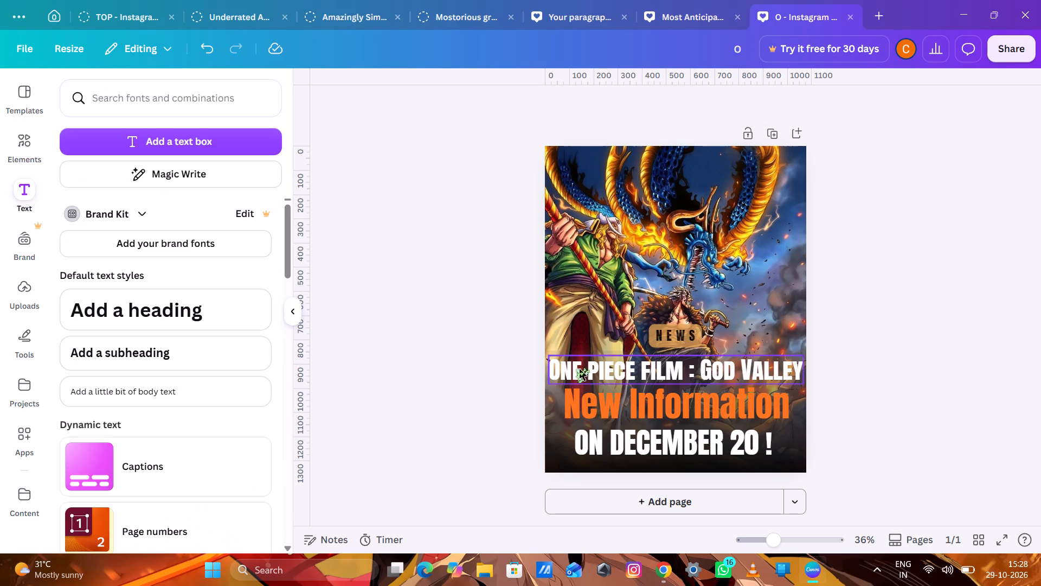
Change the "NEWS" label's background effect colour to the light yellow from the default solid colours.
{"action": "left_click", "coordinate": [673, 333]}
{"action": "left_click", "coordinate": [787, 105]}
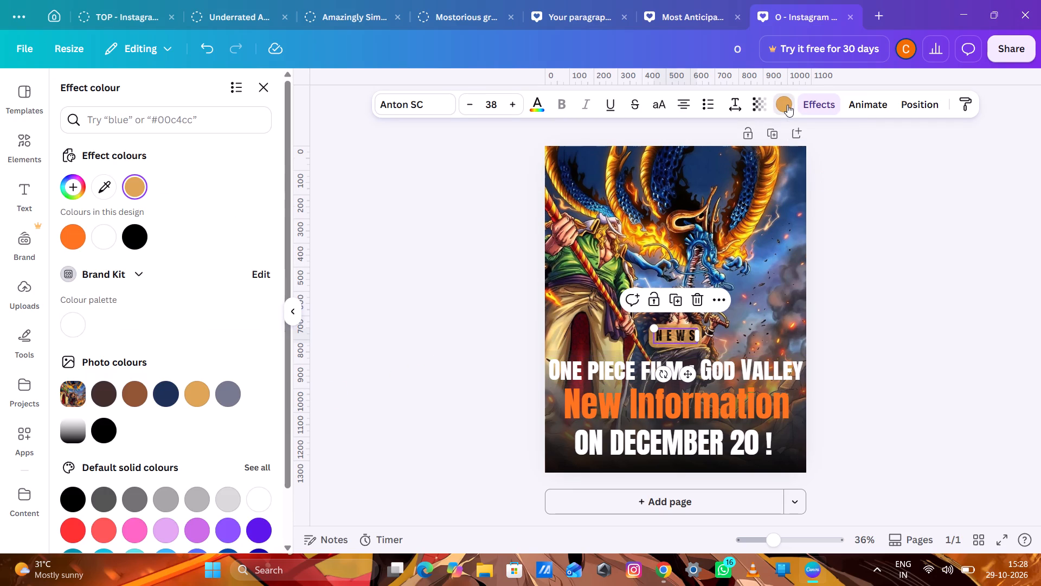
{"action": "scroll", "coordinate": [197, 296], "scroll_direction": "down", "scroll_amount": 3}
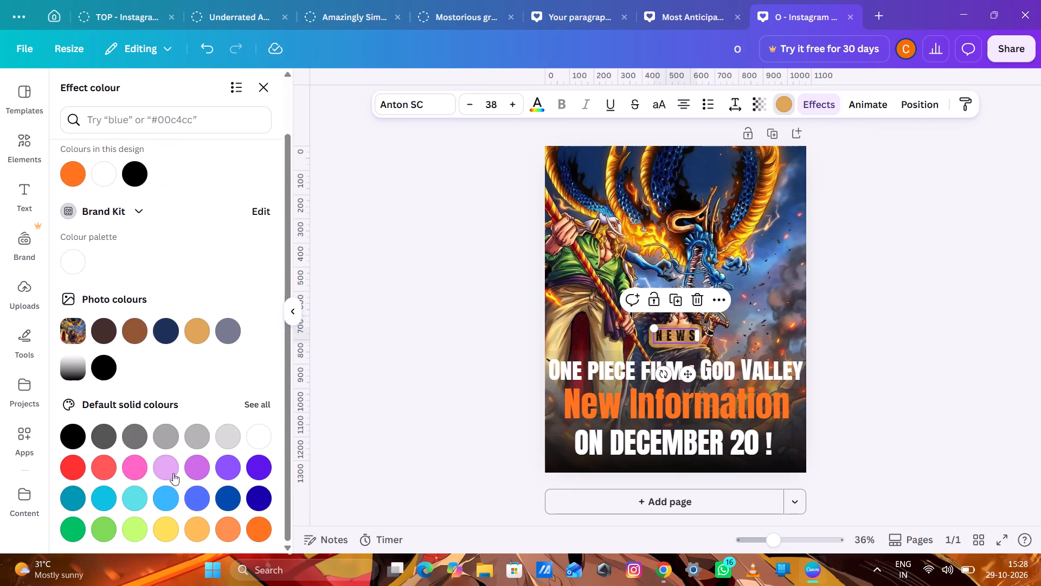
{"action": "left_click", "coordinate": [164, 524]}
{"action": "double_click", "coordinate": [419, 316]}
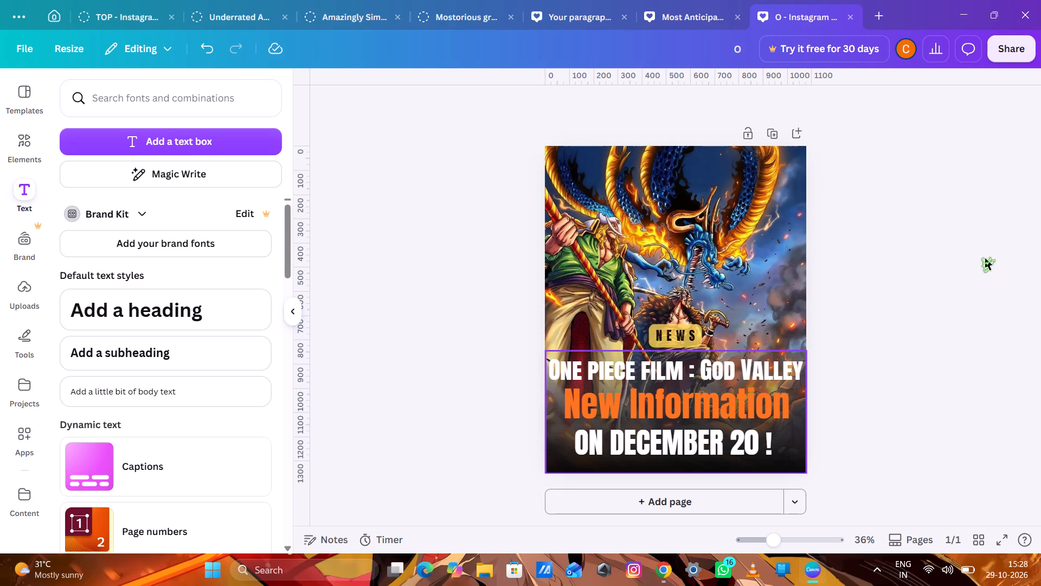
Minimise the Canva and Chrome windows to reach the desktop and show the hidden system tray icons.
{"action": "left_click", "coordinate": [958, 0]}
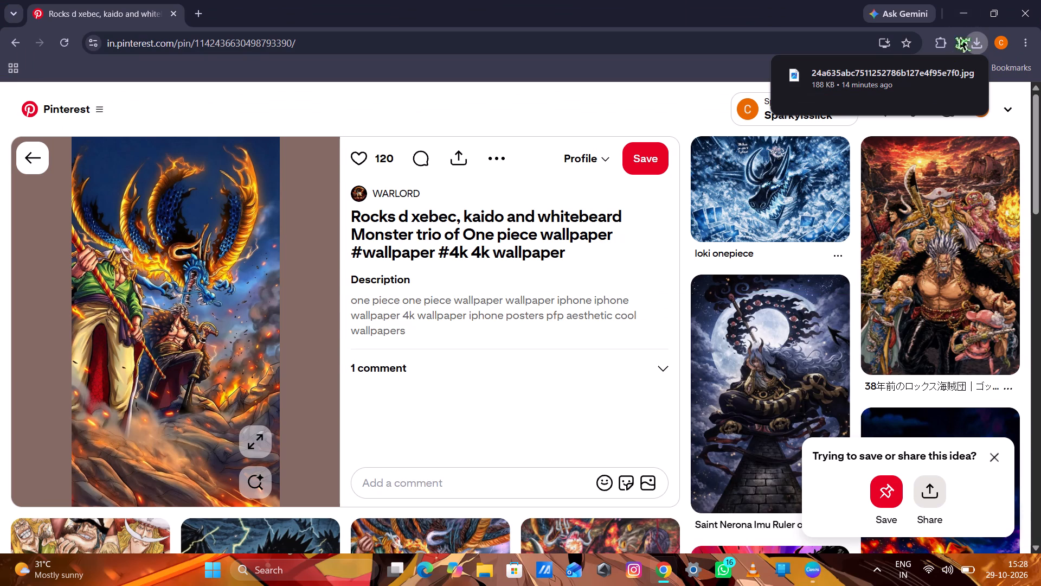
{"action": "left_click", "coordinate": [968, 17]}
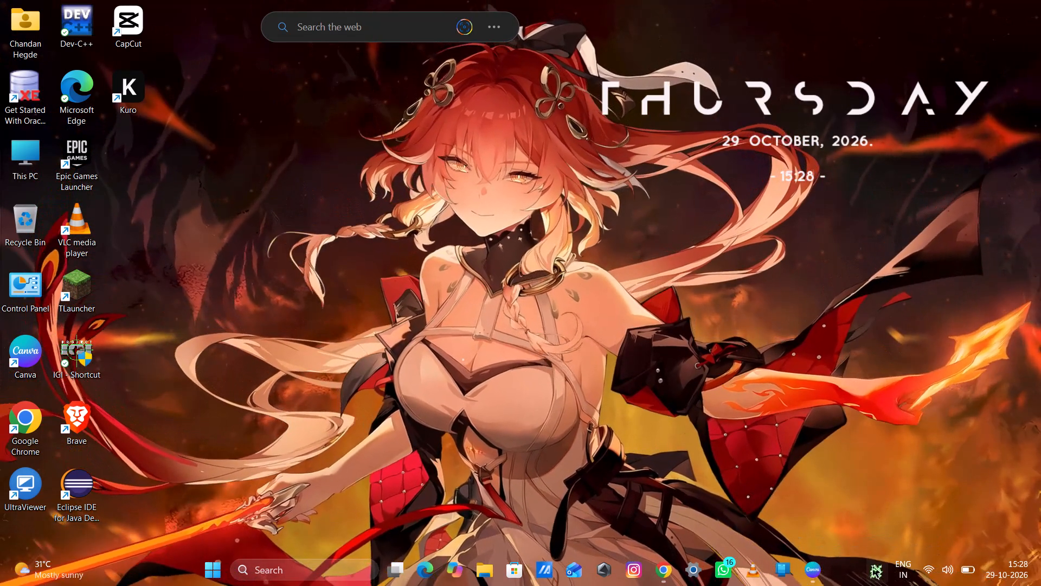
{"action": "left_click", "coordinate": [889, 572]}
{"action": "left_click", "coordinate": [870, 568]}
{"action": "left_click", "coordinate": [870, 568]}
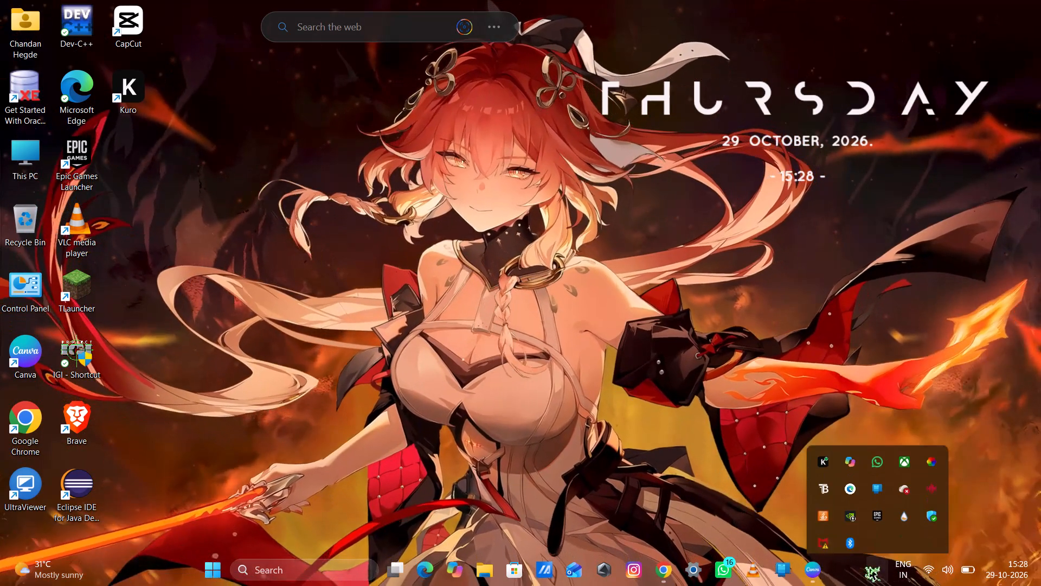
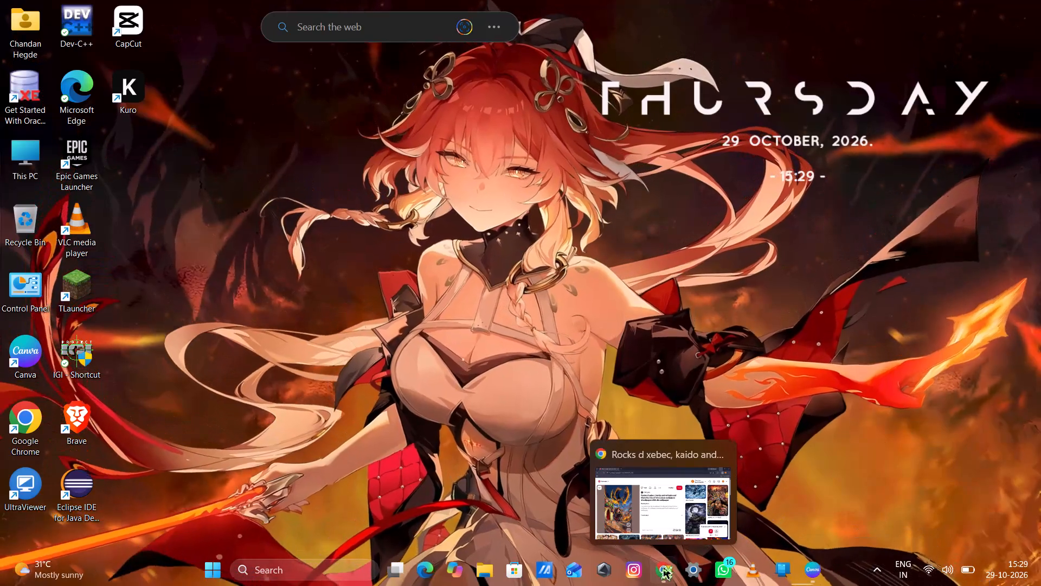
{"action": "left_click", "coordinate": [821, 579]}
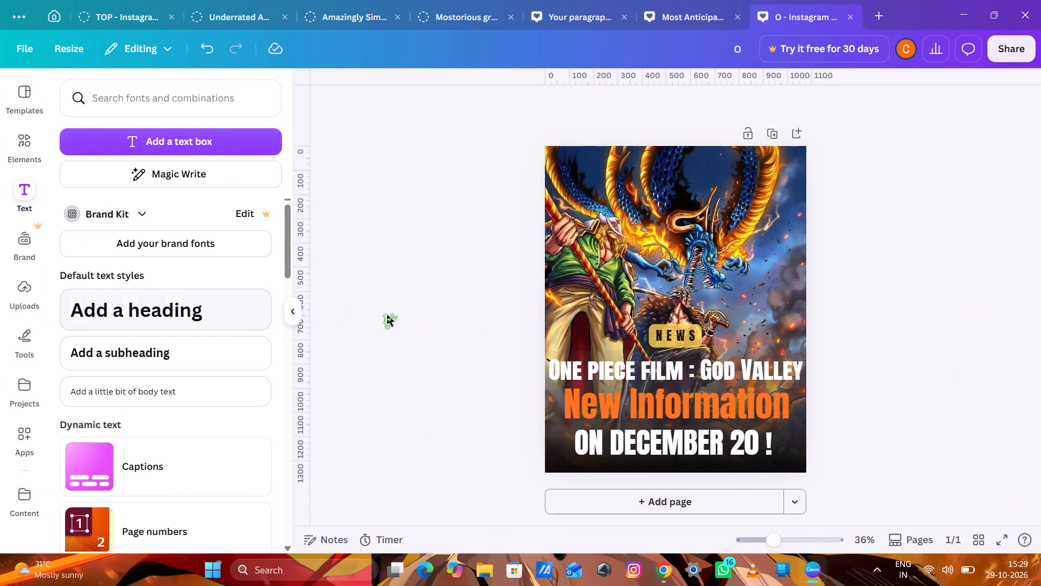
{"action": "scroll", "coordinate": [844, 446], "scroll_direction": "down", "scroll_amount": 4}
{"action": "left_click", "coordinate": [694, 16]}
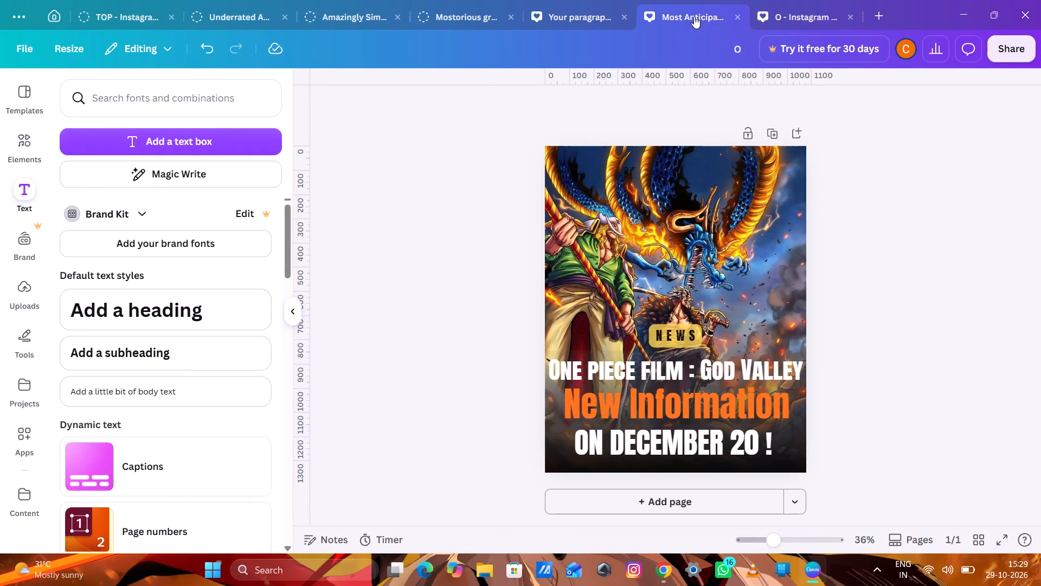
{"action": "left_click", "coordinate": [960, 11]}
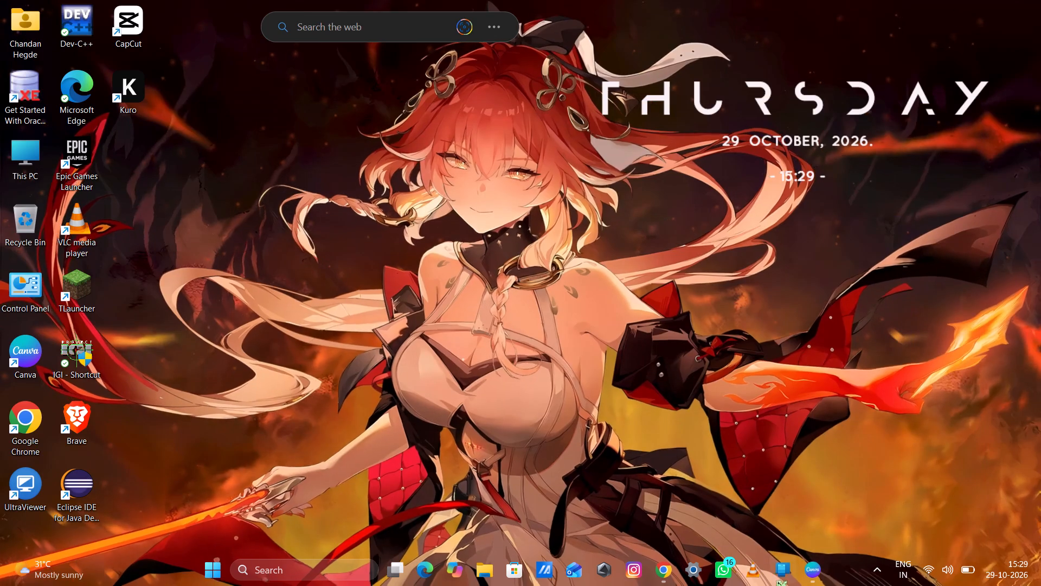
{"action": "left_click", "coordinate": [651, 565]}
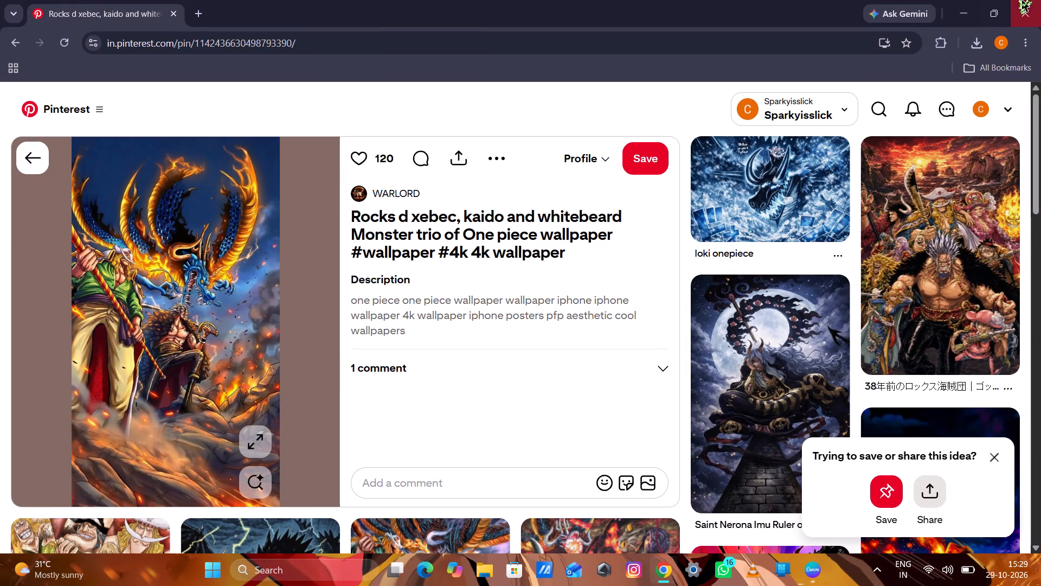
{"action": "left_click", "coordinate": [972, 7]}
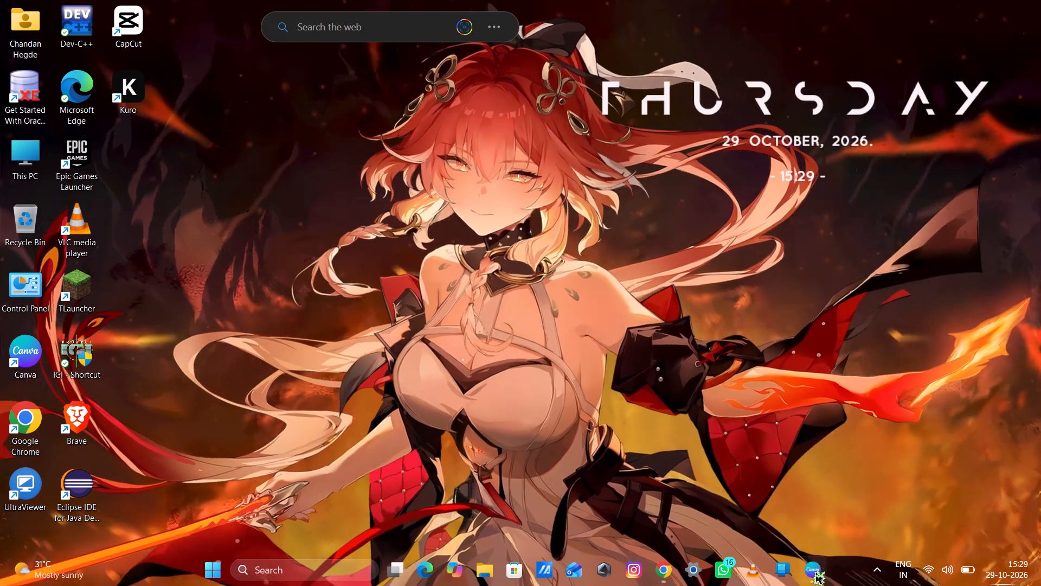
Copy the "Sparky ANIME INFO" logo from the "Most Anticipated Romance Animes of 2027" design and paste it over the One Piece post's artwork.
{"action": "left_click", "coordinate": [816, 572]}
{"action": "left_click", "coordinate": [789, 12]}
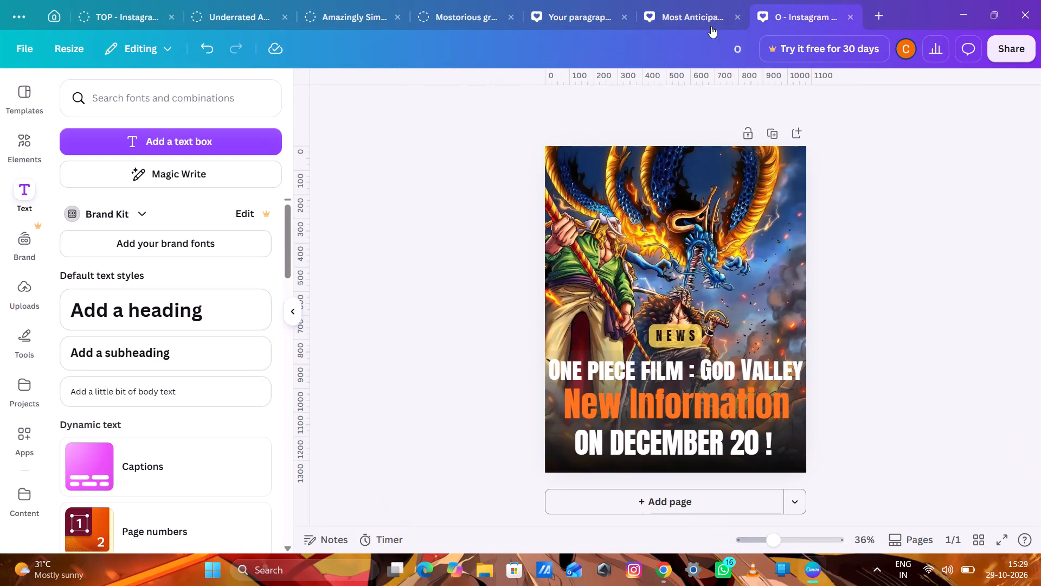
{"action": "left_click", "coordinate": [693, 11]}
{"action": "left_click", "coordinate": [673, 493]}
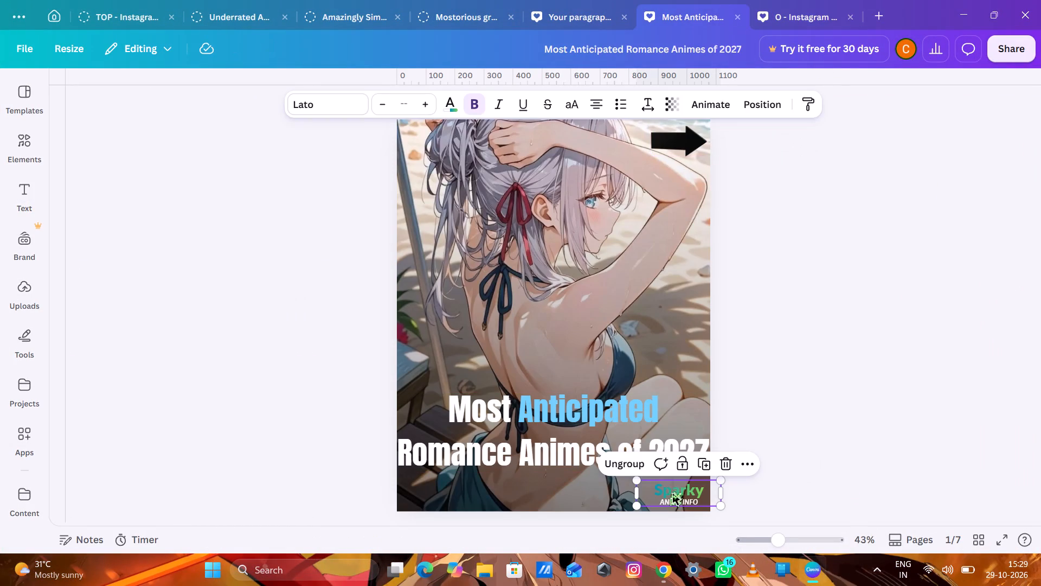
{"action": "key", "text": "ctrl+c"}
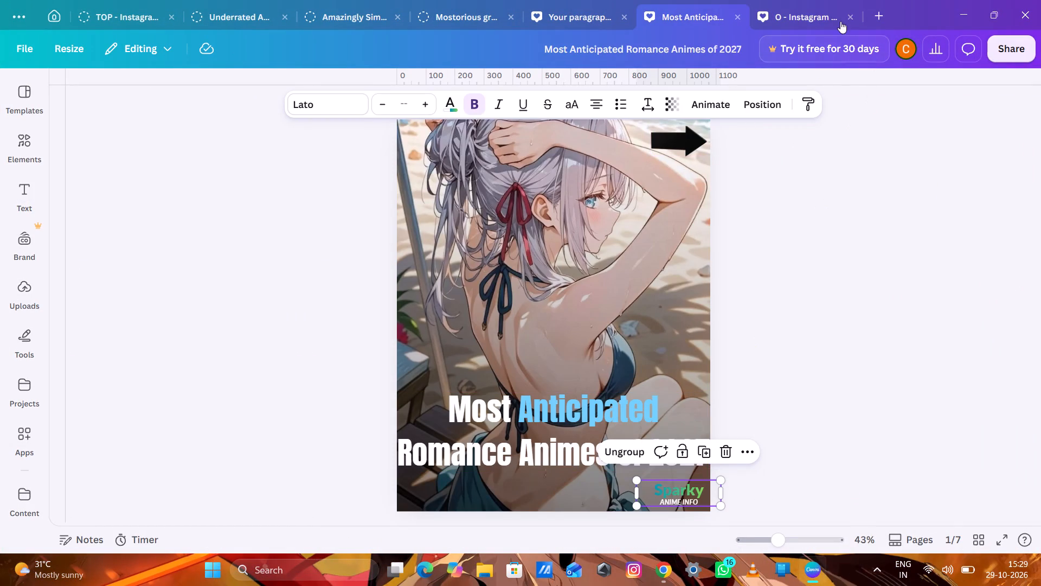
{"action": "left_click", "coordinate": [831, 12]}
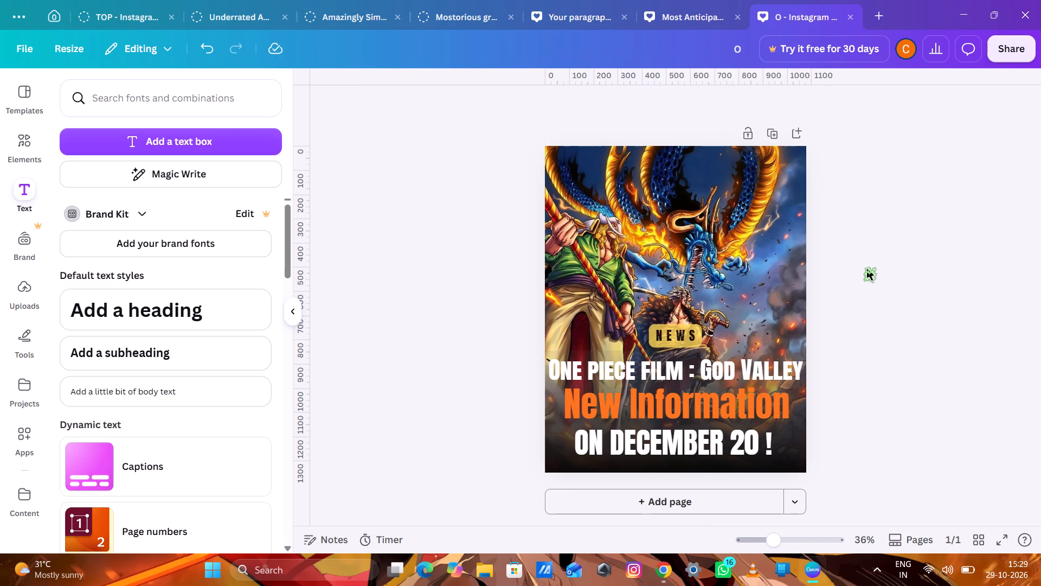
{"action": "key", "text": "ctrl+v"}
{"action": "left_click_drag", "start_coordinate": [774, 463], "coordinate": [837, 412]}
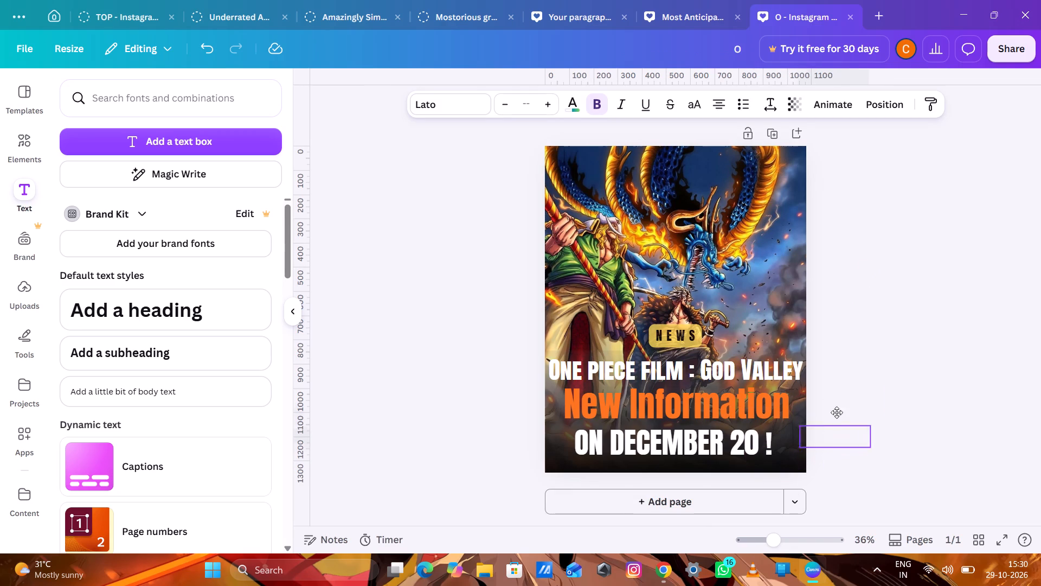
{"action": "left_click_drag", "start_coordinate": [837, 412], "coordinate": [714, 201]}
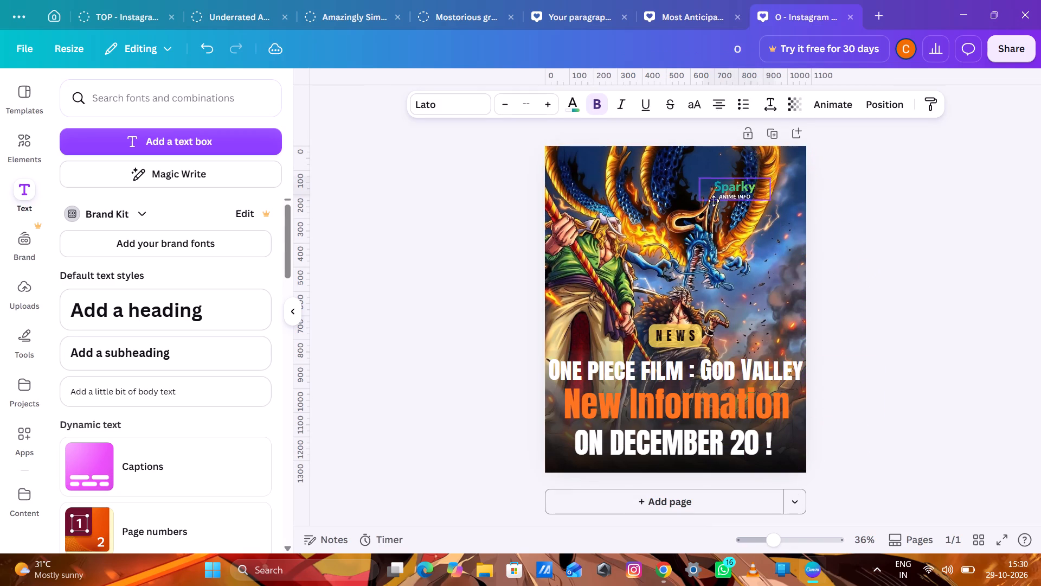
{"action": "left_click_drag", "start_coordinate": [714, 201], "coordinate": [621, 226]}
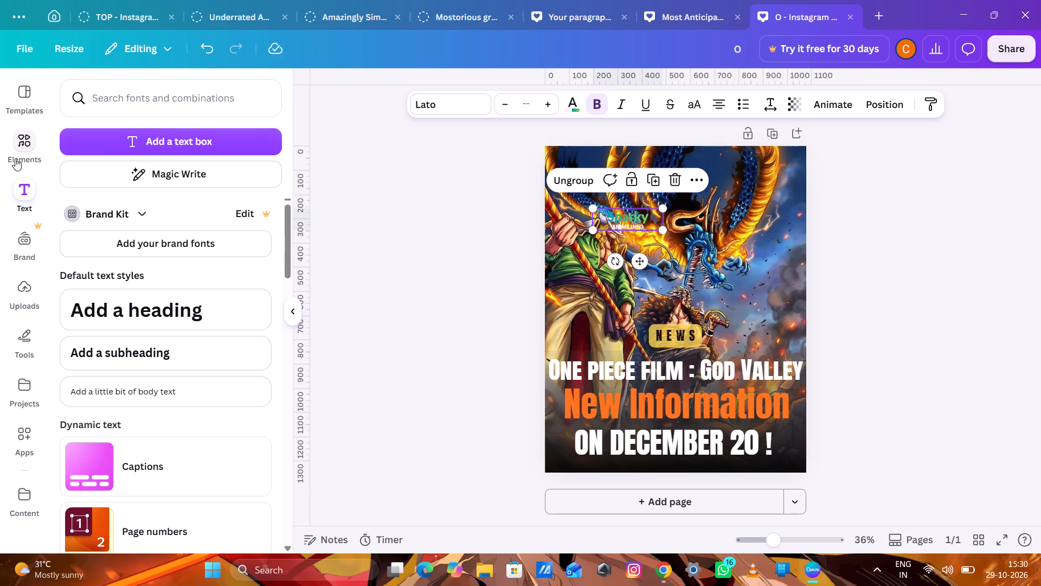
Add the soft-edged black shadow graphic from the recently used elements and shrink it into the post's top-right corner.
{"action": "left_click", "coordinate": [19, 154]}
{"action": "left_click", "coordinate": [259, 175]}
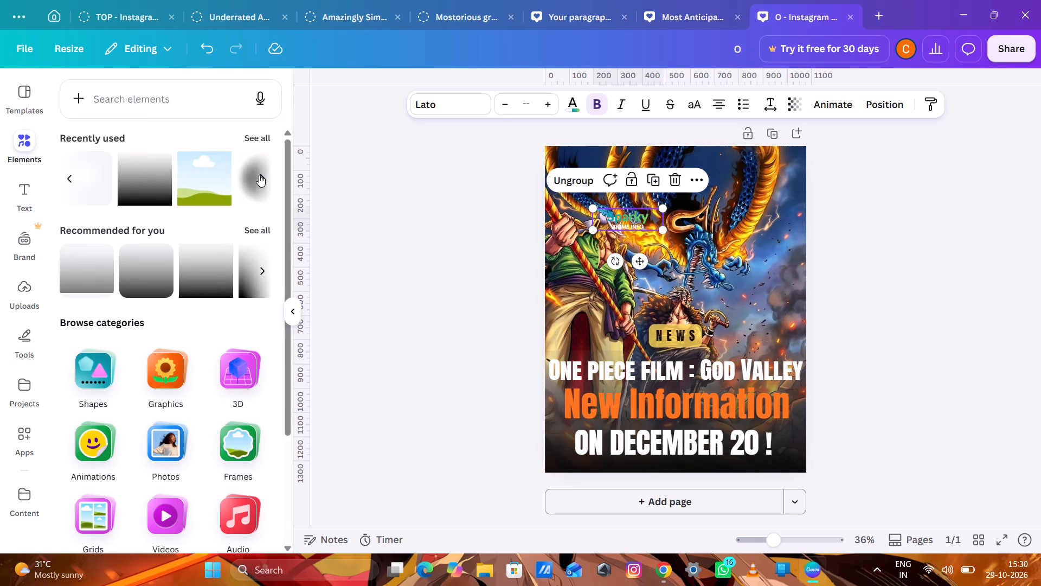
{"action": "left_click", "coordinate": [101, 176]}
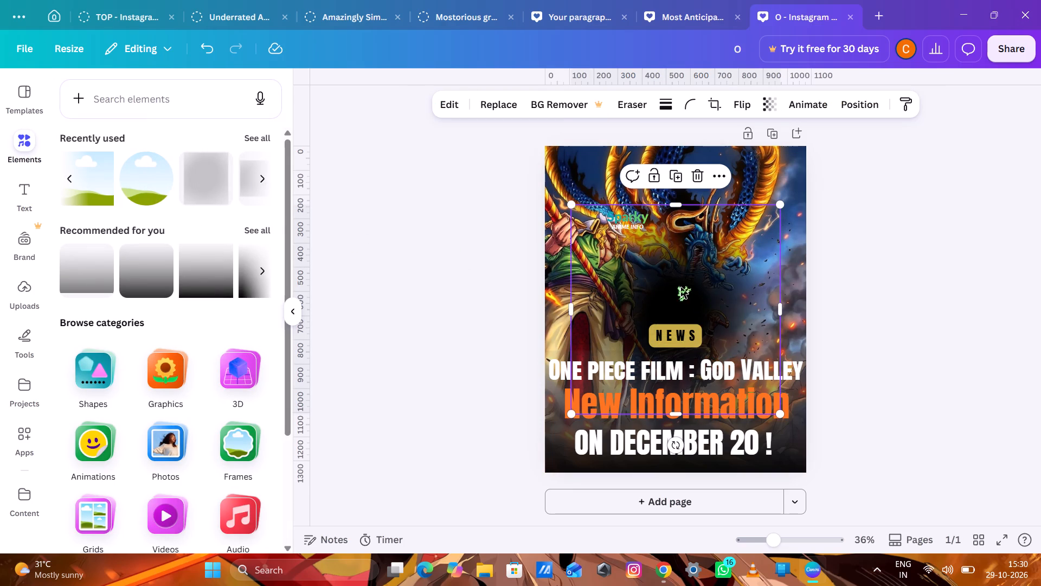
{"action": "left_click_drag", "start_coordinate": [681, 287], "coordinate": [760, 179]}
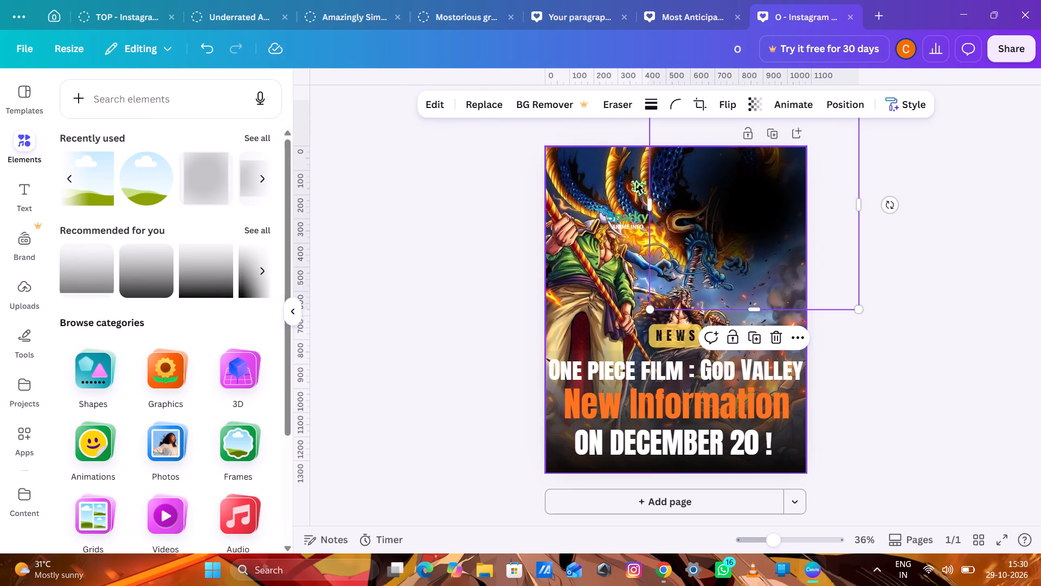
{"action": "left_click_drag", "start_coordinate": [652, 205], "coordinate": [708, 227]}
{"action": "left_click_drag", "start_coordinate": [755, 203], "coordinate": [738, 246]}
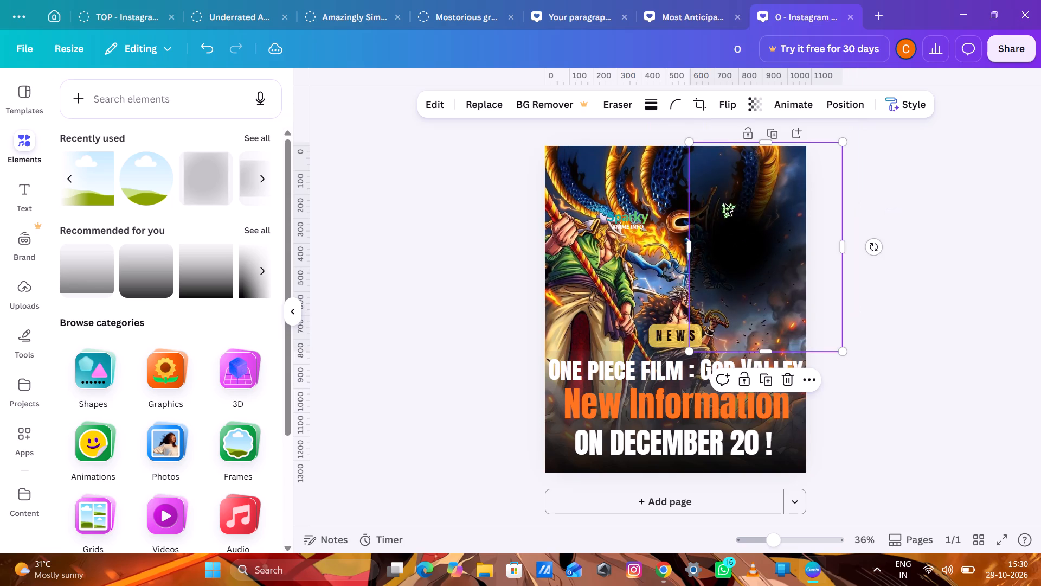
{"action": "left_click_drag", "start_coordinate": [689, 251], "coordinate": [656, 257]}
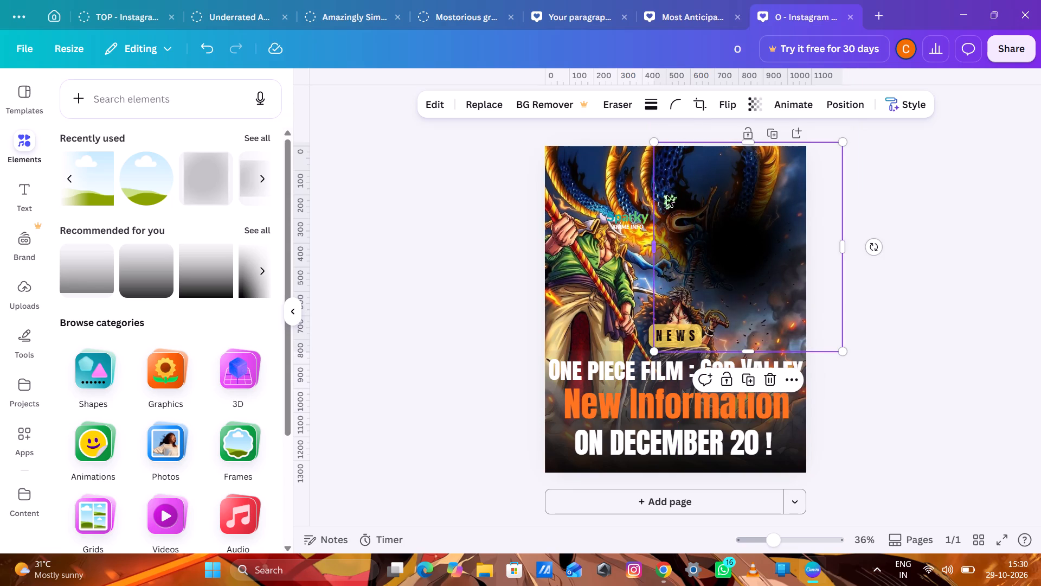
{"action": "left_click_drag", "start_coordinate": [656, 144], "coordinate": [731, 249]}
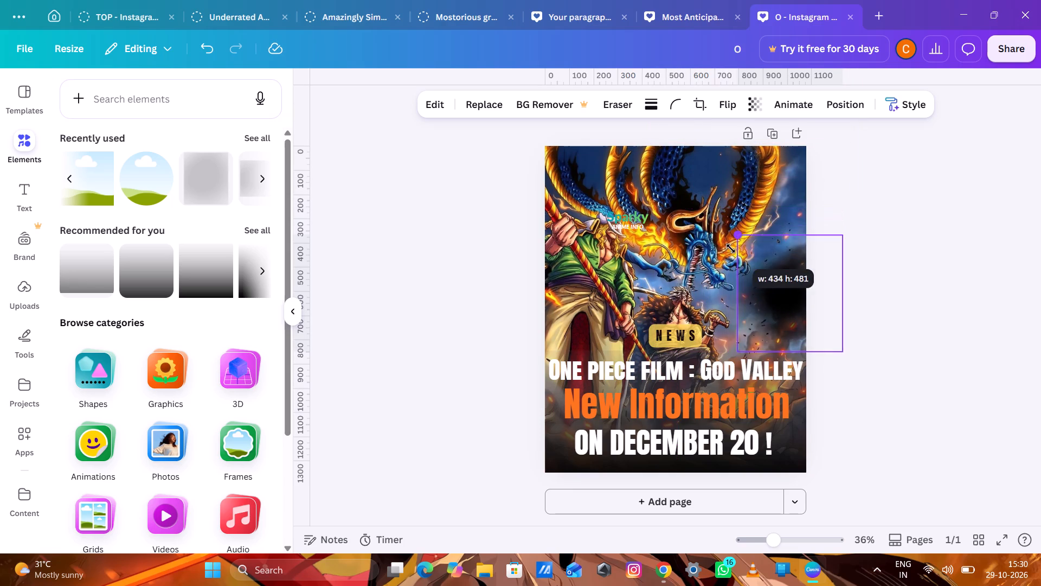
{"action": "left_click_drag", "start_coordinate": [731, 249], "coordinate": [731, 252]}
{"action": "left_click_drag", "start_coordinate": [776, 304], "coordinate": [767, 181]}
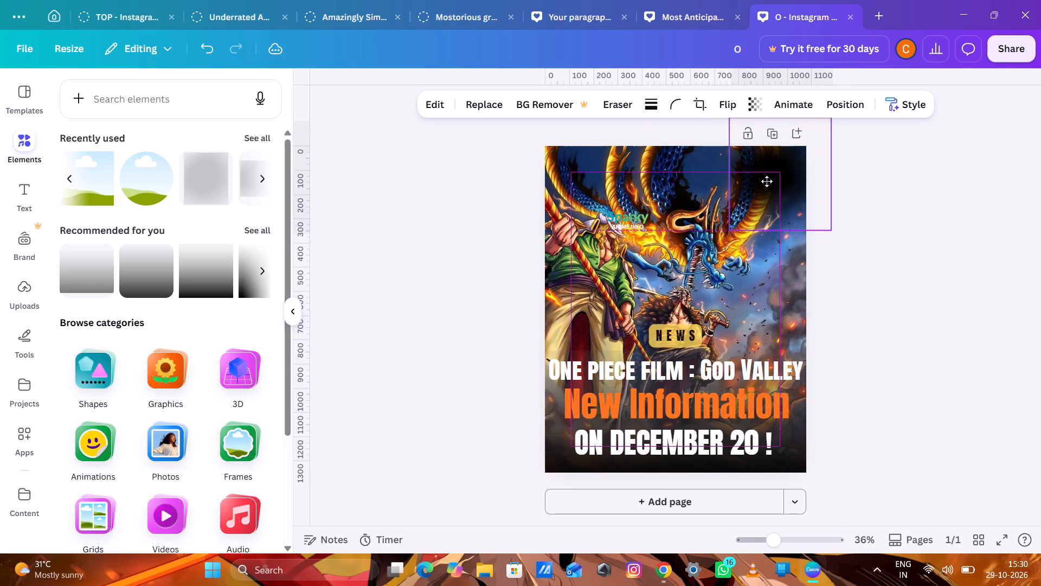
{"action": "left_click_drag", "start_coordinate": [767, 181], "coordinate": [754, 181]}
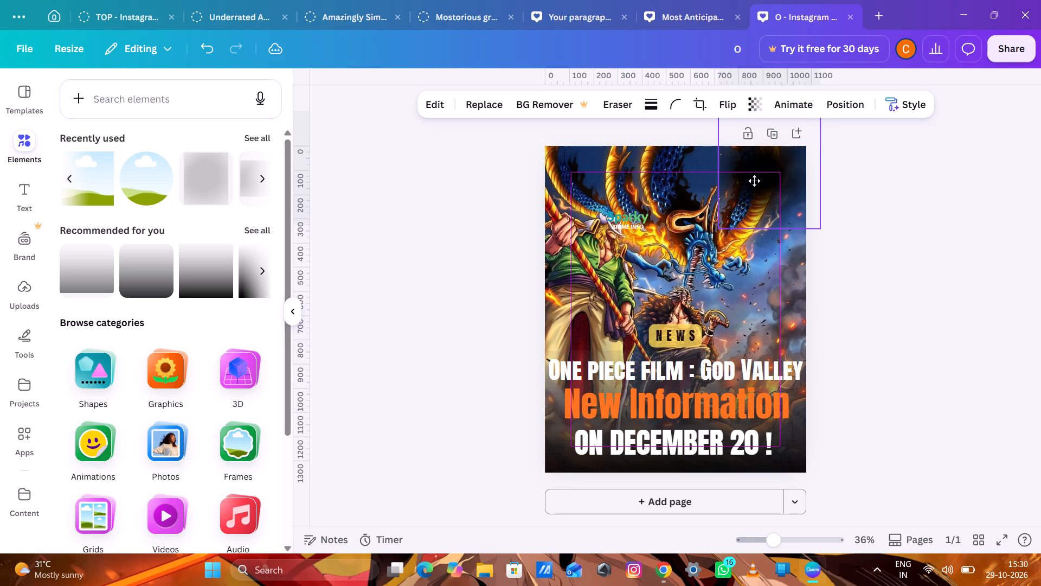
{"action": "left_click_drag", "start_coordinate": [754, 181], "coordinate": [760, 182]}
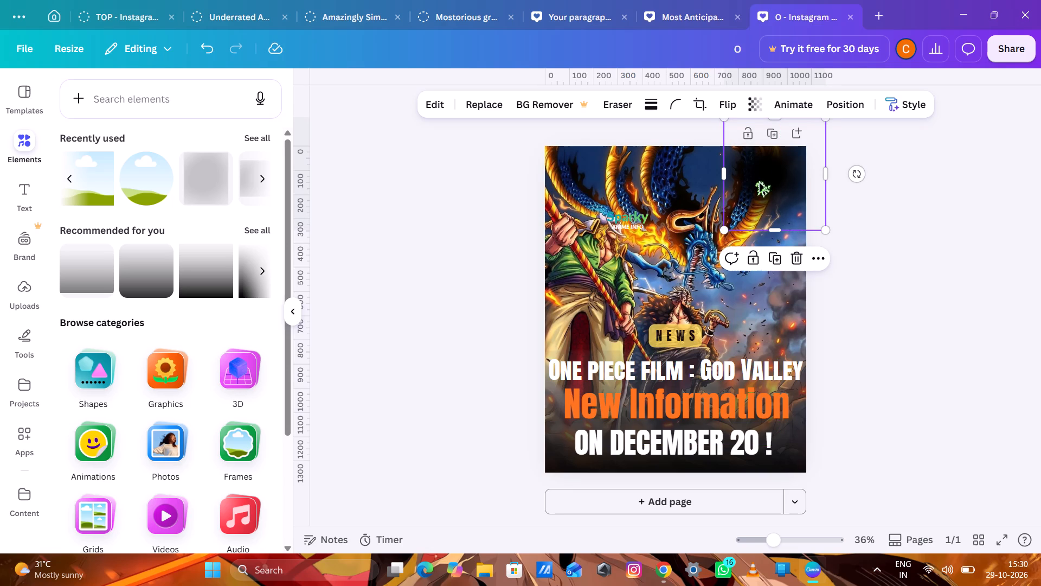
{"action": "left_click", "coordinate": [781, 176]}
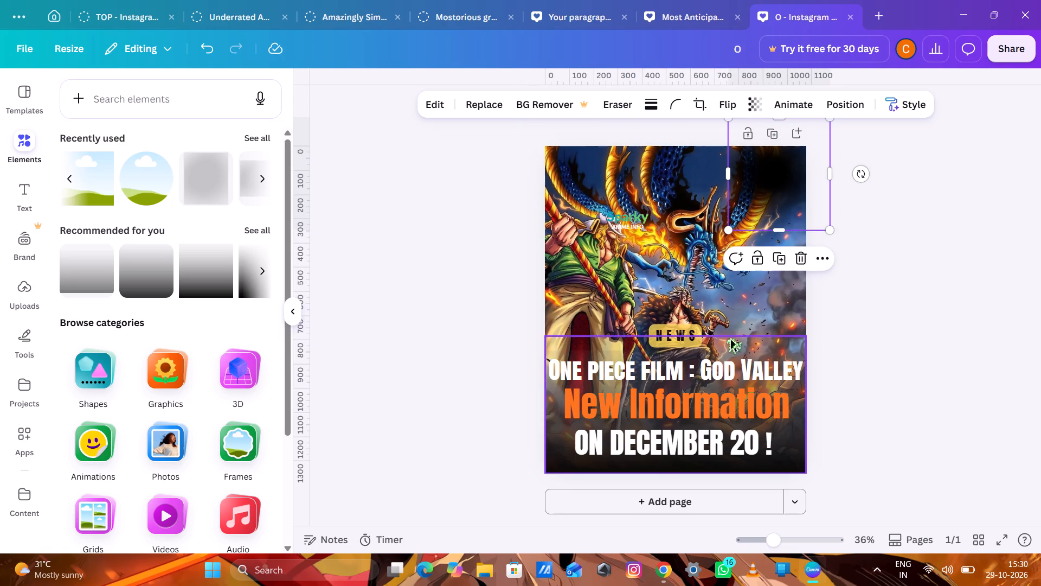
Move the "Sparky ANIME INFO" logo onto the black shadow in the post's top-right corner.
{"action": "left_click_drag", "start_coordinate": [626, 211], "coordinate": [742, 182]}
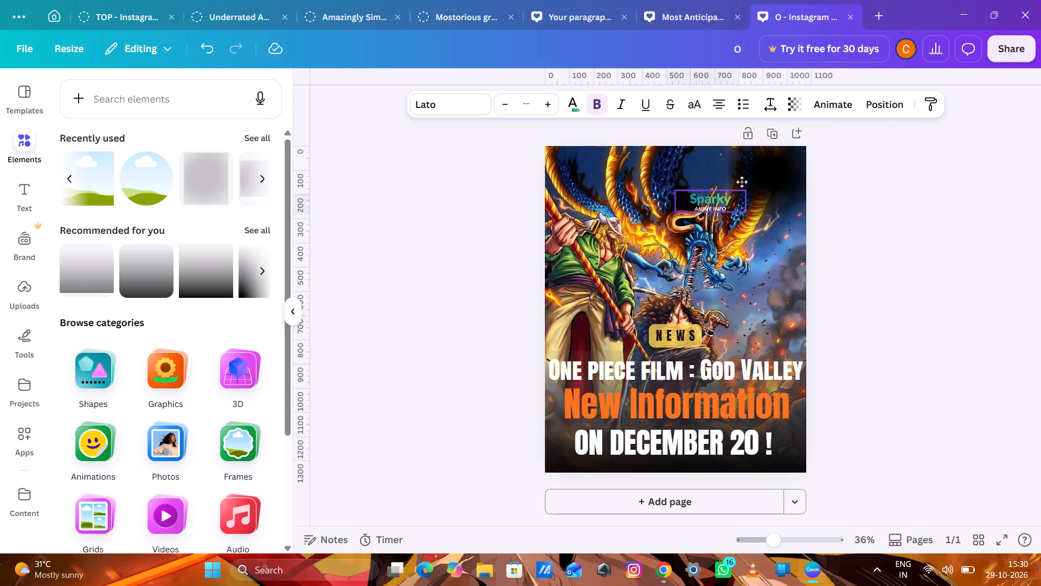
{"action": "left_click_drag", "start_coordinate": [742, 182], "coordinate": [774, 164]}
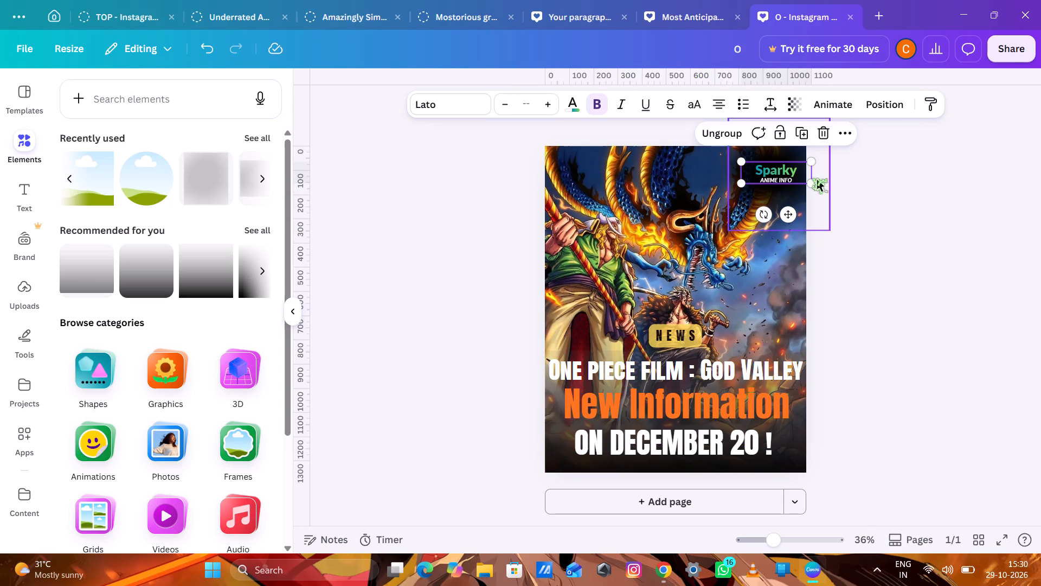
Shrink the black shadow graphic further and reposition it so it sits closely behind the "Sparky ANIME INFO" logo.
{"action": "left_click", "coordinate": [804, 194]}
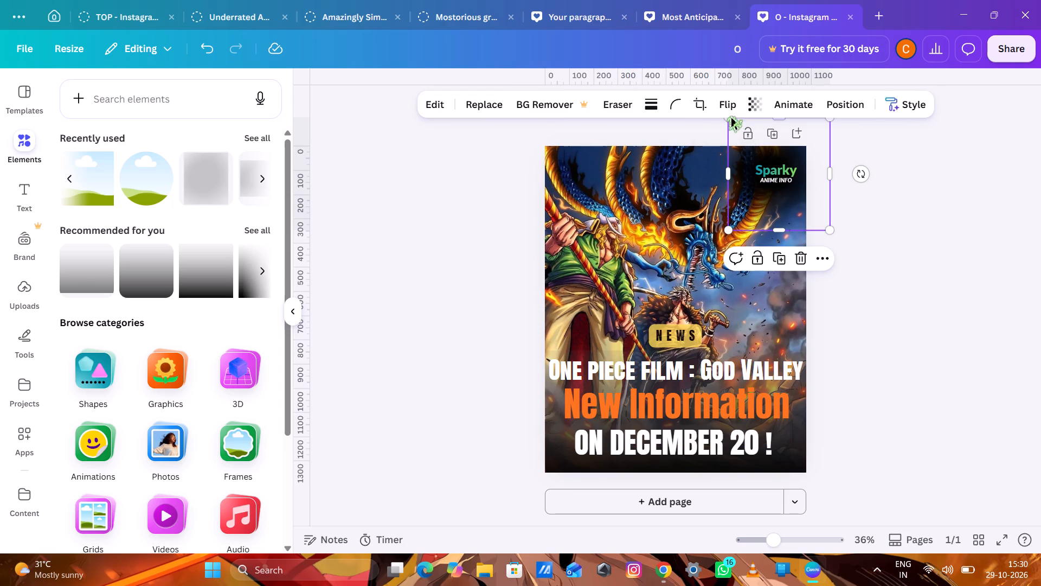
{"action": "left_click_drag", "start_coordinate": [728, 119], "coordinate": [735, 134]}
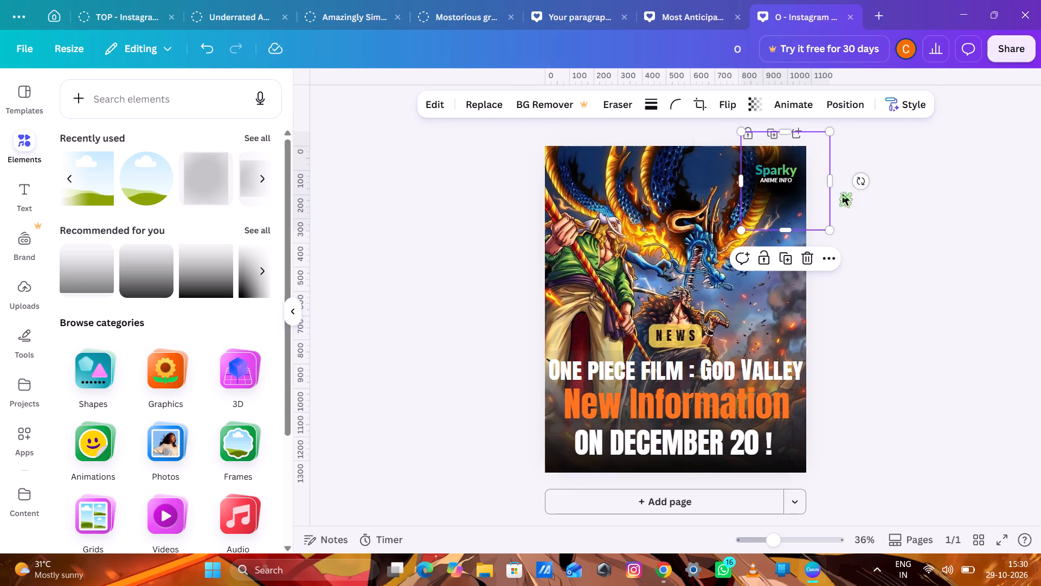
{"action": "left_click_drag", "start_coordinate": [786, 192], "coordinate": [775, 182]}
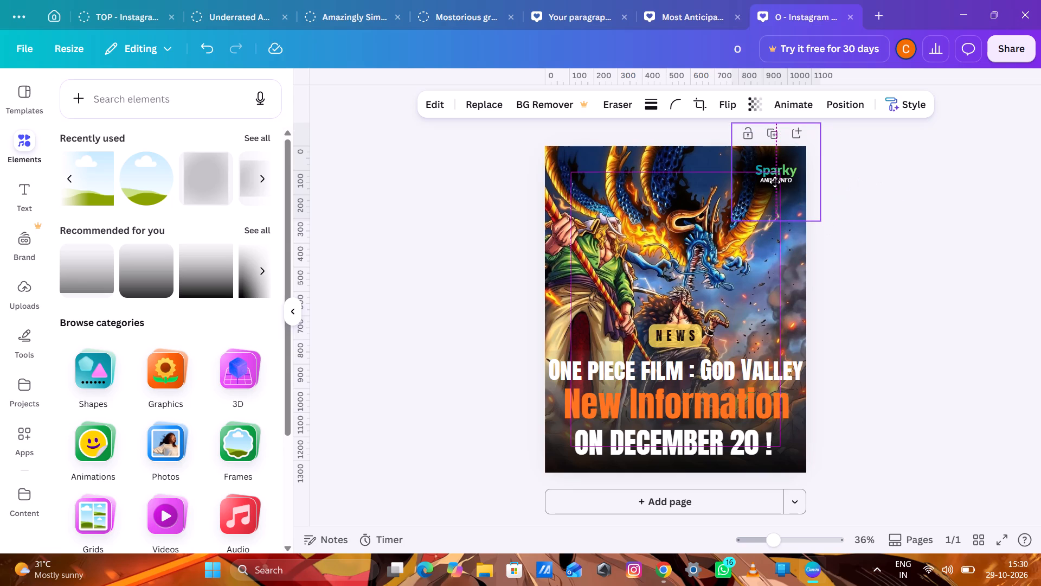
{"action": "left_click_drag", "start_coordinate": [775, 182], "coordinate": [783, 189]}
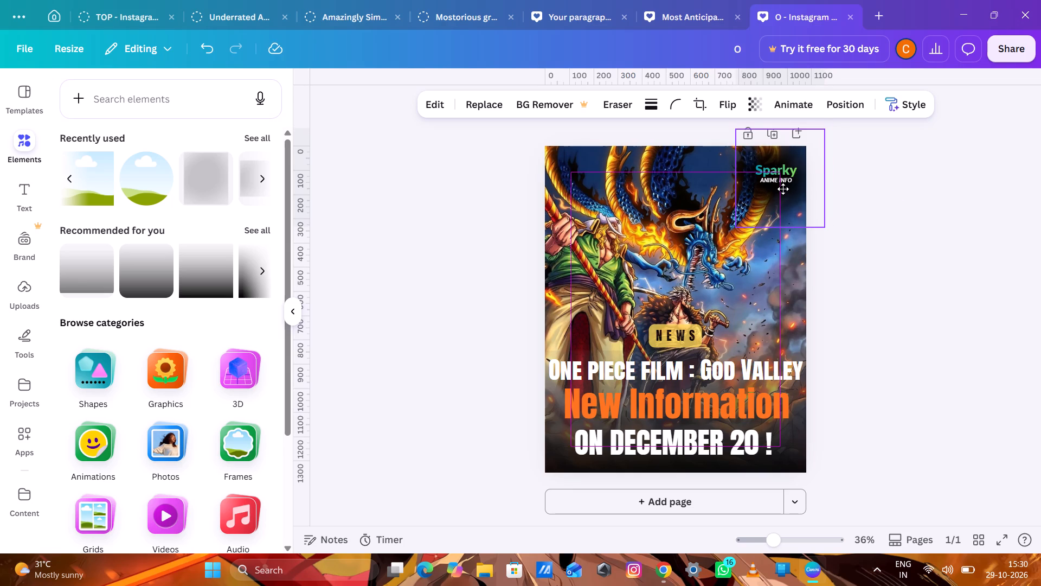
{"action": "left_click_drag", "start_coordinate": [783, 189], "coordinate": [787, 183]}
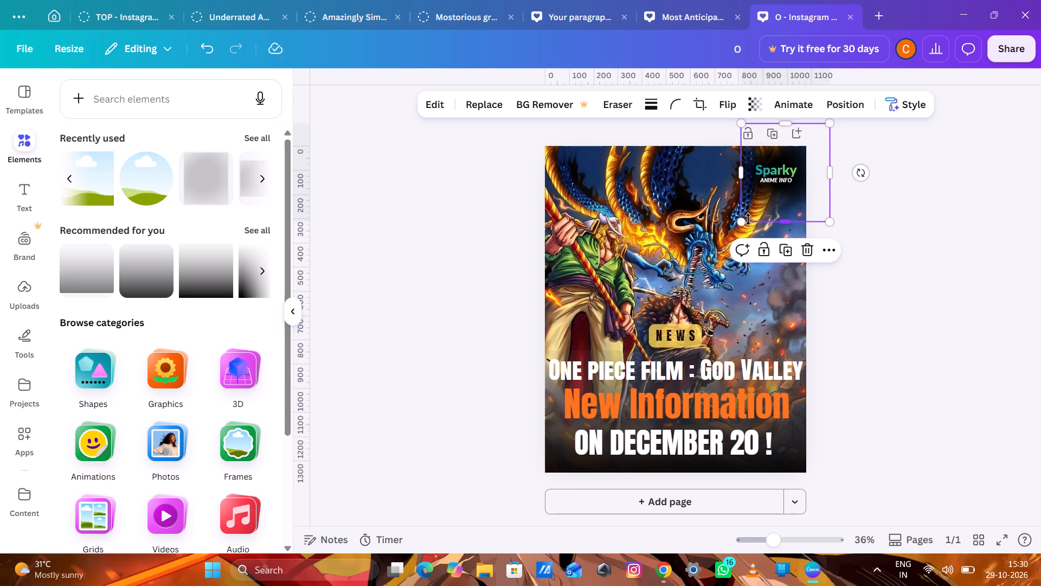
{"action": "left_click_drag", "start_coordinate": [741, 221], "coordinate": [750, 208]}
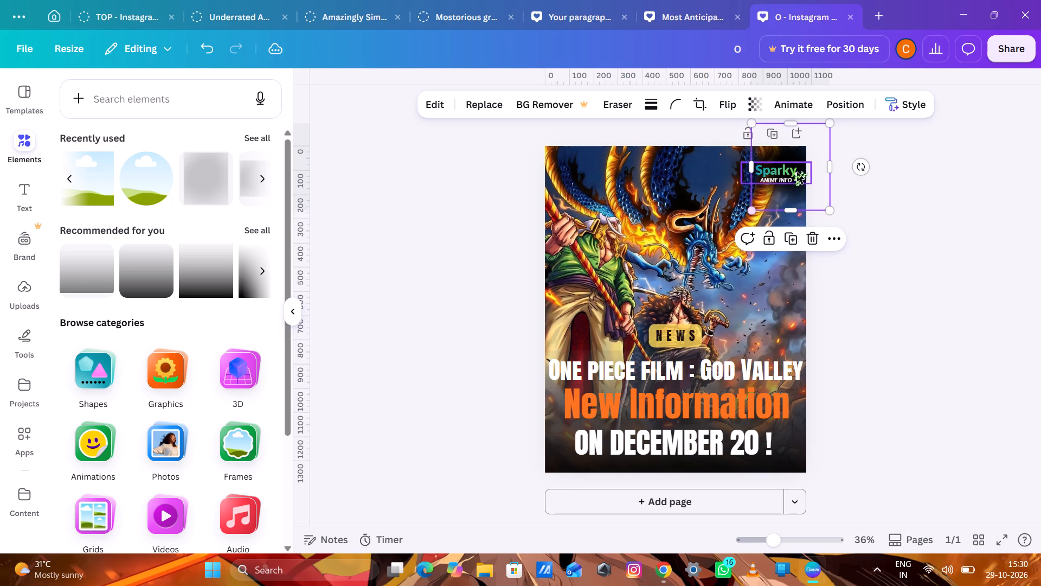
{"action": "left_click_drag", "start_coordinate": [803, 157], "coordinate": [792, 163]}
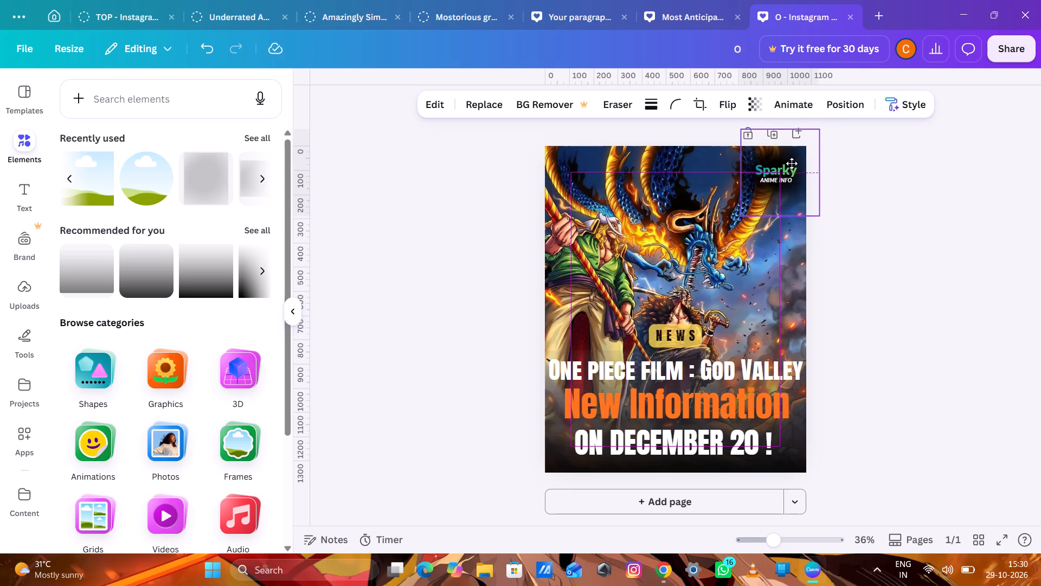
{"action": "left_click_drag", "start_coordinate": [792, 163], "coordinate": [795, 158]}
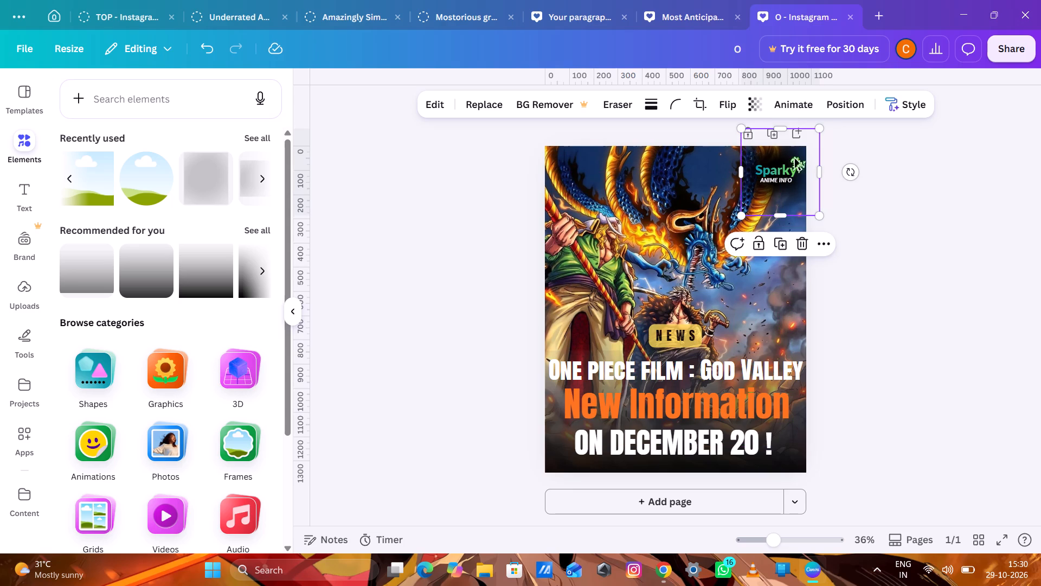
Nudge the "Sparky ANIME INFO" logo closer to the post's top-right corner and shift the black shadow to stay behind it.
{"action": "left_click_drag", "start_coordinate": [783, 174], "coordinate": [788, 167]}
{"action": "left_click", "coordinate": [886, 165]}
{"action": "left_click_drag", "start_coordinate": [755, 184], "coordinate": [759, 182]}
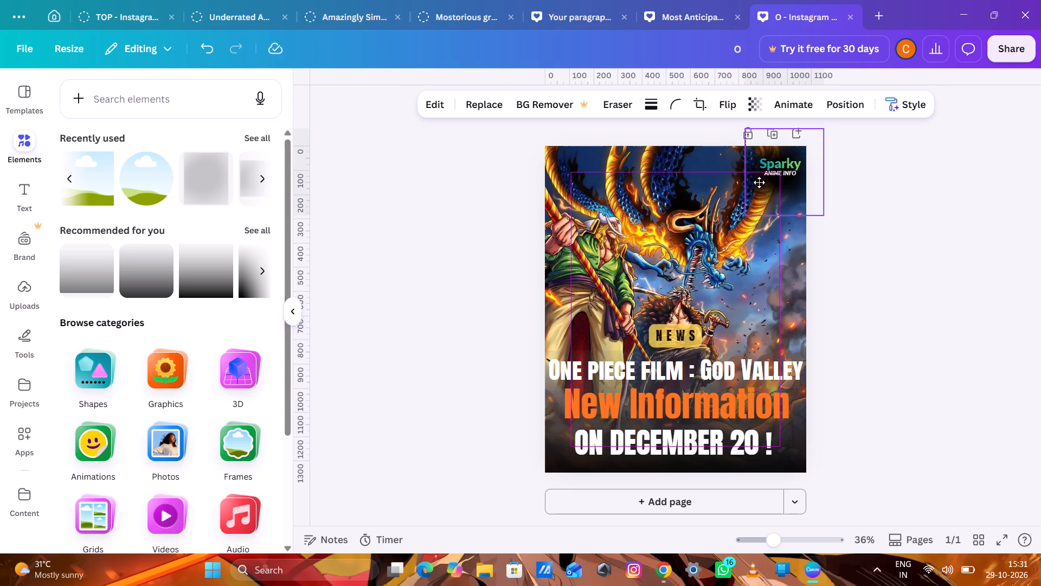
{"action": "left_click_drag", "start_coordinate": [759, 182], "coordinate": [760, 182]}
{"action": "left_click", "coordinate": [800, 150]}
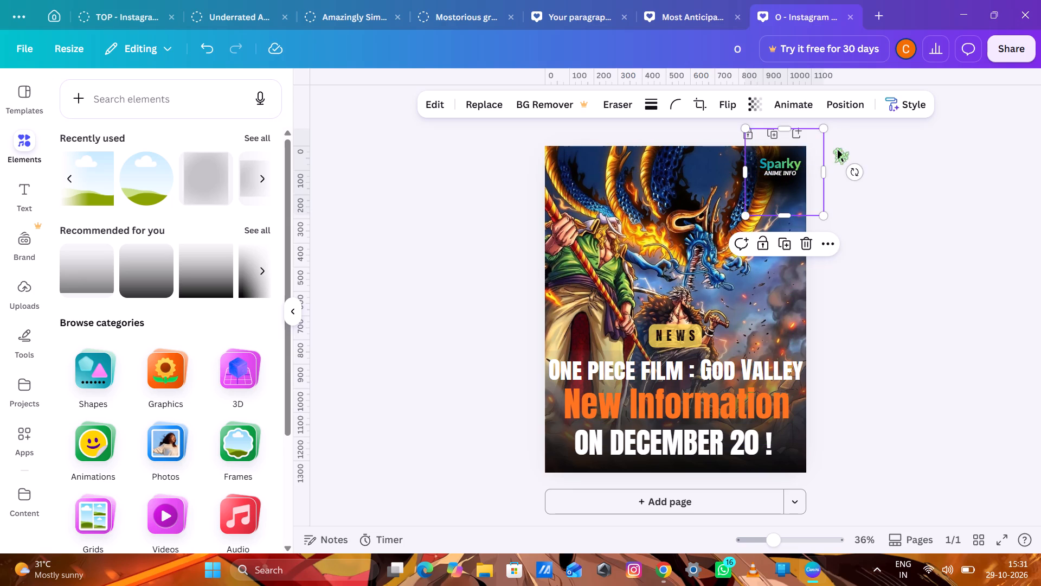
Nudge the "Sparky ANIME INFO" logo slightly closer to the post's top edge.
{"action": "left_click", "coordinate": [838, 150]}
{"action": "left_click", "coordinate": [785, 192]}
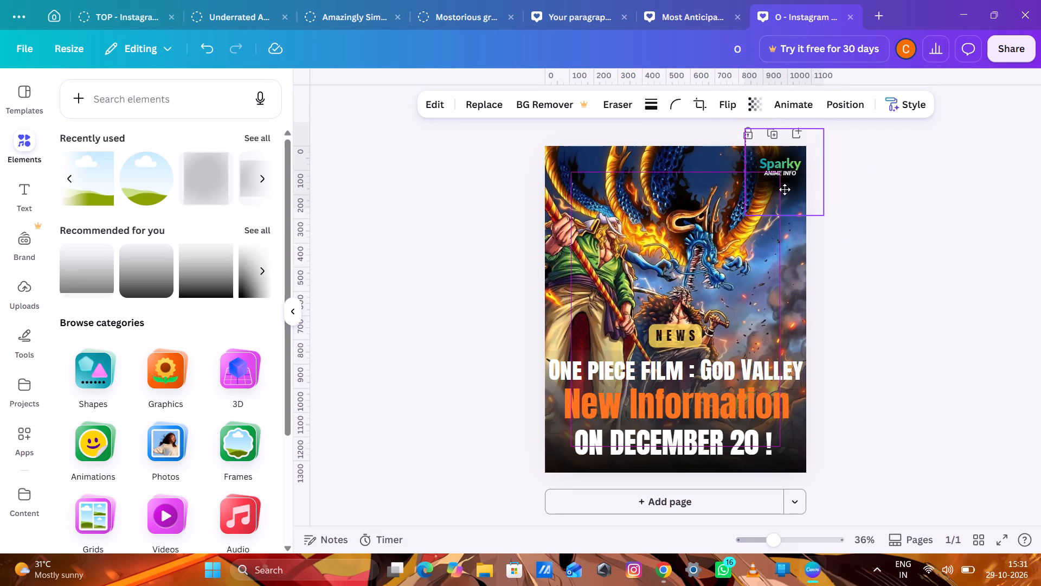
{"action": "left_click", "coordinate": [892, 171]}
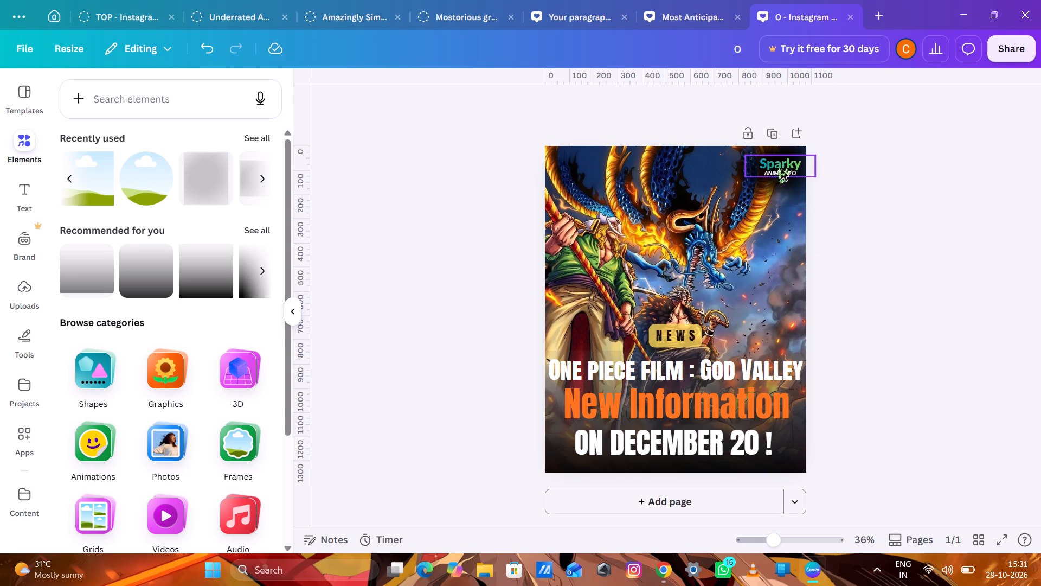
{"action": "left_click", "coordinate": [782, 166]}
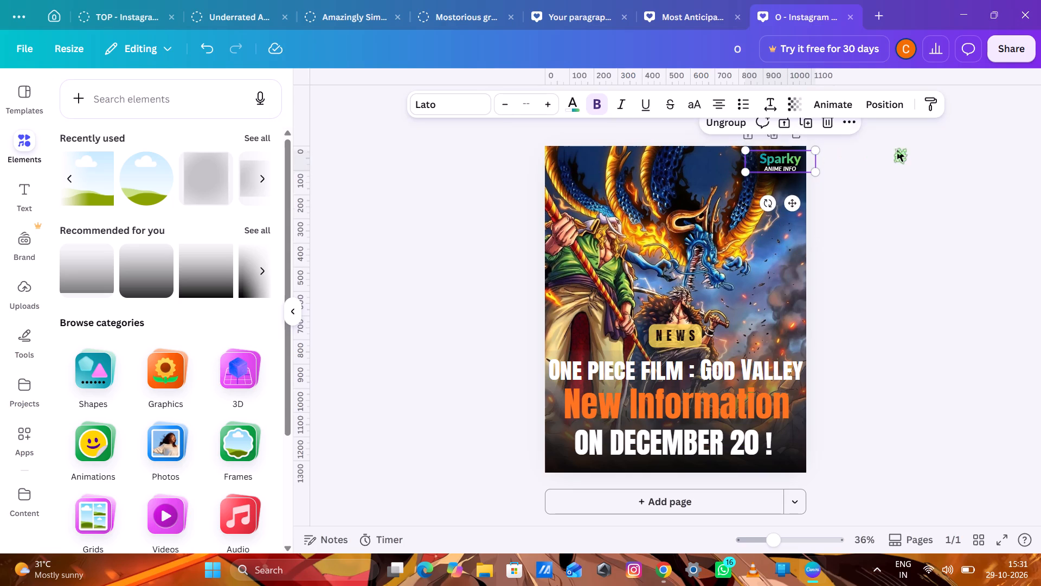
{"action": "left_click", "coordinate": [897, 150]}
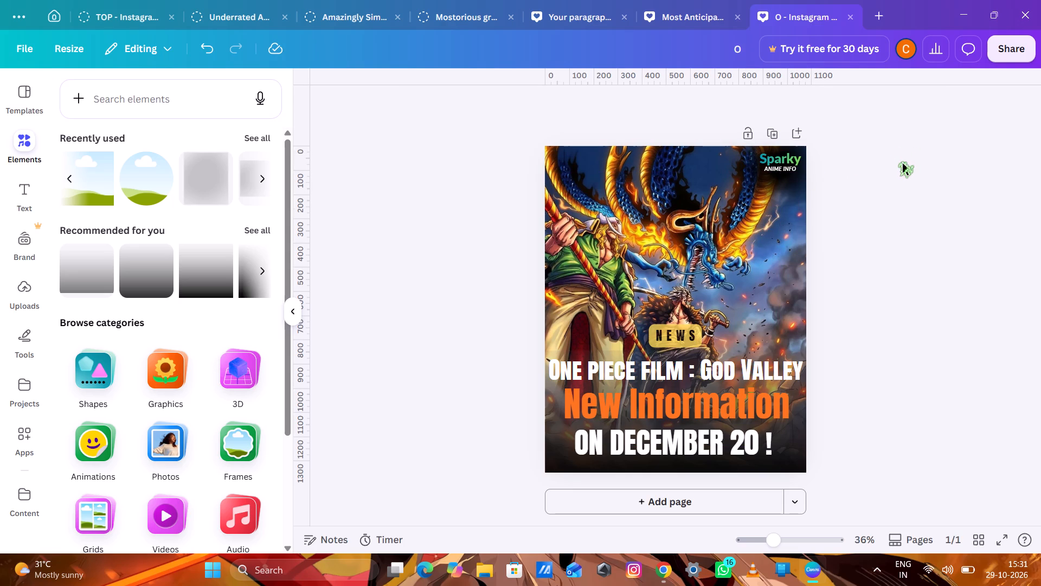
Move the black shadow graphic up with the "Sparky ANIME INFO" logo, shrink it slightly and reposition it behind the logo.
{"action": "left_click", "coordinate": [793, 181]}
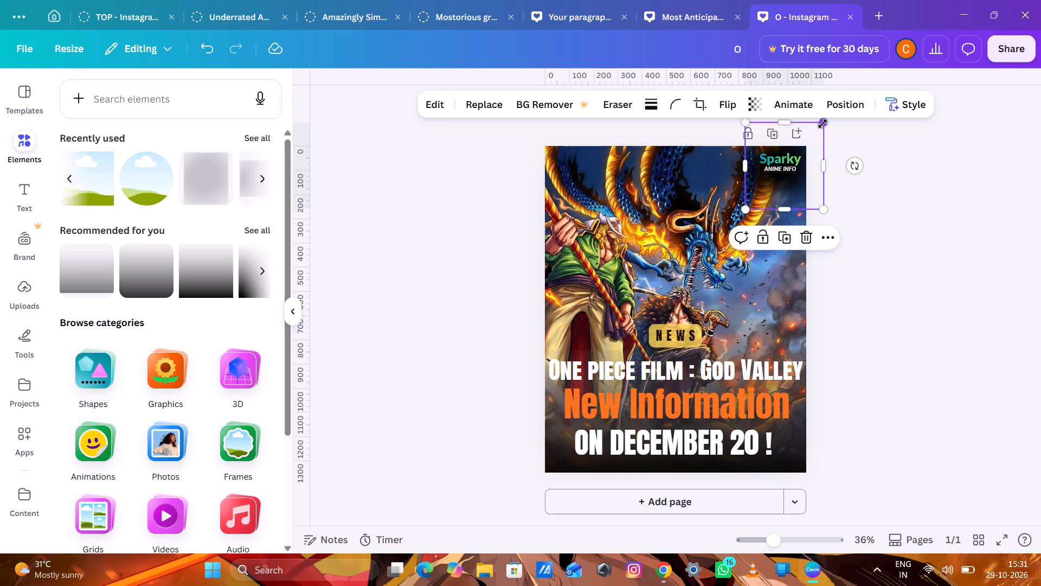
{"action": "left_click_drag", "start_coordinate": [822, 124], "coordinate": [818, 133]}
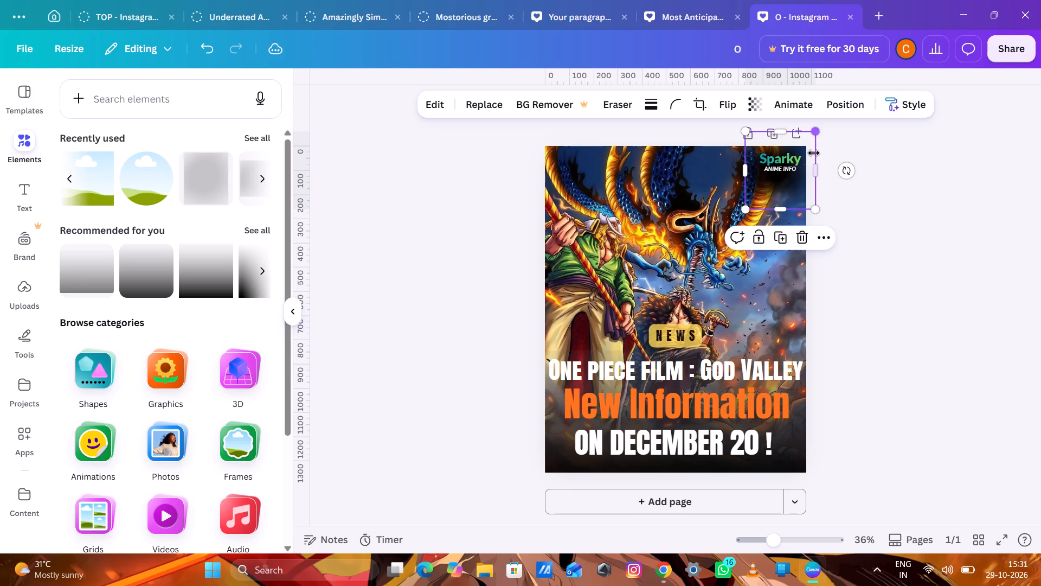
{"action": "left_click_drag", "start_coordinate": [782, 182], "coordinate": [788, 179]}
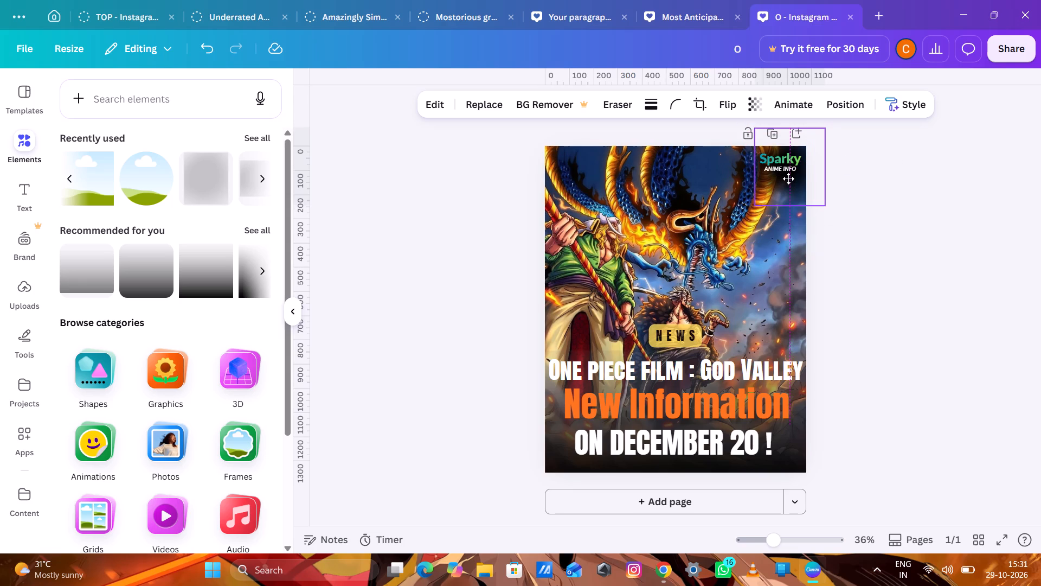
{"action": "left_click_drag", "start_coordinate": [788, 179], "coordinate": [787, 178]}
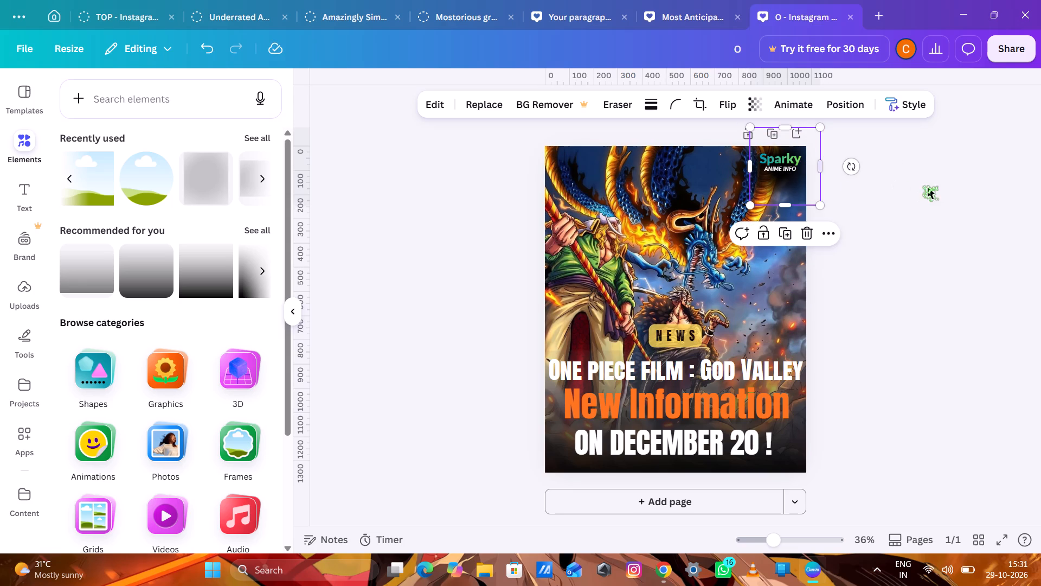
{"action": "left_click", "coordinate": [928, 187]}
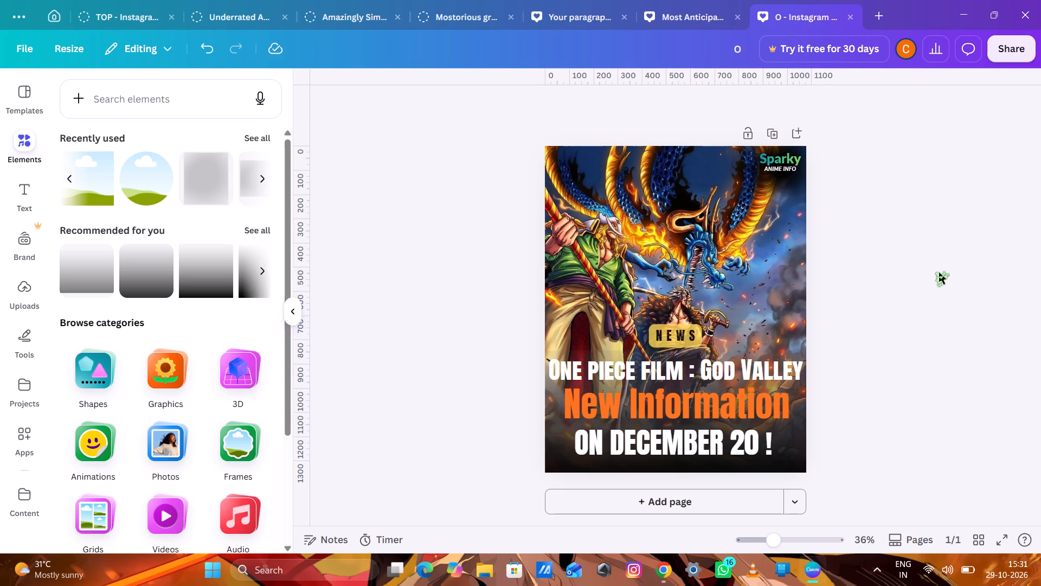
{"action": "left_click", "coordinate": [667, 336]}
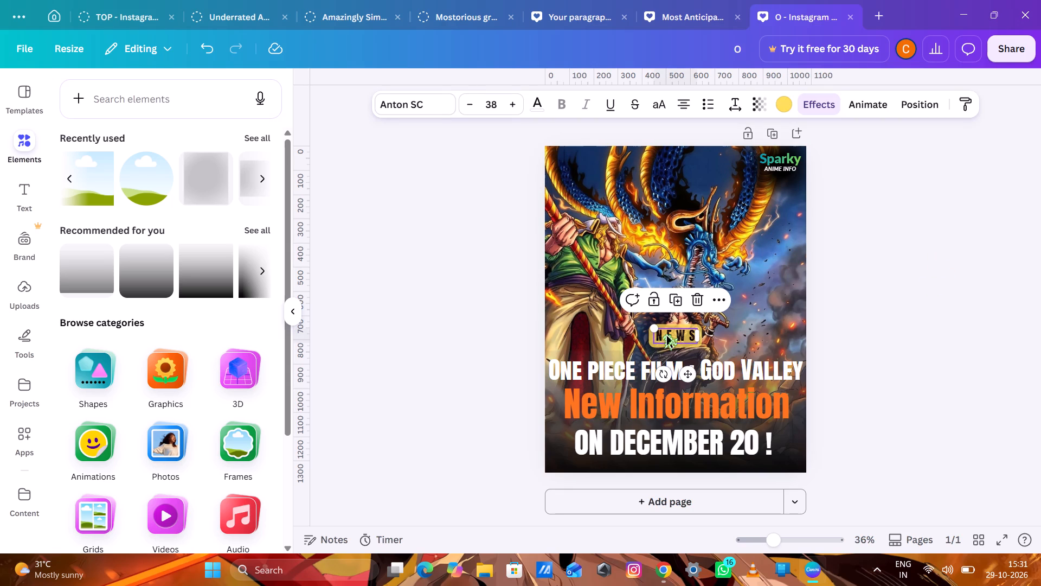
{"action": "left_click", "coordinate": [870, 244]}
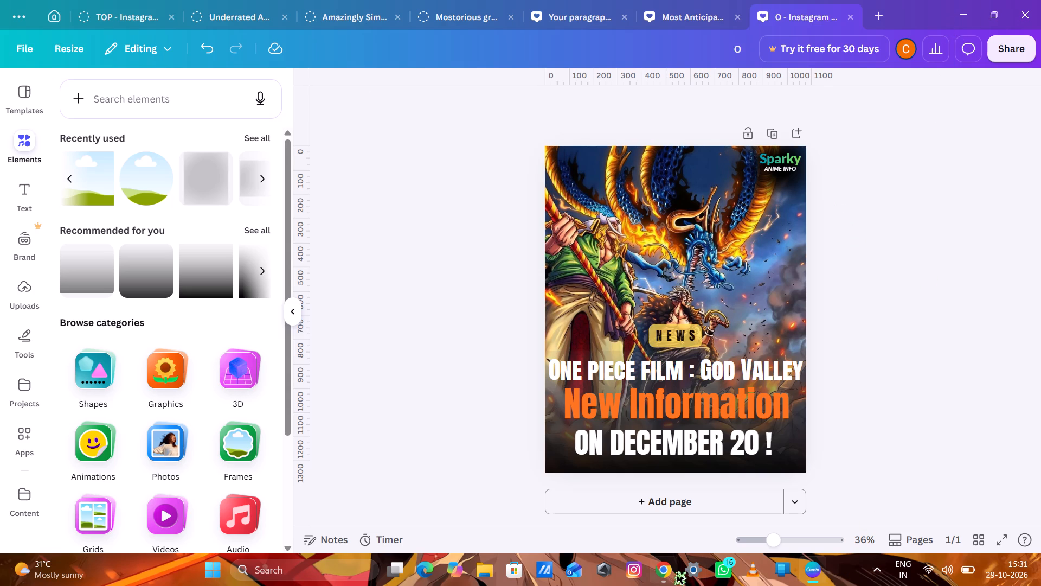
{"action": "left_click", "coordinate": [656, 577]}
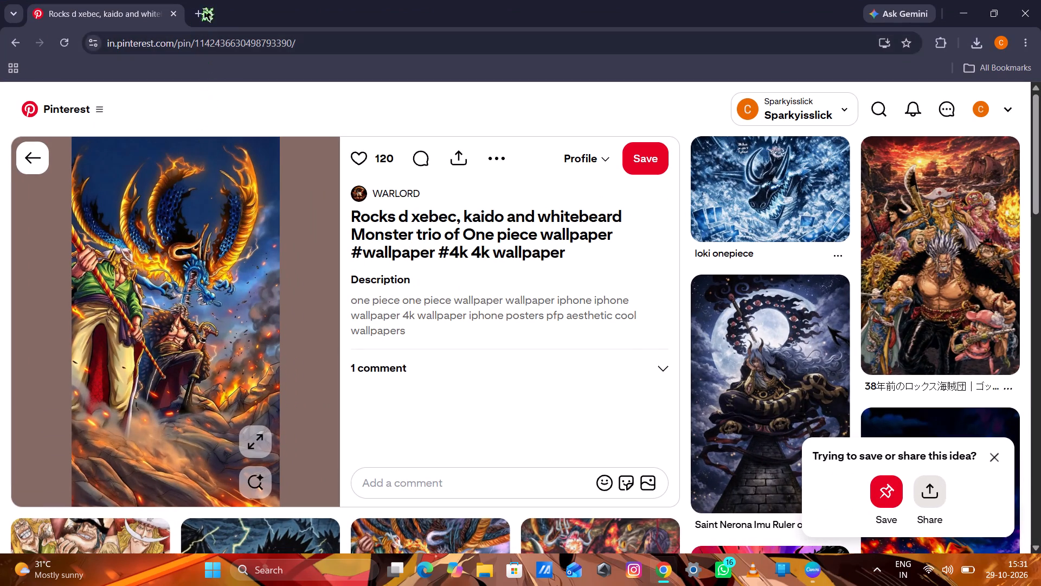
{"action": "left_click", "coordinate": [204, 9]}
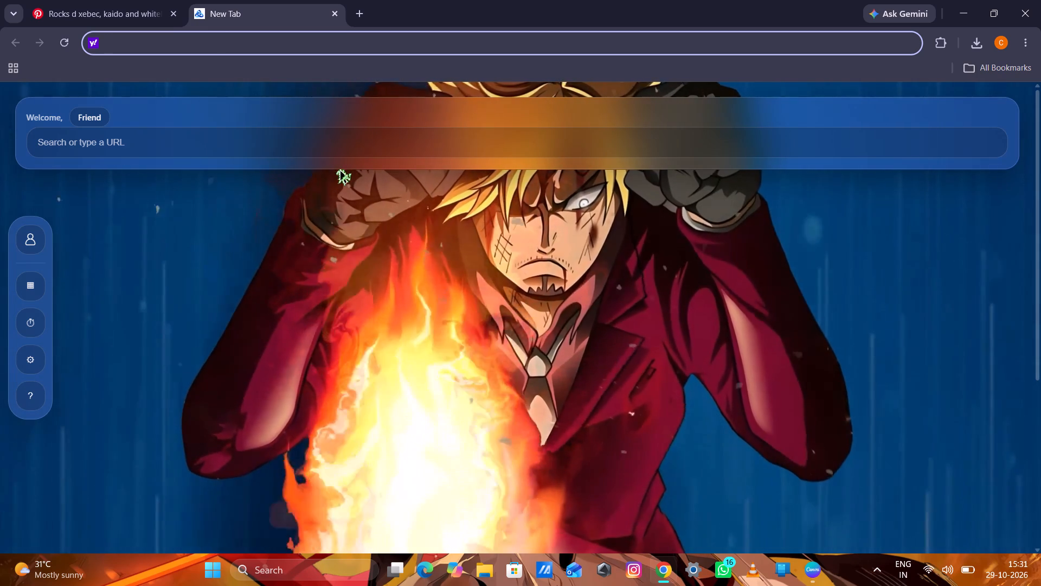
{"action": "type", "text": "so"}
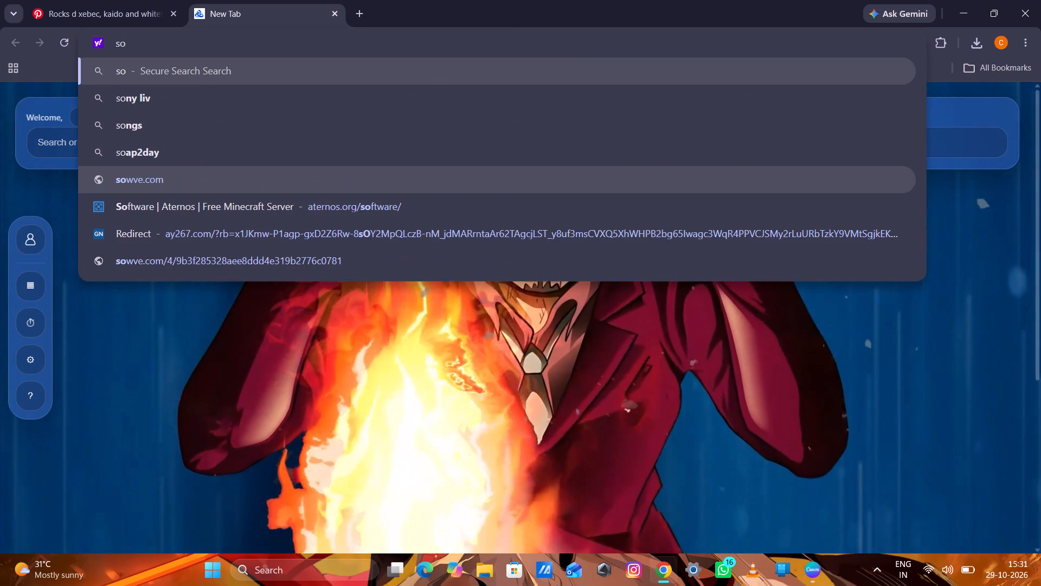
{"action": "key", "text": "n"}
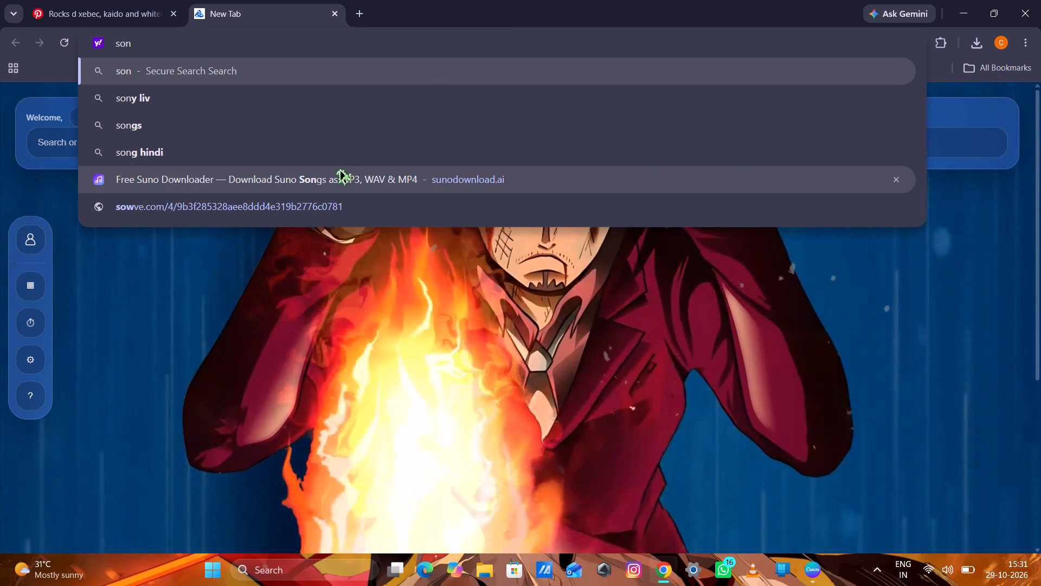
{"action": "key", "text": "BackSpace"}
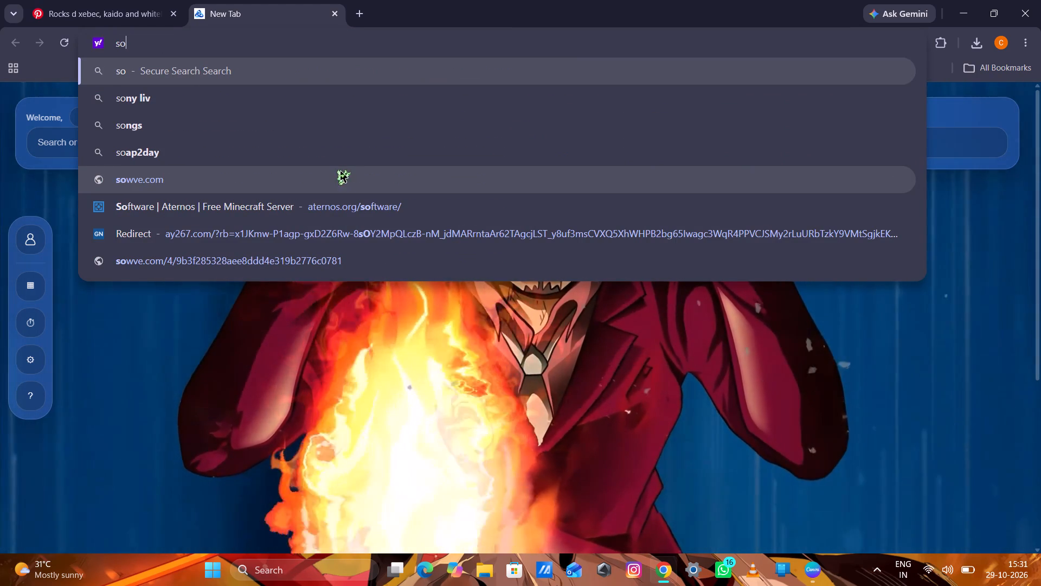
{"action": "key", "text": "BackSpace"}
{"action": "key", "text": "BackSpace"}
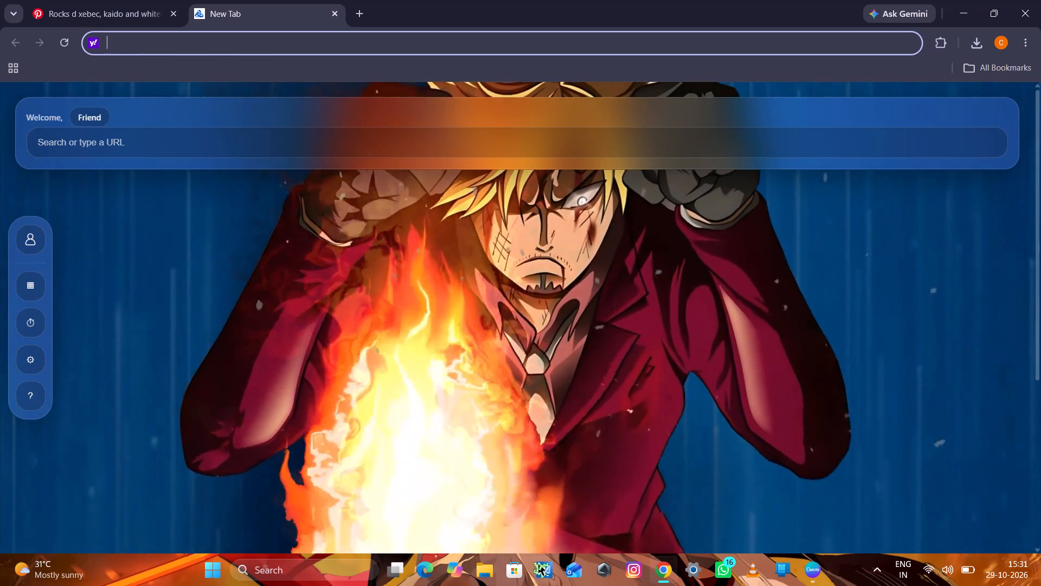
Switch to File Explorer and look through the Downloads folder.
{"action": "left_click", "coordinate": [496, 575]}
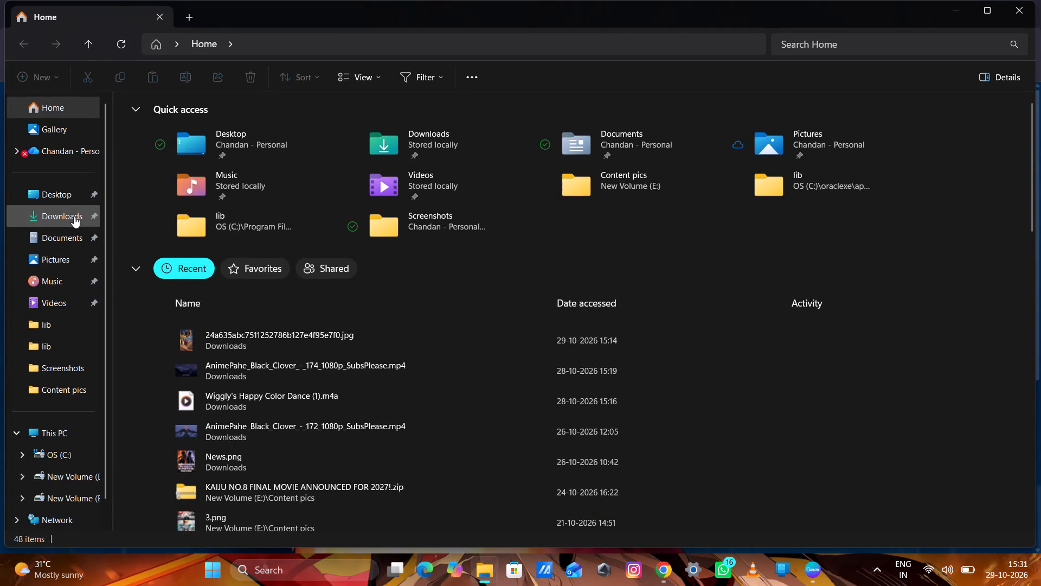
{"action": "left_click", "coordinate": [74, 216]}
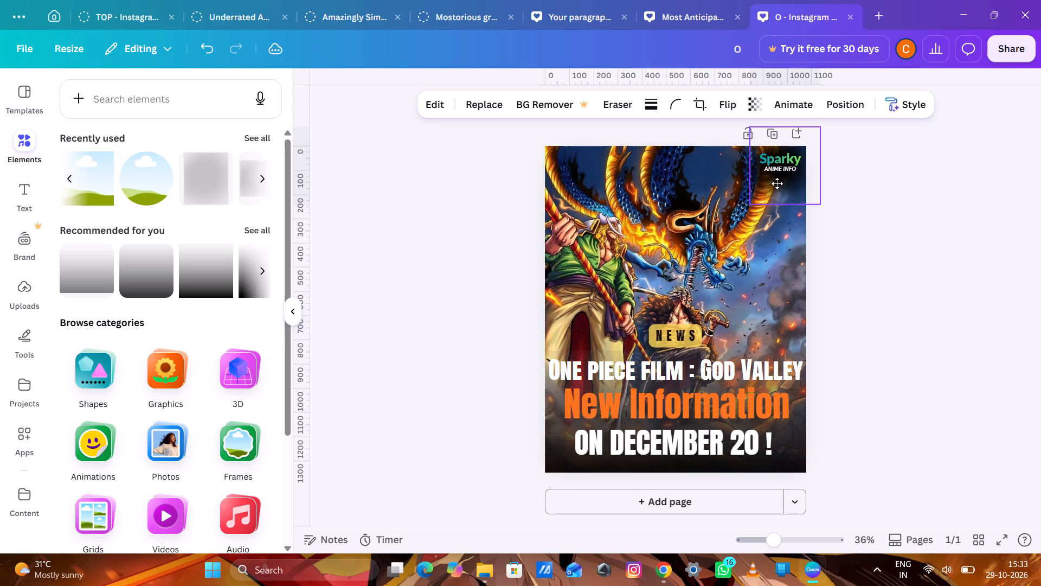
{"action": "left_click", "coordinate": [986, 165]}
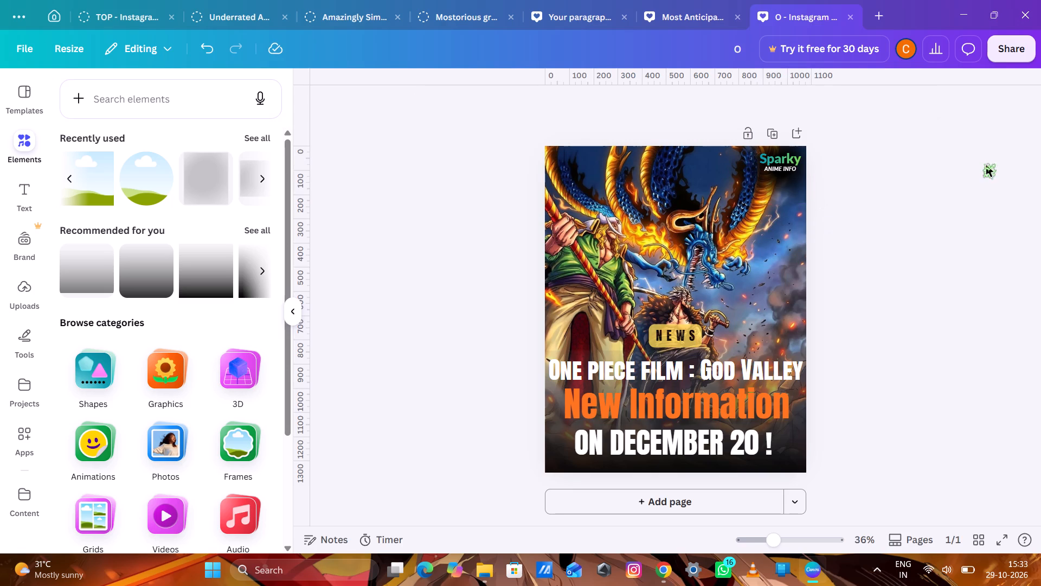
{"action": "left_click", "coordinate": [781, 174]}
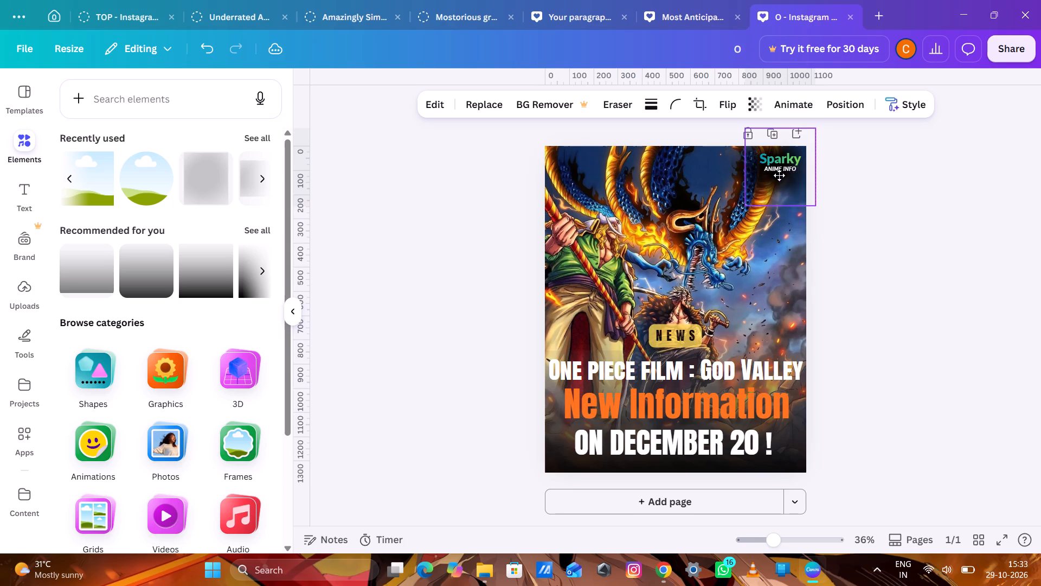
{"action": "left_click", "coordinate": [891, 168]}
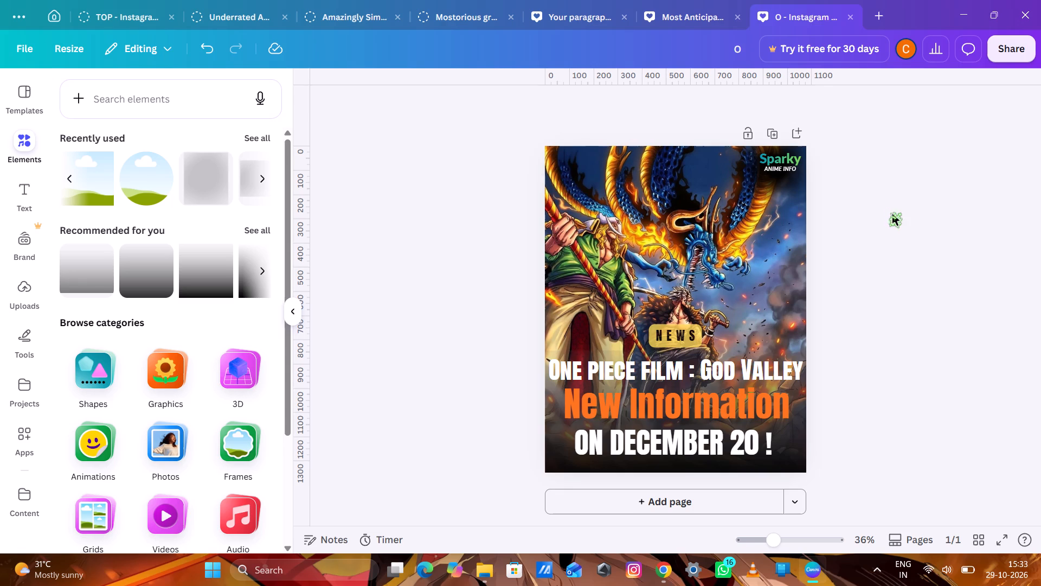
Recolour the "NEWS" badge background from the default solid colours, trying dark grey, red and pink before settling on light purple.
{"action": "left_click", "coordinate": [686, 330]}
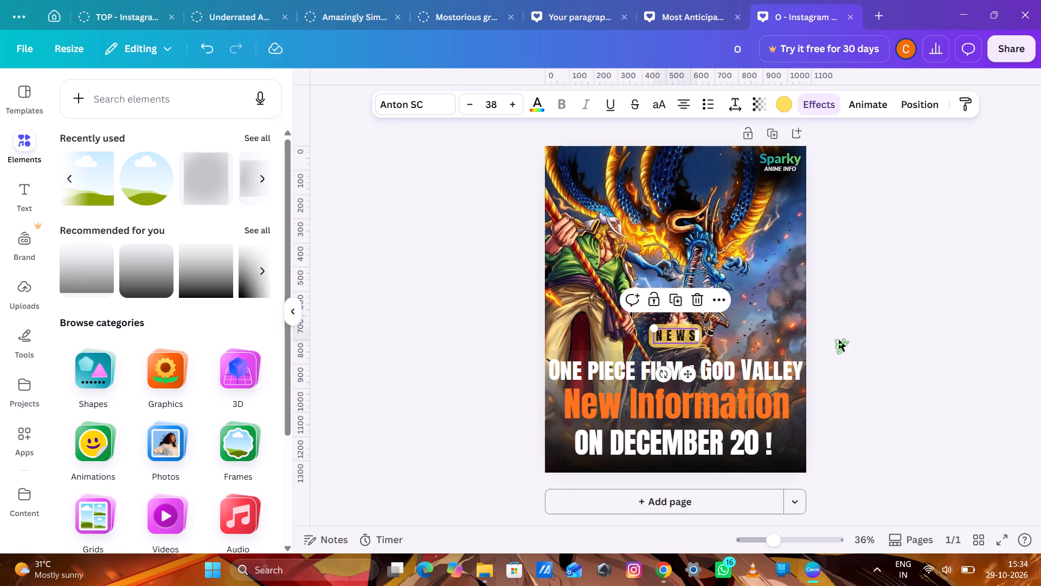
{"action": "left_click", "coordinate": [901, 340]}
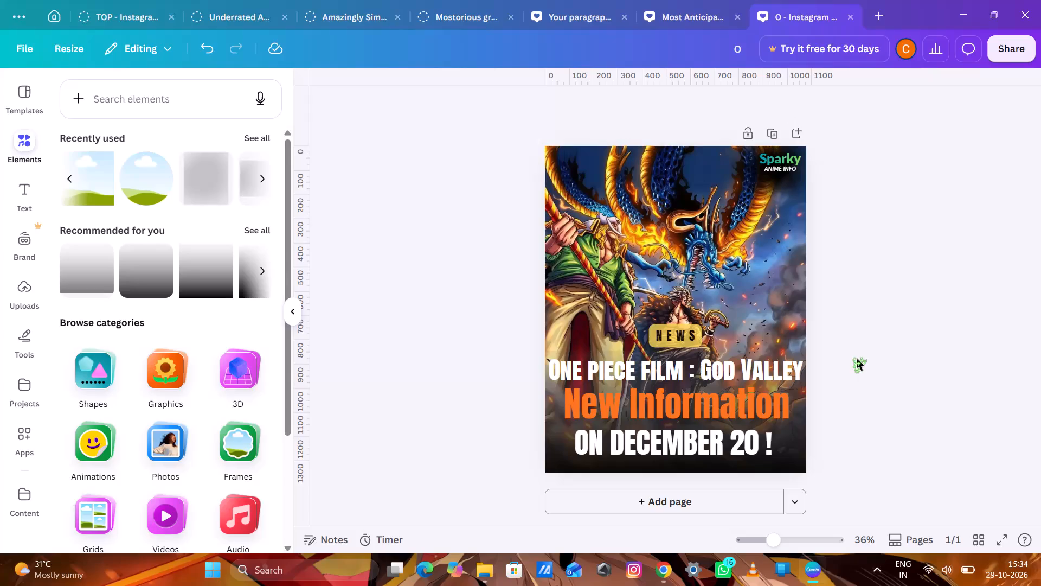
{"action": "left_click", "coordinate": [689, 339]}
{"action": "left_click", "coordinate": [783, 105]}
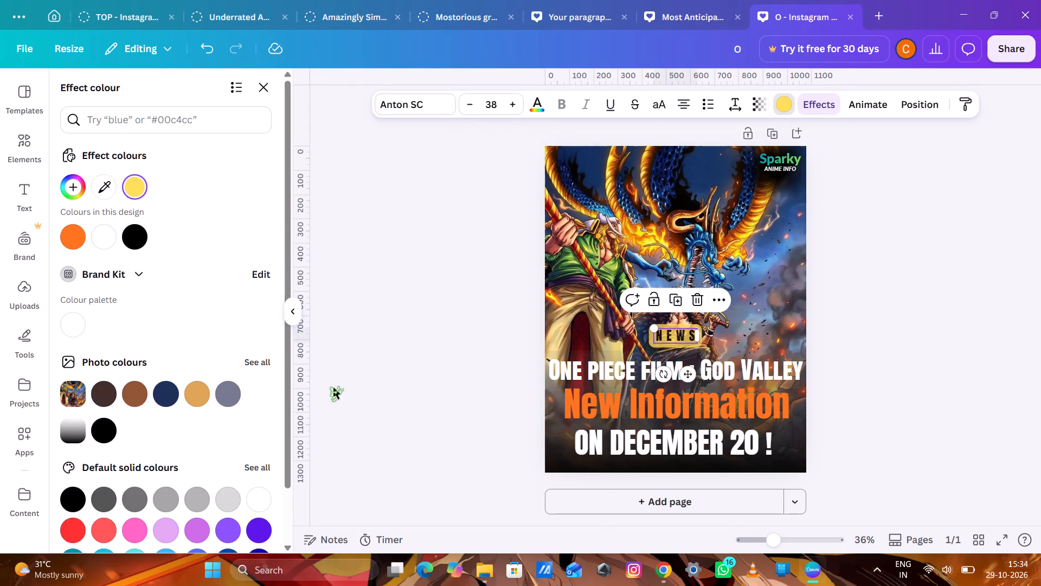
{"action": "scroll", "coordinate": [206, 405], "scroll_direction": "down", "scroll_amount": 2}
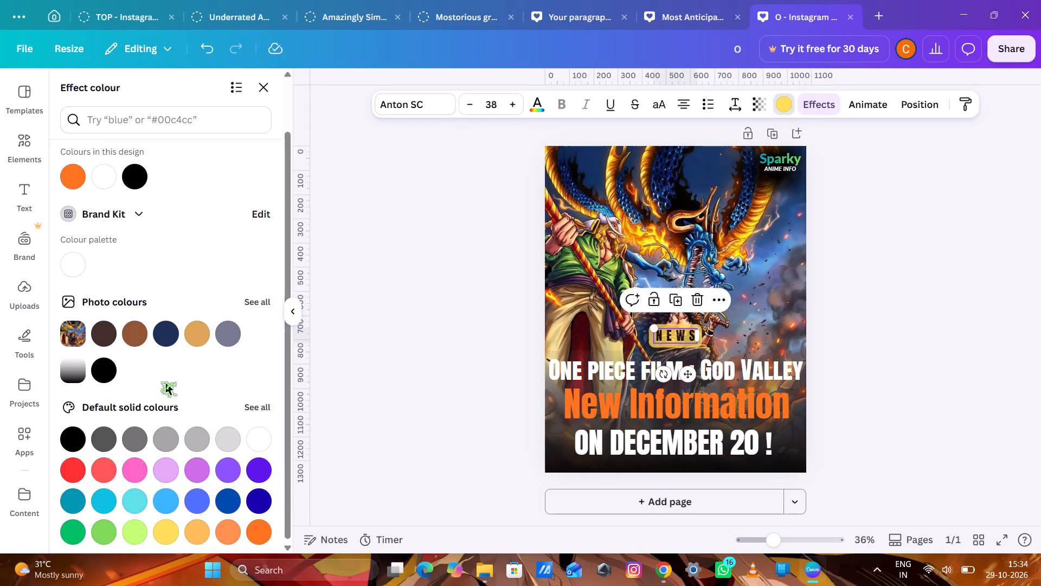
{"action": "scroll", "coordinate": [166, 383], "scroll_direction": "down", "scroll_amount": 3}
{"action": "left_click", "coordinate": [98, 430]}
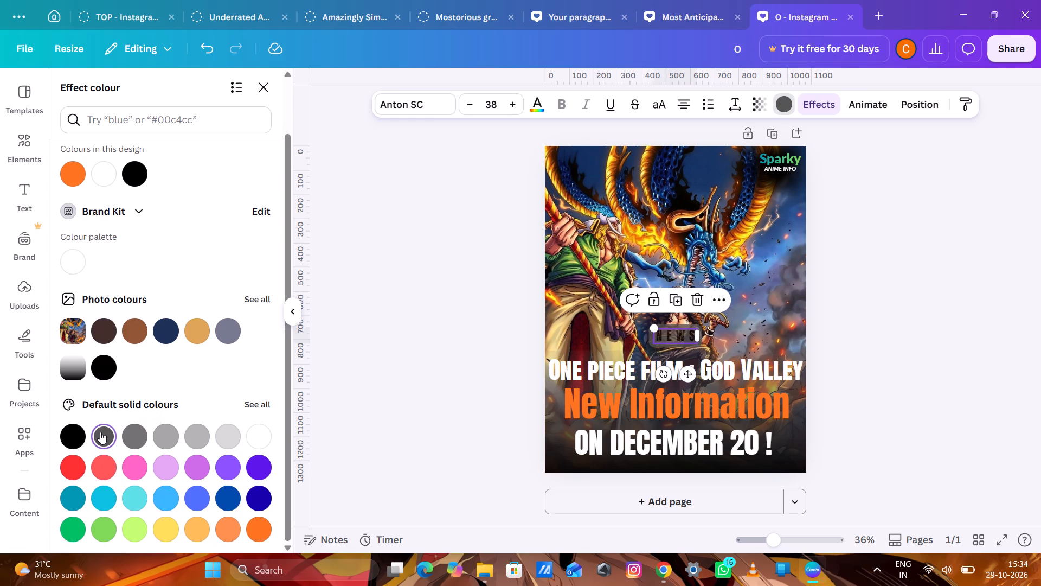
{"action": "left_click", "coordinate": [89, 474]}
{"action": "left_click", "coordinate": [85, 473]}
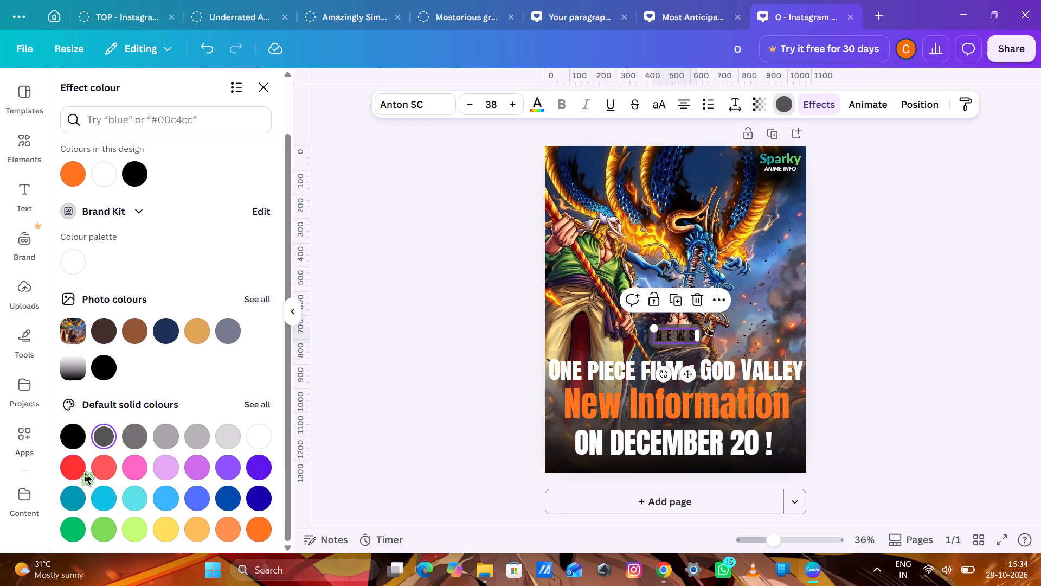
{"action": "left_click", "coordinate": [74, 472]}
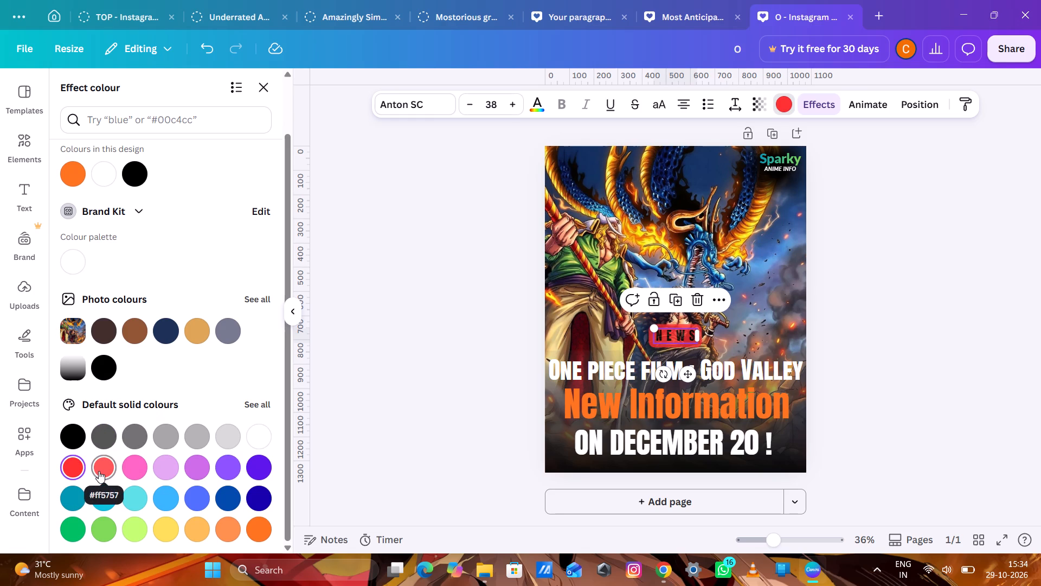
{"action": "left_click", "coordinate": [99, 471]}
{"action": "left_click", "coordinate": [126, 470]}
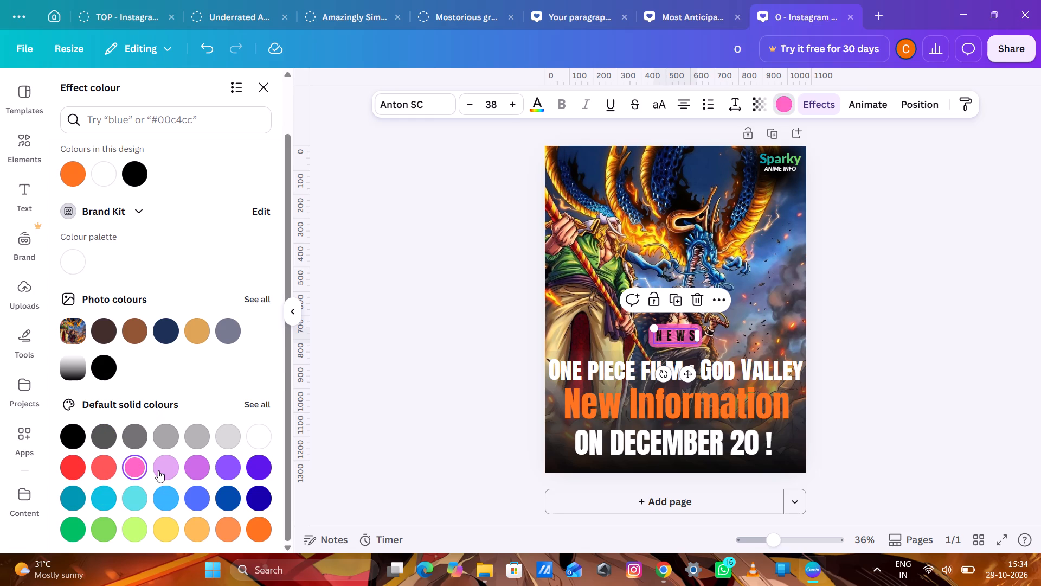
{"action": "left_click", "coordinate": [164, 470]}
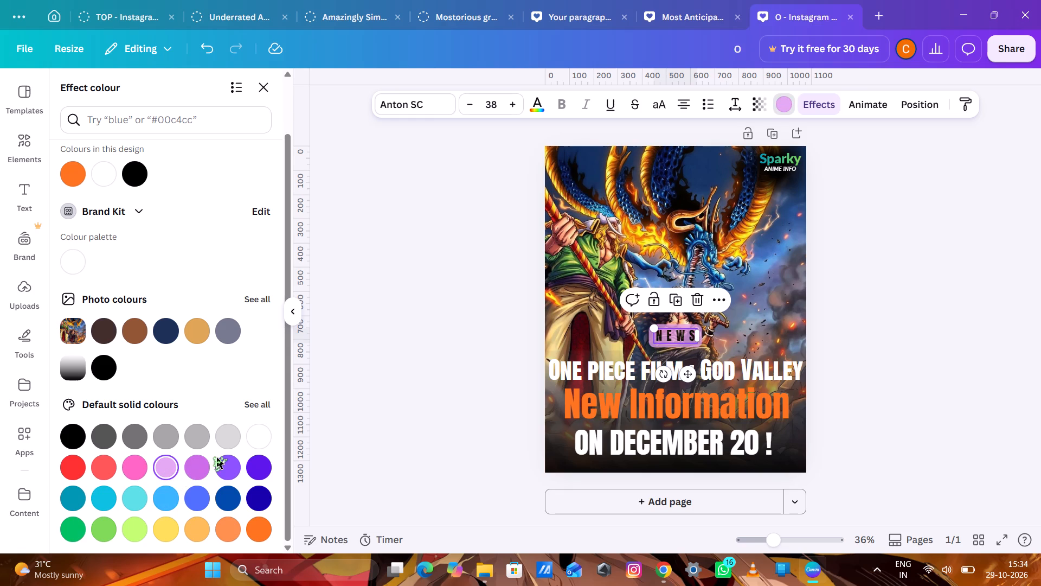
{"action": "double_click", "coordinate": [358, 403]}
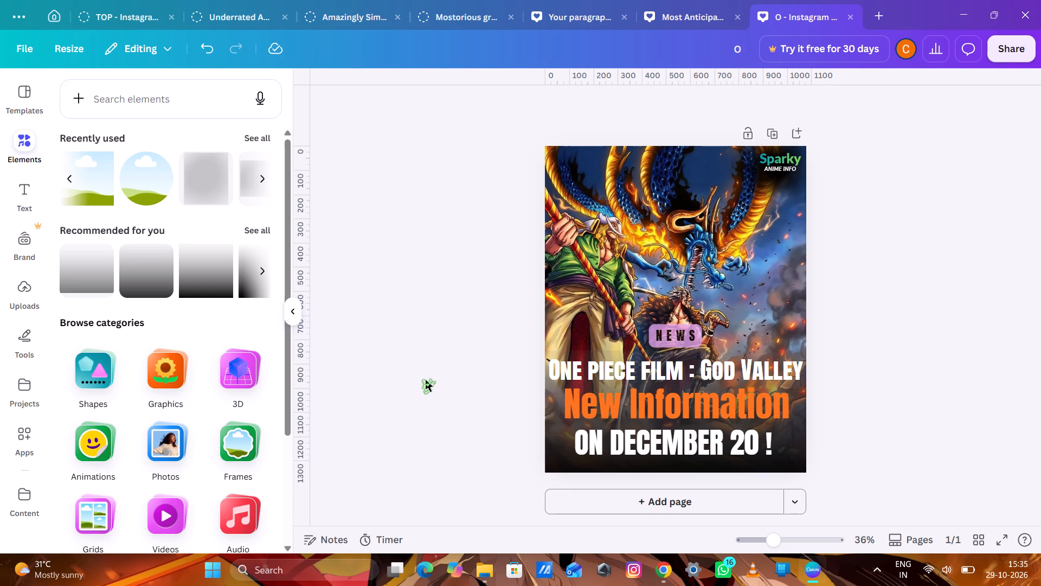
Download the finished post as a PNG at 1,080 × 1,350 px with High quality.
{"action": "left_click", "coordinate": [1026, 61]}
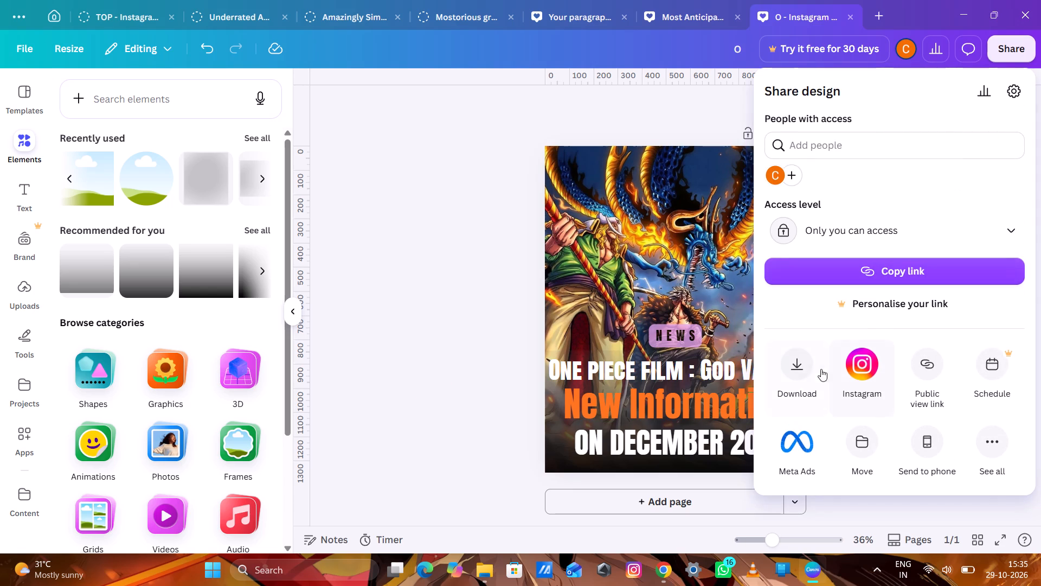
{"action": "left_click", "coordinate": [806, 371]}
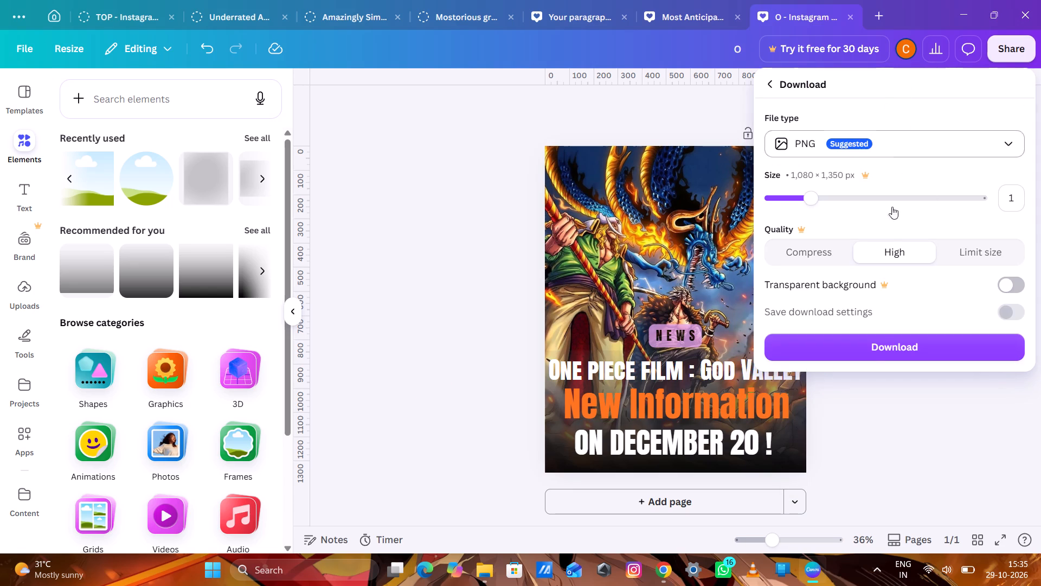
{"action": "left_click", "coordinate": [881, 355]}
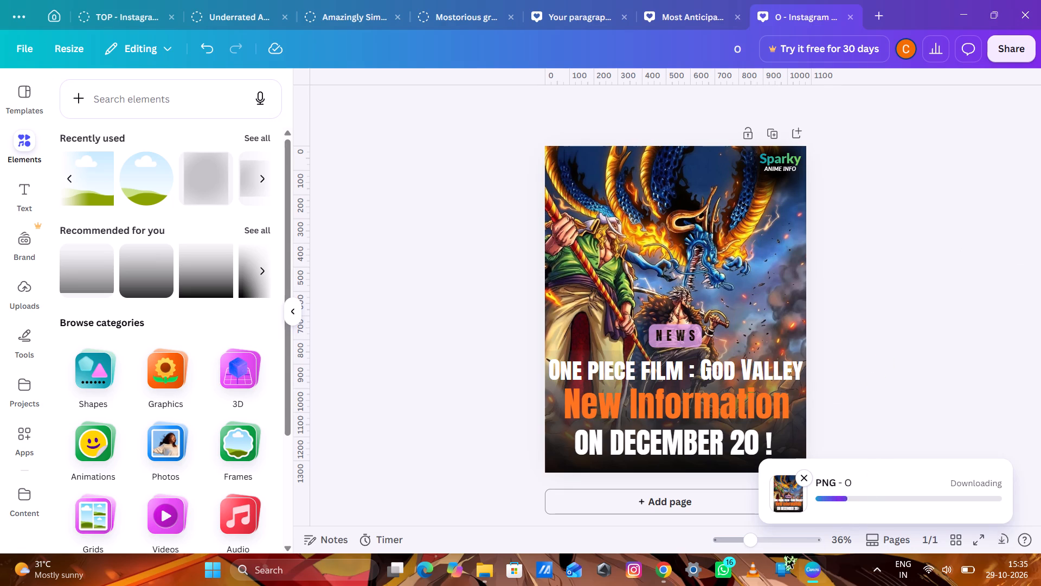
Show the hidden system tray icons.
{"action": "left_click", "coordinate": [879, 571]}
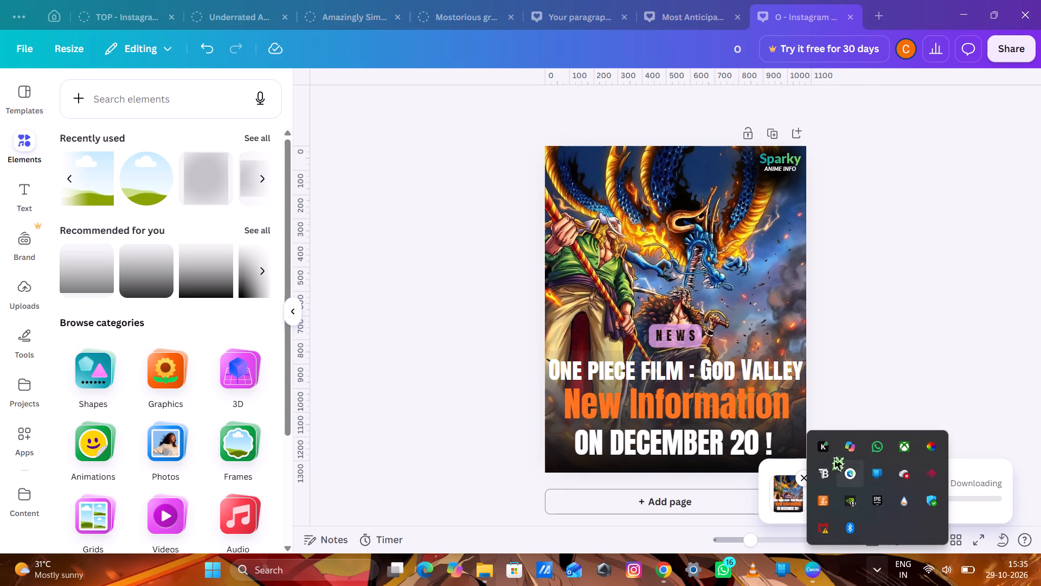
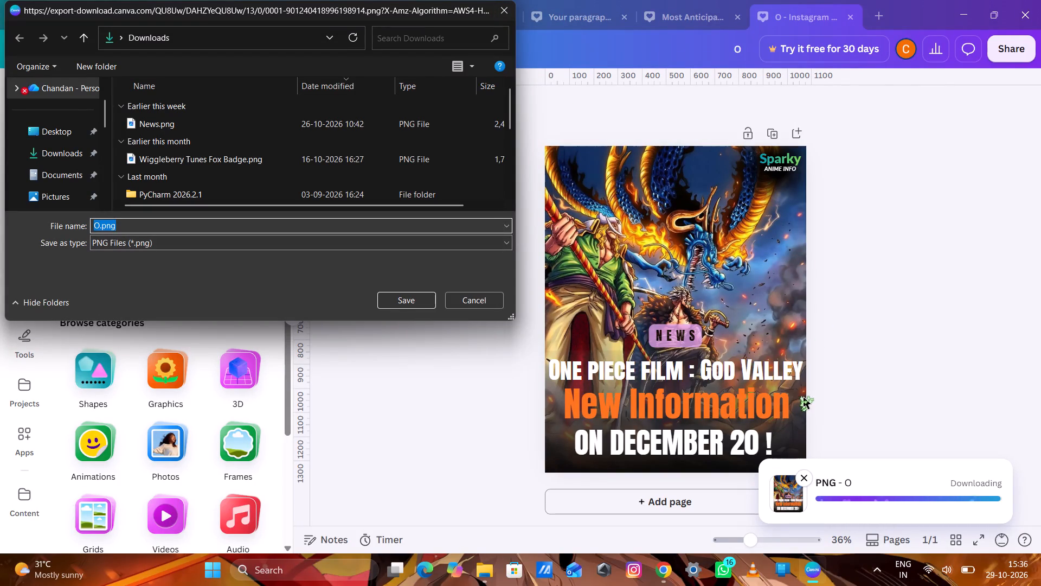
Save the exported post as O.png in the Downloads folder and dismiss the download notification.
{"action": "left_click", "coordinate": [414, 303]}
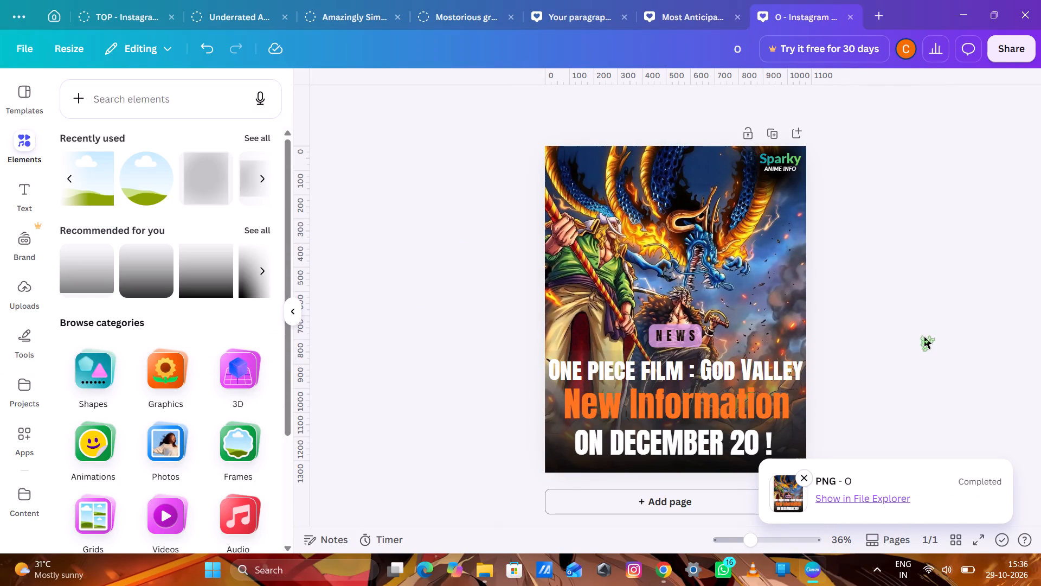
{"action": "left_click", "coordinate": [935, 337]}
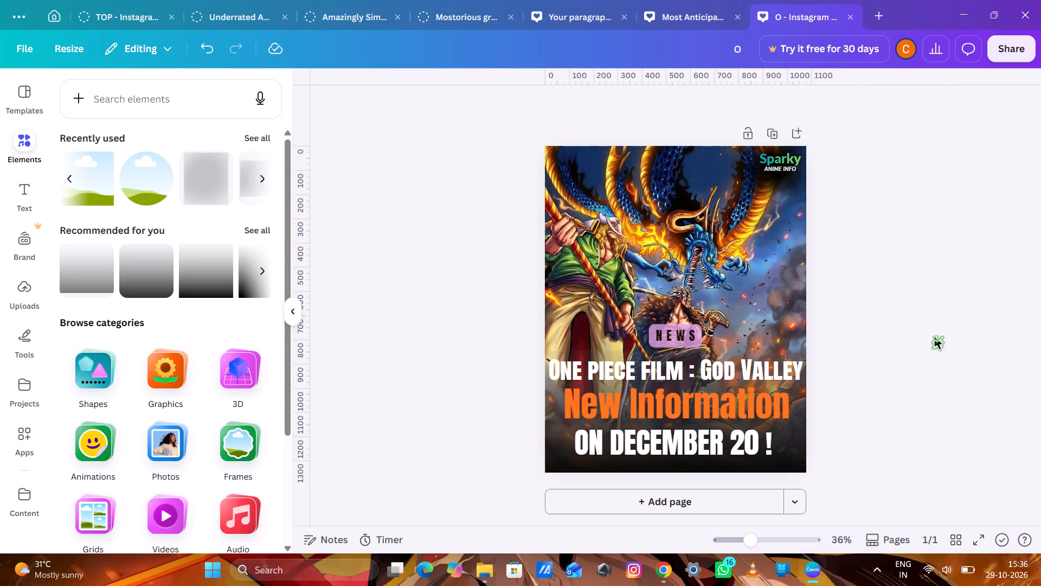
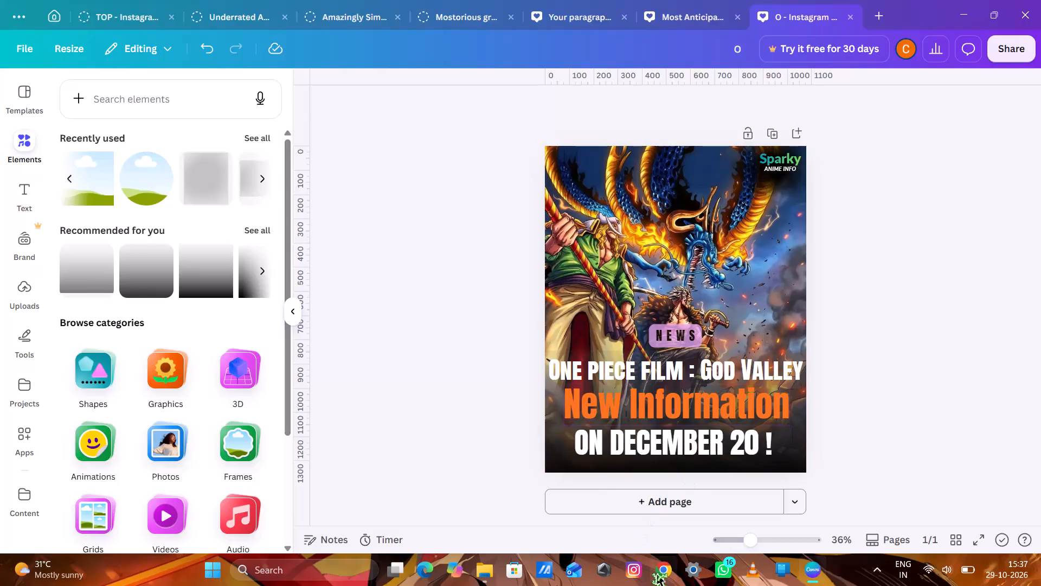
Switch to Pinterest in Chrome, leave the open wallpaper pin and search for "god valley movie".
{"action": "left_click", "coordinate": [657, 575]}
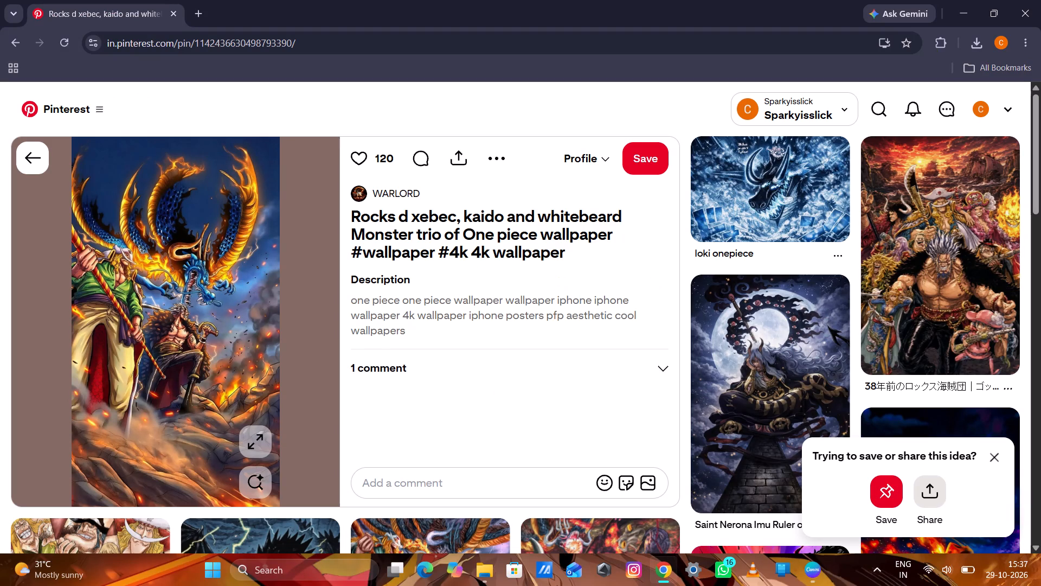
{"action": "left_click", "coordinate": [29, 156]}
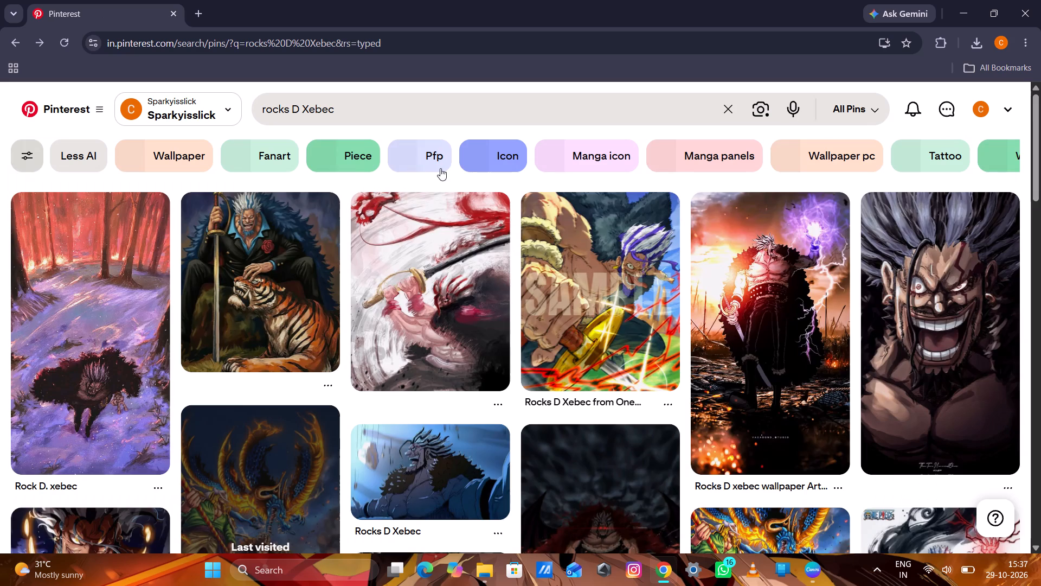
{"action": "scroll", "coordinate": [550, 334], "scroll_direction": "up", "scroll_amount": 6}
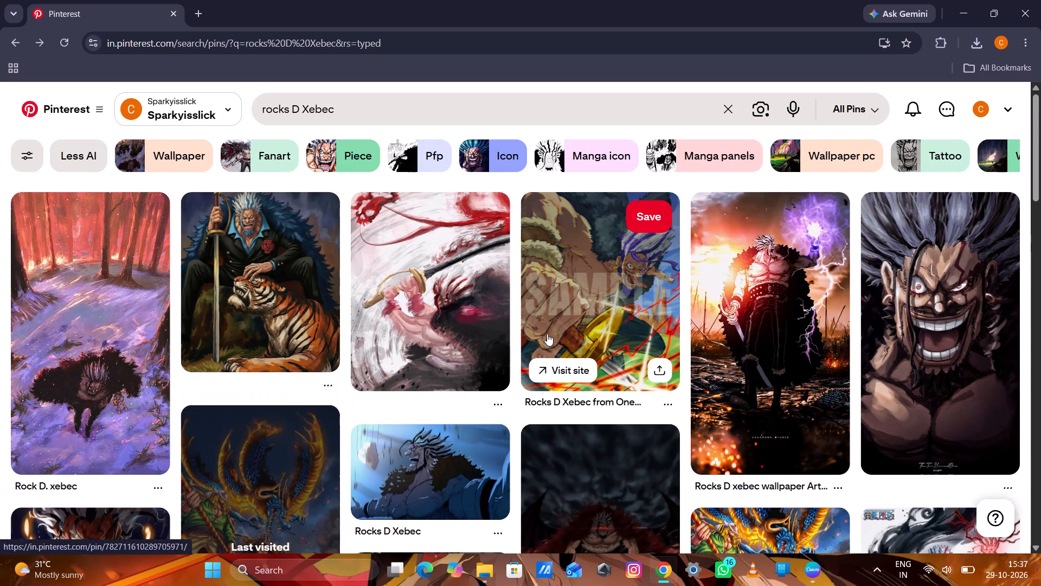
{"action": "left_click_drag", "start_coordinate": [348, 108], "coordinate": [249, 117]}
{"action": "key", "text": "BackSpace"}
{"action": "type", "text": "god valley movie"}
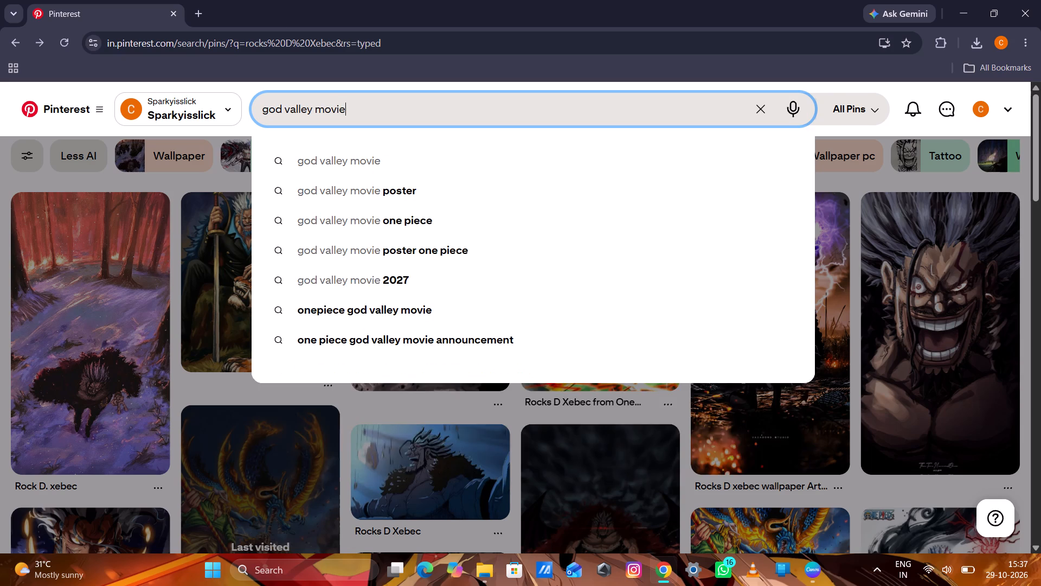
{"action": "key", "text": "Return"}
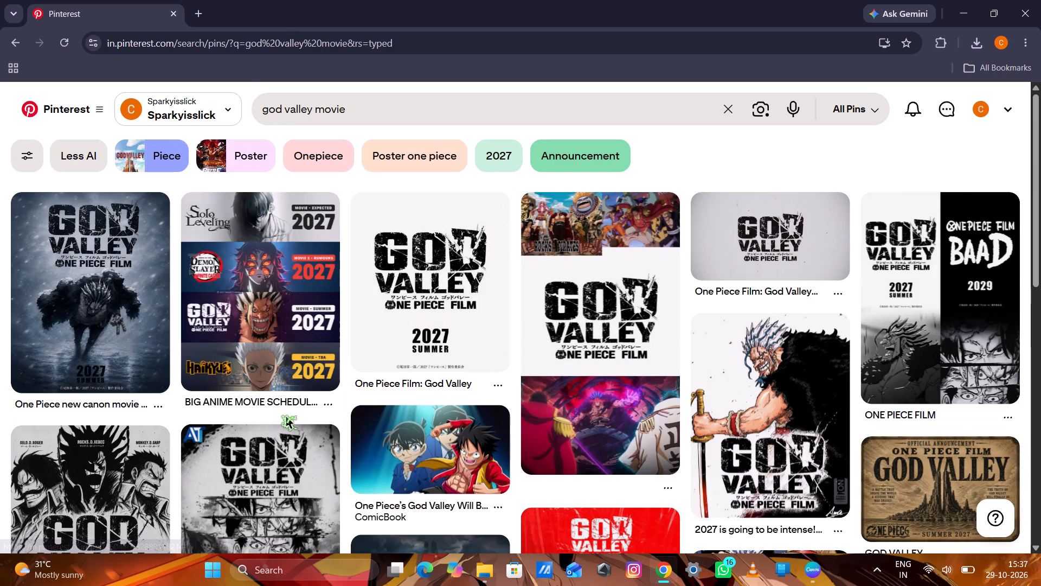
Examine the white "One Piece Film: God Valley" pin and the snowy "One Piece new canon movie" poster, returning to the results.
{"action": "left_click", "coordinate": [454, 314]}
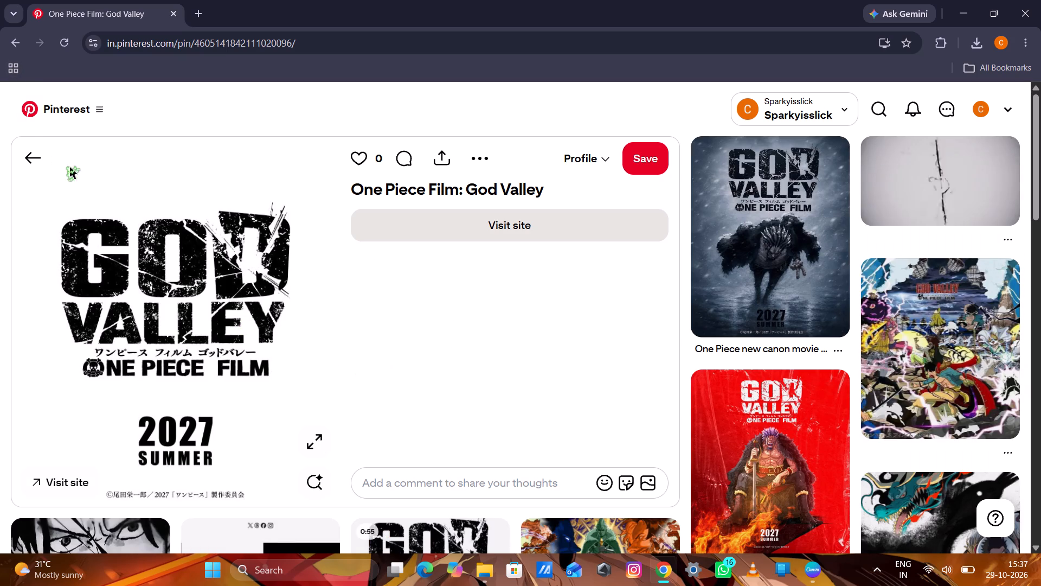
{"action": "left_click", "coordinate": [45, 160]}
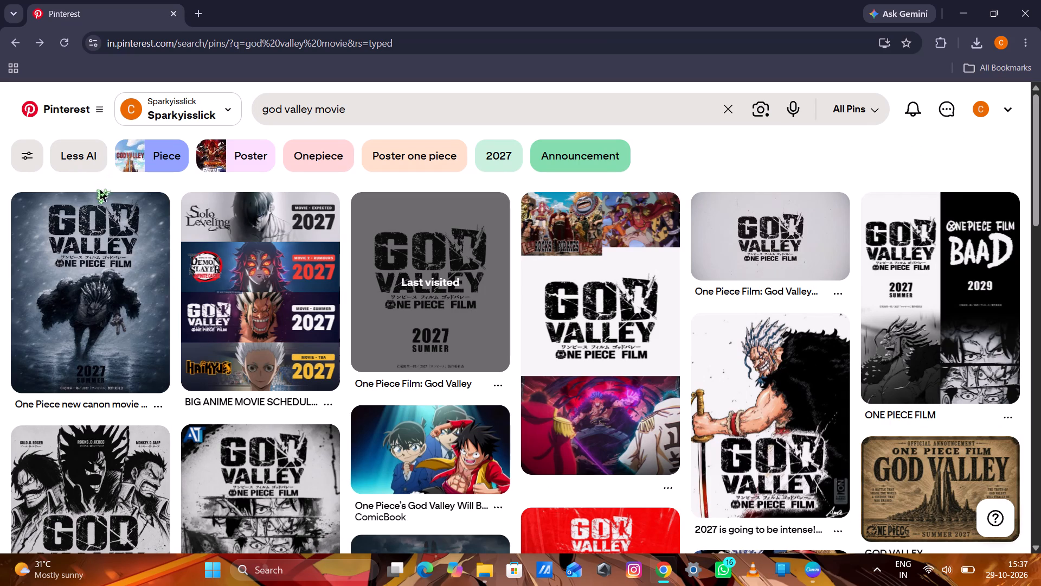
{"action": "scroll", "coordinate": [127, 218], "scroll_direction": "down", "scroll_amount": 3}
{"action": "scroll", "coordinate": [128, 217], "scroll_direction": "up", "scroll_amount": 2}
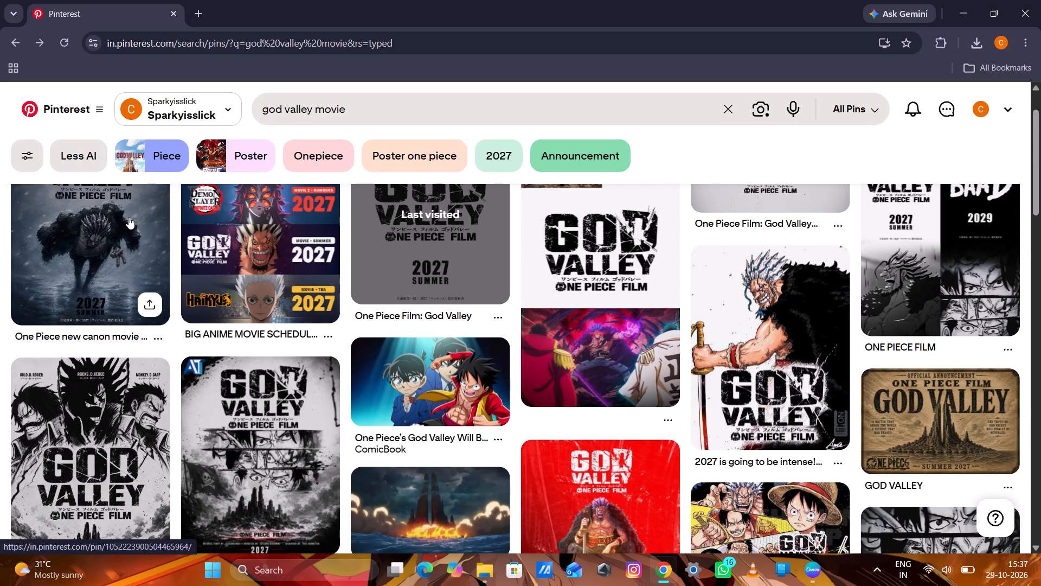
{"action": "left_click", "coordinate": [128, 217]}
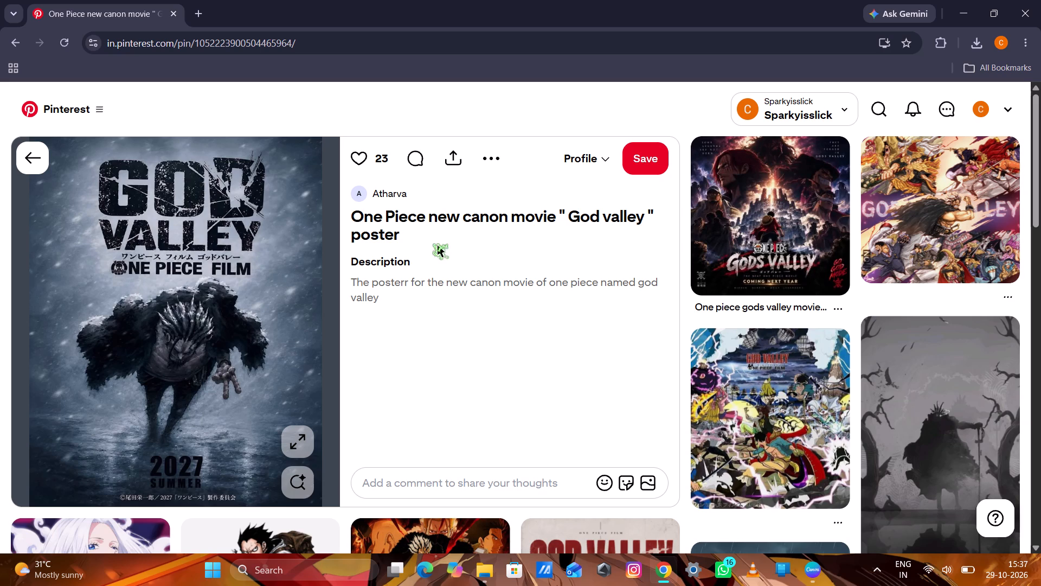
{"action": "left_click", "coordinate": [38, 161]}
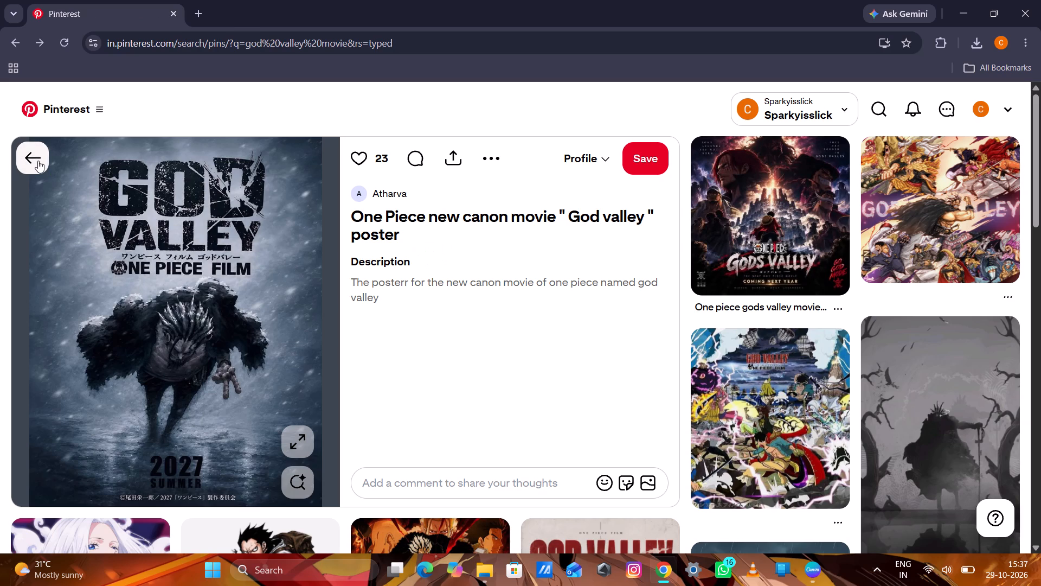
{"action": "left_click", "coordinate": [115, 270]}
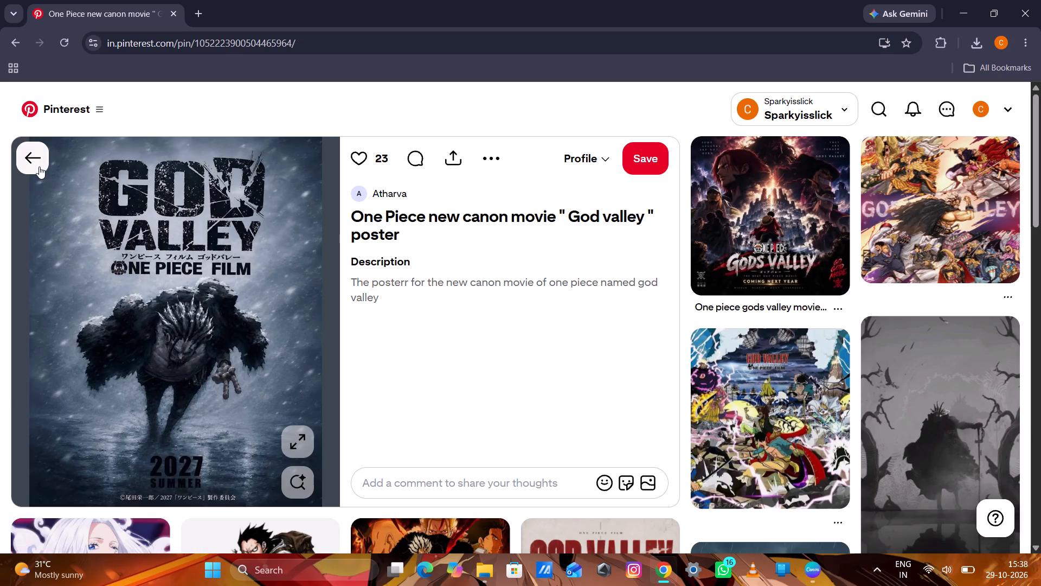
{"action": "left_click", "coordinate": [39, 166]}
Browse the God Valley movie results for artwork, and check the snowy canon movie poster again along with its related pins.
{"action": "scroll", "coordinate": [458, 264], "scroll_direction": "down", "scroll_amount": 3}
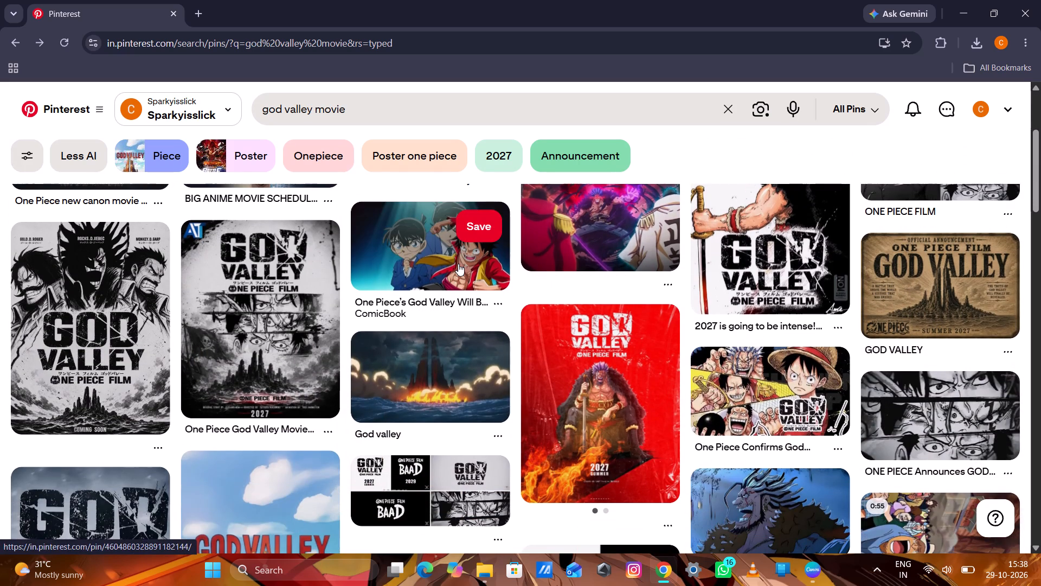
{"action": "scroll", "coordinate": [458, 264], "scroll_direction": "down", "scroll_amount": 4}
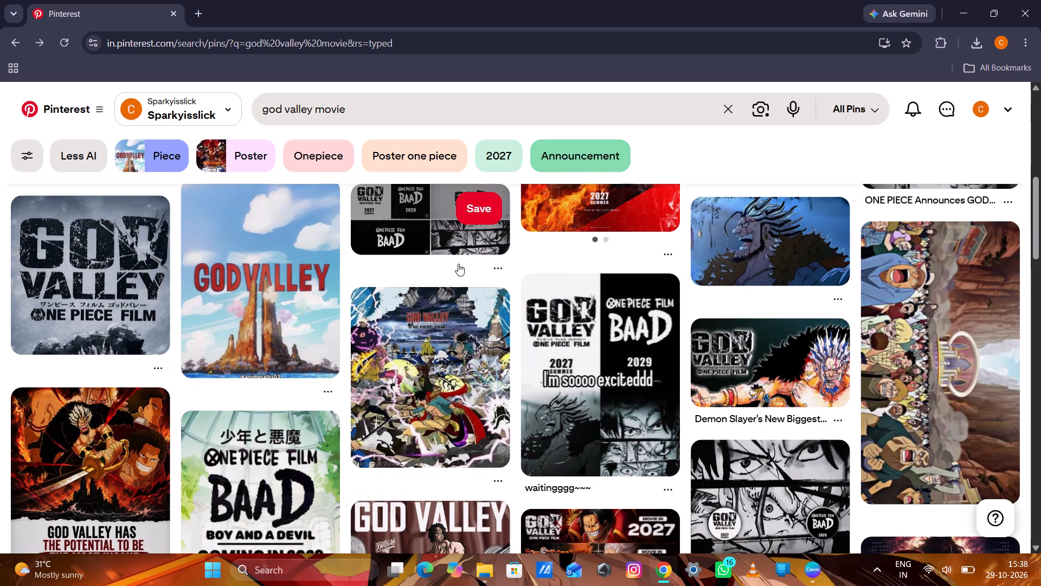
{"action": "scroll", "coordinate": [458, 264], "scroll_direction": "up", "scroll_amount": 8}
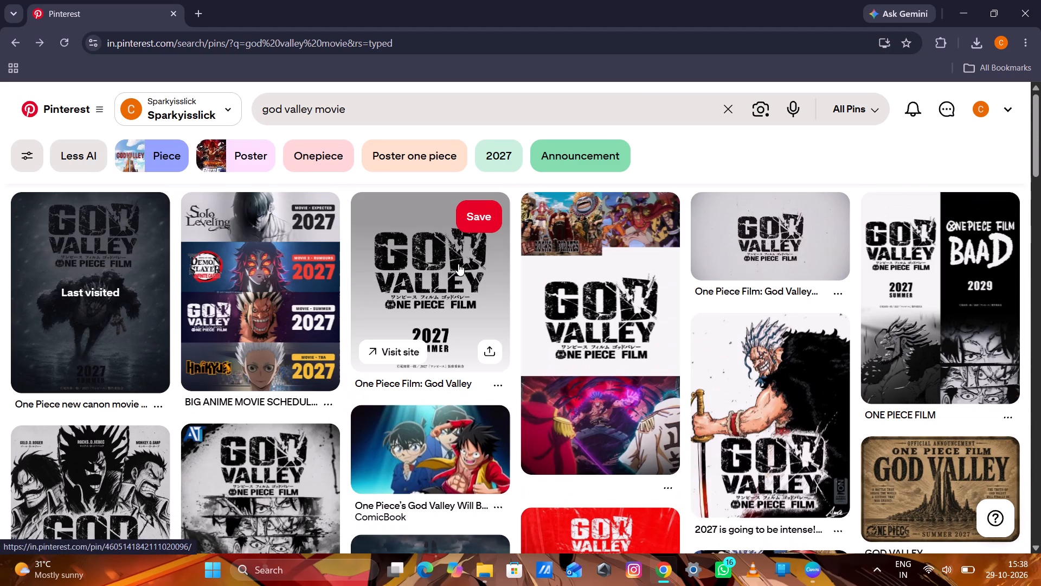
{"action": "scroll", "coordinate": [458, 264], "scroll_direction": "down", "scroll_amount": 10}
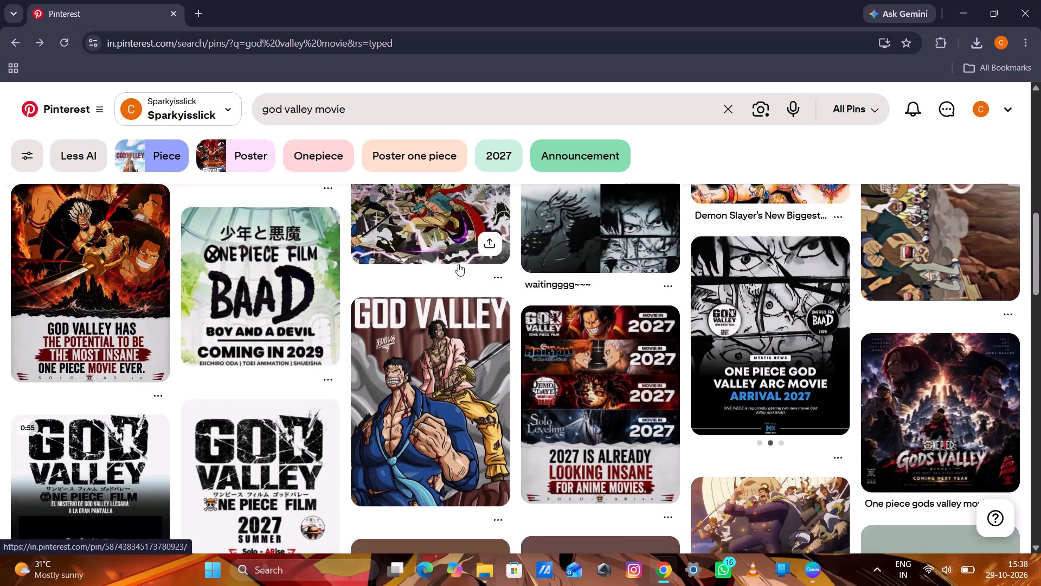
{"action": "scroll", "coordinate": [458, 264], "scroll_direction": "up", "scroll_amount": 9}
{"action": "left_click", "coordinate": [108, 252]}
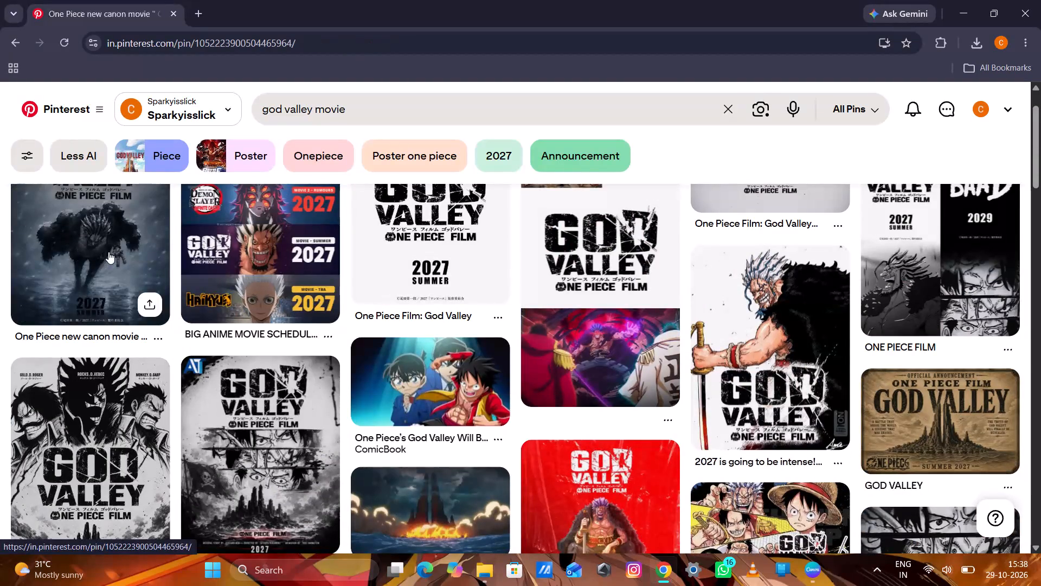
{"action": "scroll", "coordinate": [515, 291], "scroll_direction": "down", "scroll_amount": 8}
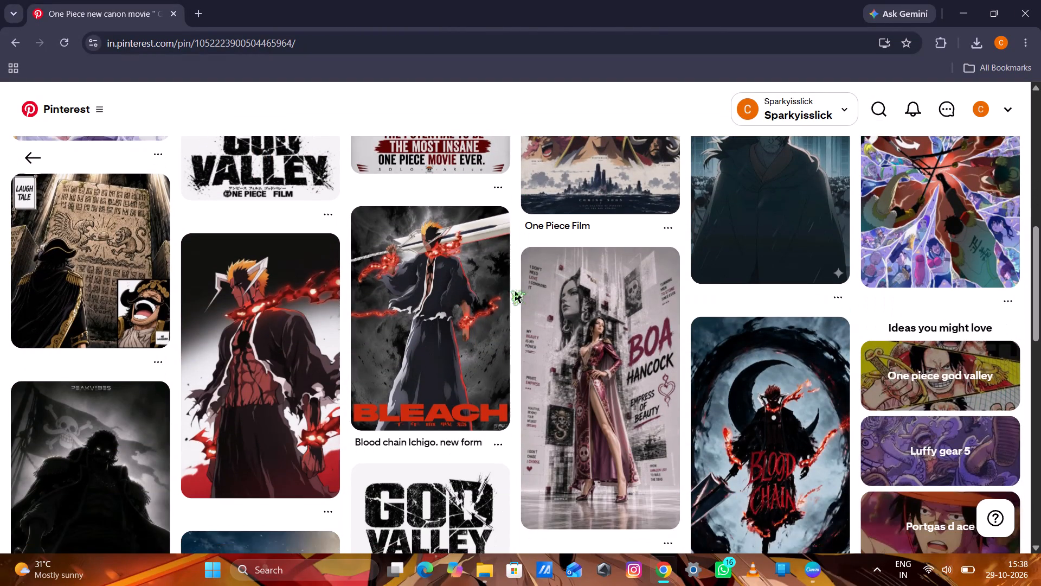
{"action": "scroll", "coordinate": [515, 291], "scroll_direction": "up", "scroll_amount": 8}
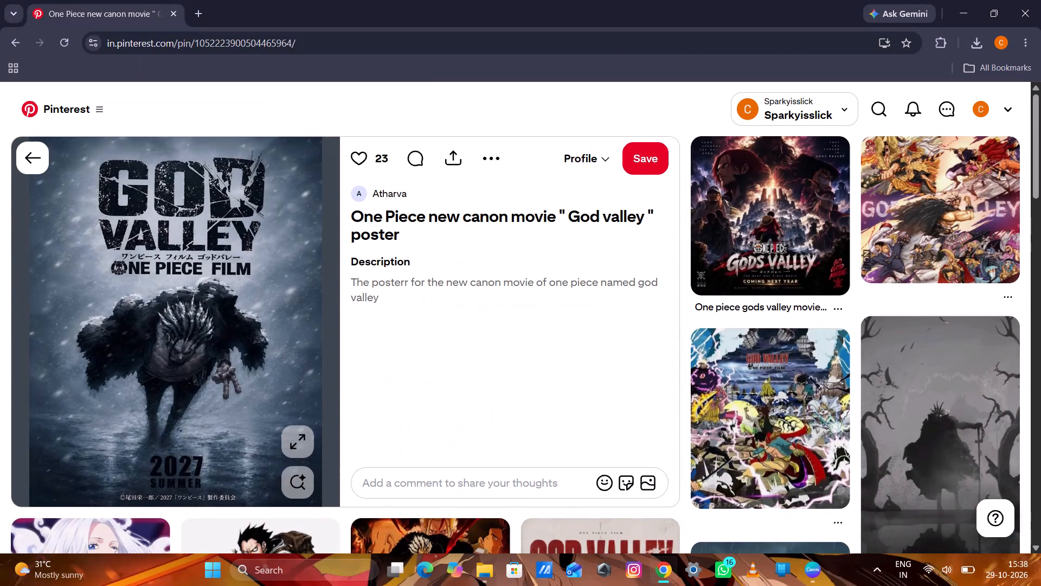
{"action": "left_click", "coordinate": [14, 154]}
{"action": "left_click", "coordinate": [47, 161]}
Search Pinterest for "rocks", and refine it with the suggested search "rocks d xebec".
{"action": "left_click_drag", "start_coordinate": [394, 124], "coordinate": [262, 126]}
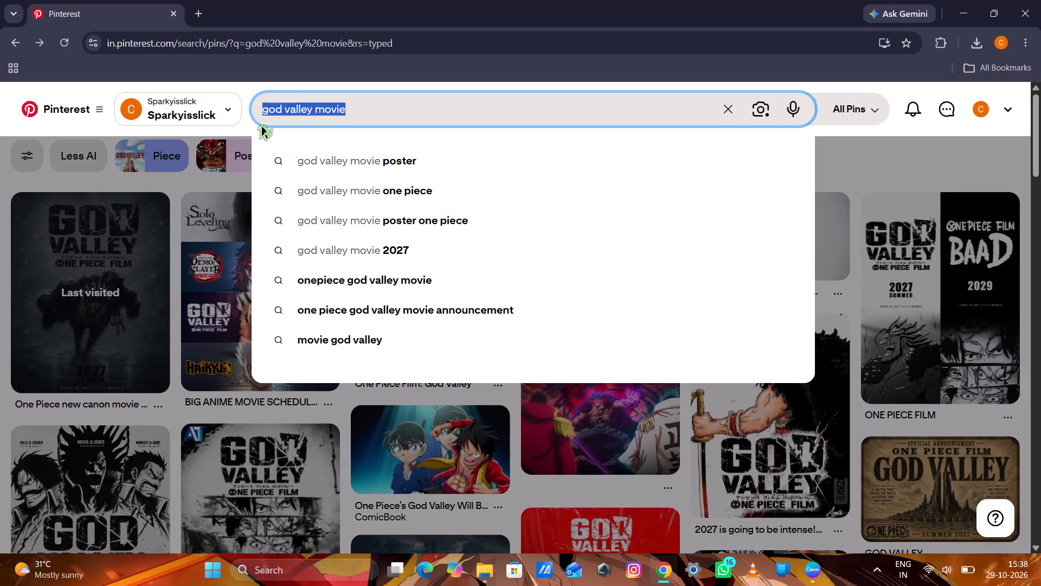
{"action": "key", "text": "BackSpace"}
{"action": "type", "text": "rocks"}
{"action": "key", "text": "Return"}
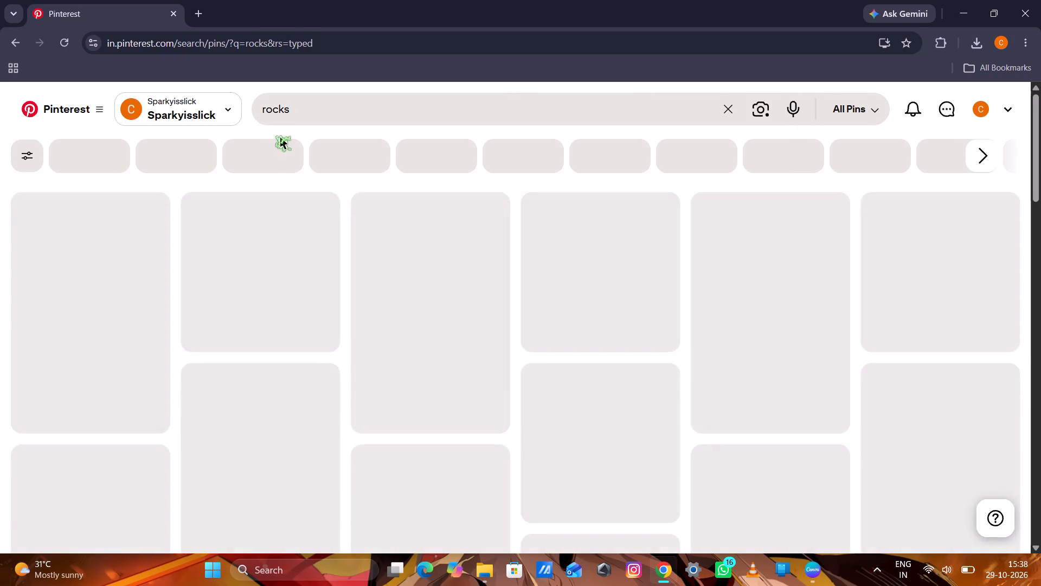
{"action": "left_click", "coordinate": [376, 109]}
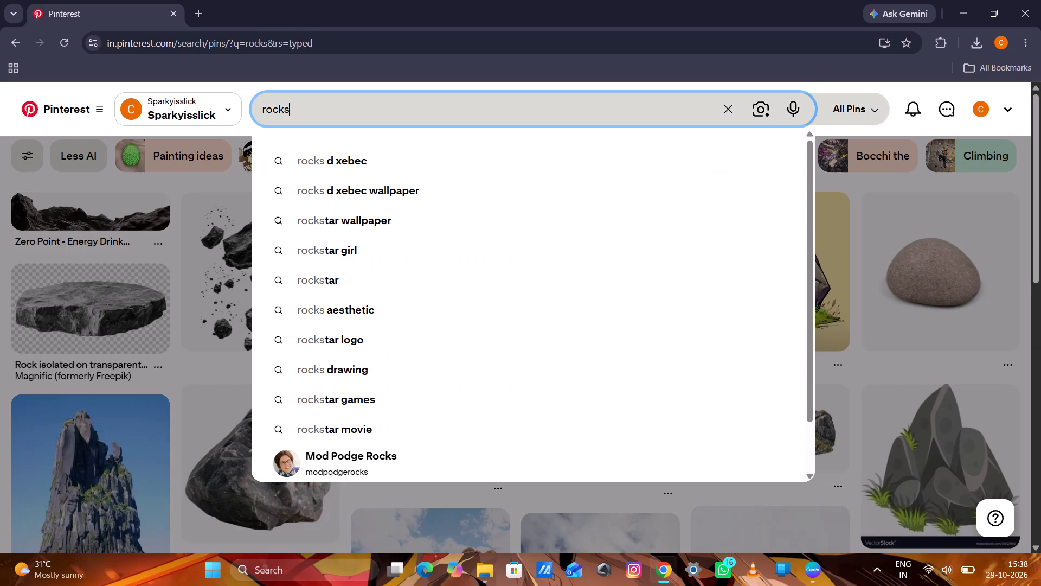
{"action": "left_click", "coordinate": [361, 176]}
{"action": "left_click", "coordinate": [364, 161]}
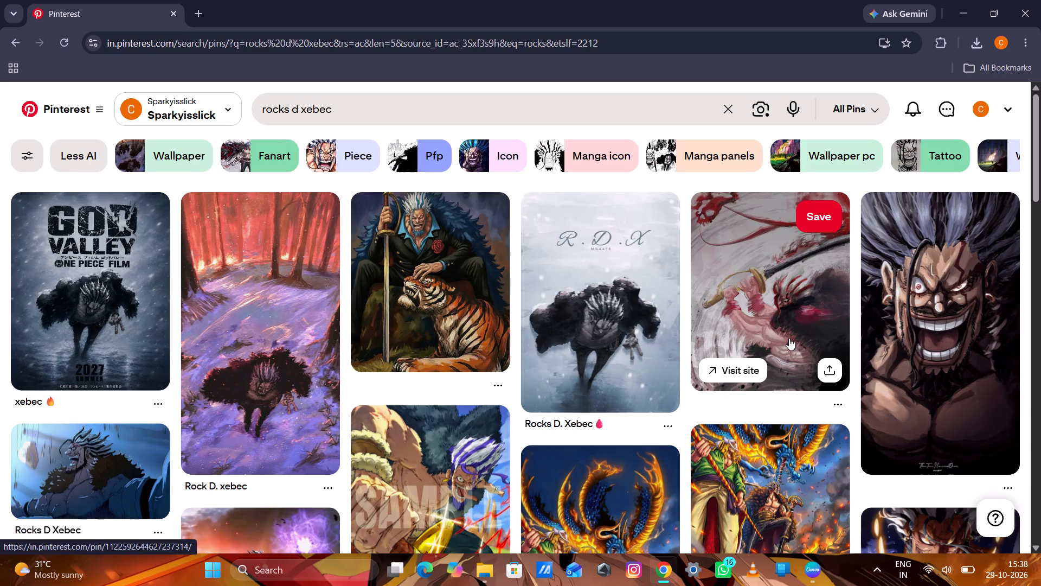
Examine the painting of the seated, suited Rocks D. Xebec with a tiger and browse its related pins.
{"action": "scroll", "coordinate": [789, 338], "scroll_direction": "down", "scroll_amount": 1}
{"action": "scroll", "coordinate": [786, 342], "scroll_direction": "up", "scroll_amount": 2}
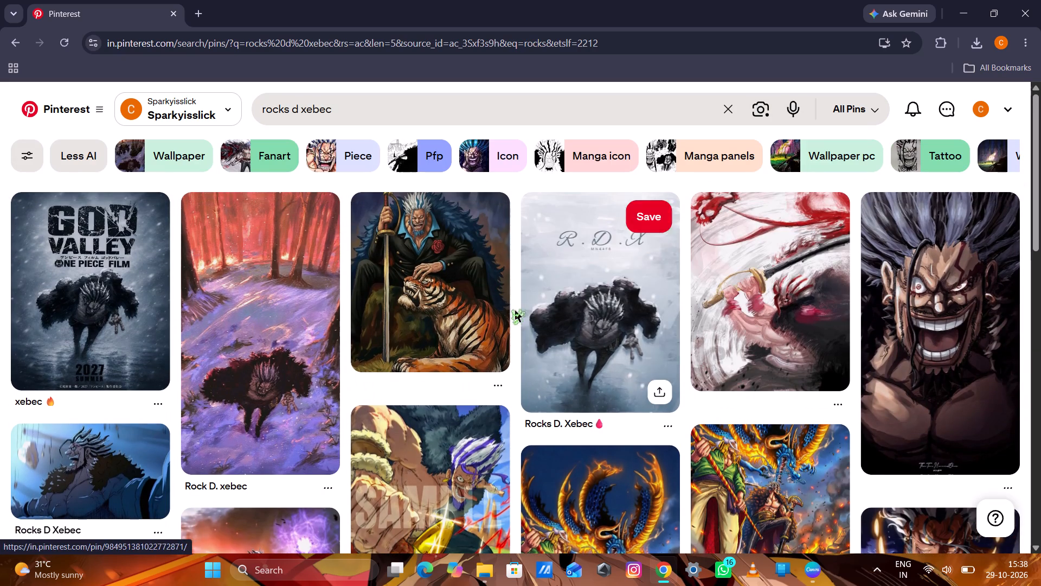
{"action": "left_click", "coordinate": [419, 308]}
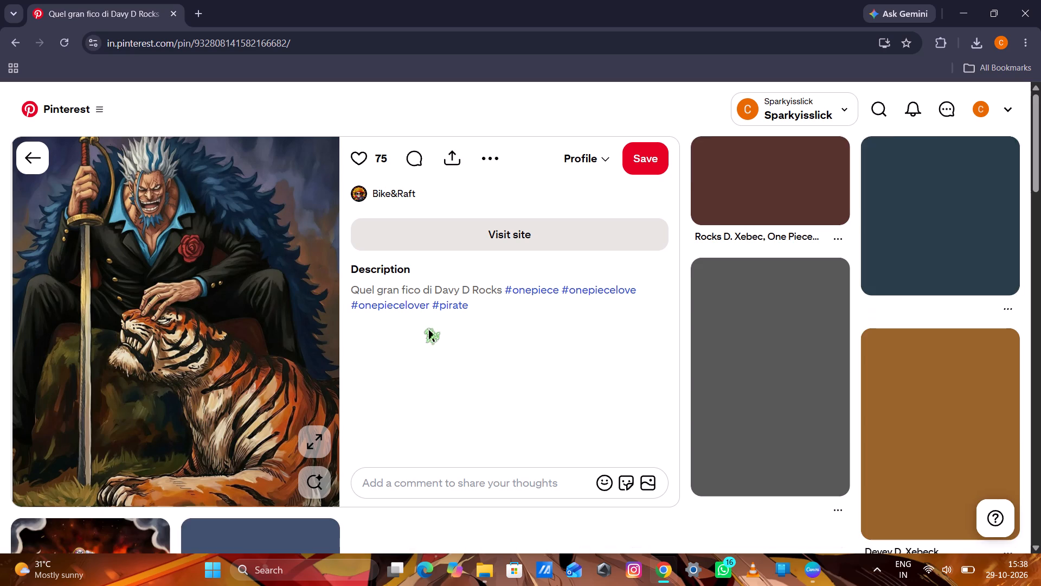
{"action": "scroll", "coordinate": [625, 345], "scroll_direction": "down", "scroll_amount": 2}
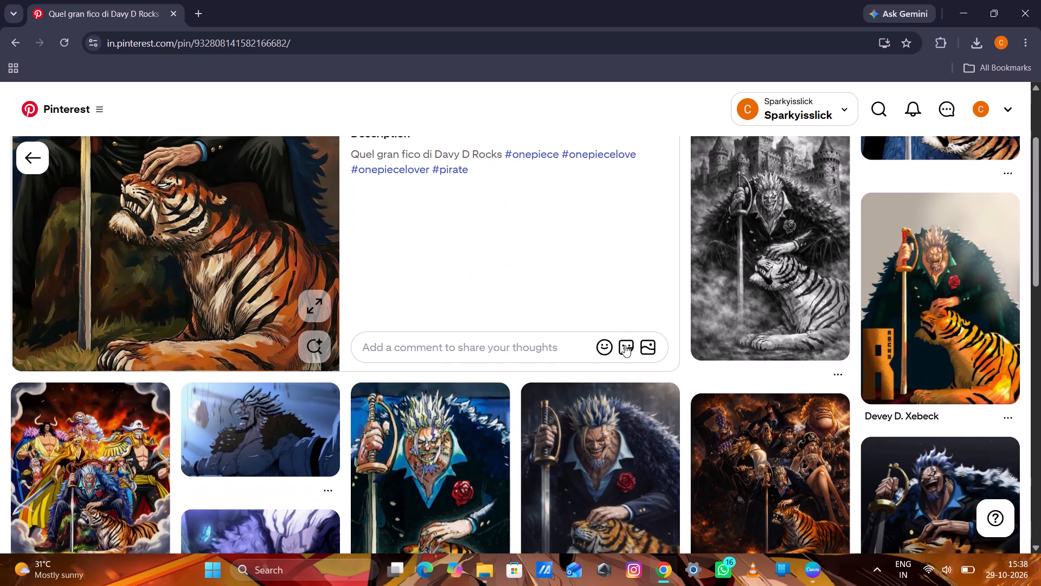
{"action": "scroll", "coordinate": [625, 345], "scroll_direction": "down", "scroll_amount": 2}
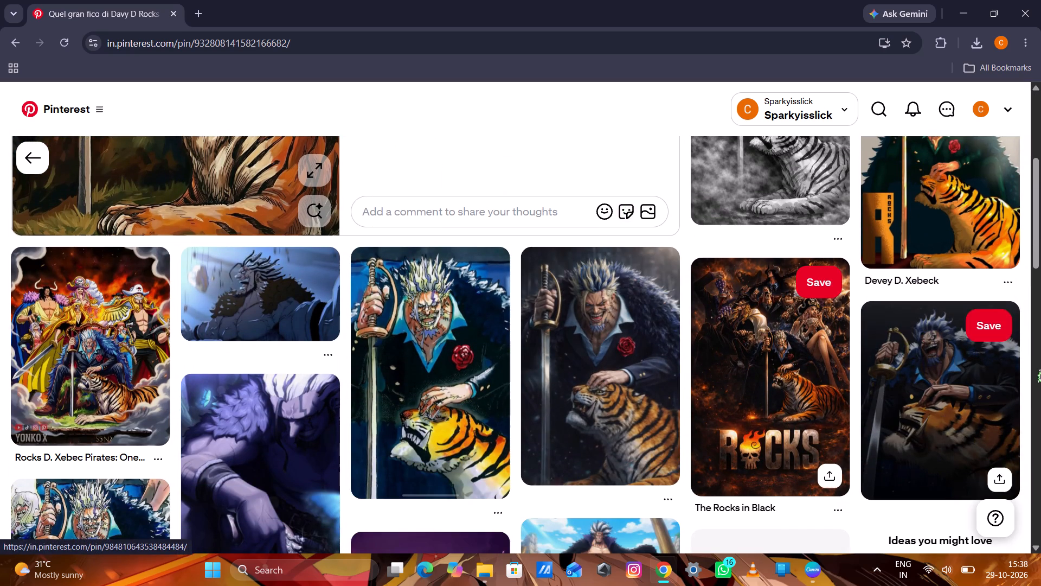
{"action": "scroll", "coordinate": [768, 388], "scroll_direction": "down", "scroll_amount": 1}
{"action": "scroll", "coordinate": [594, 370], "scroll_direction": "down", "scroll_amount": 2}
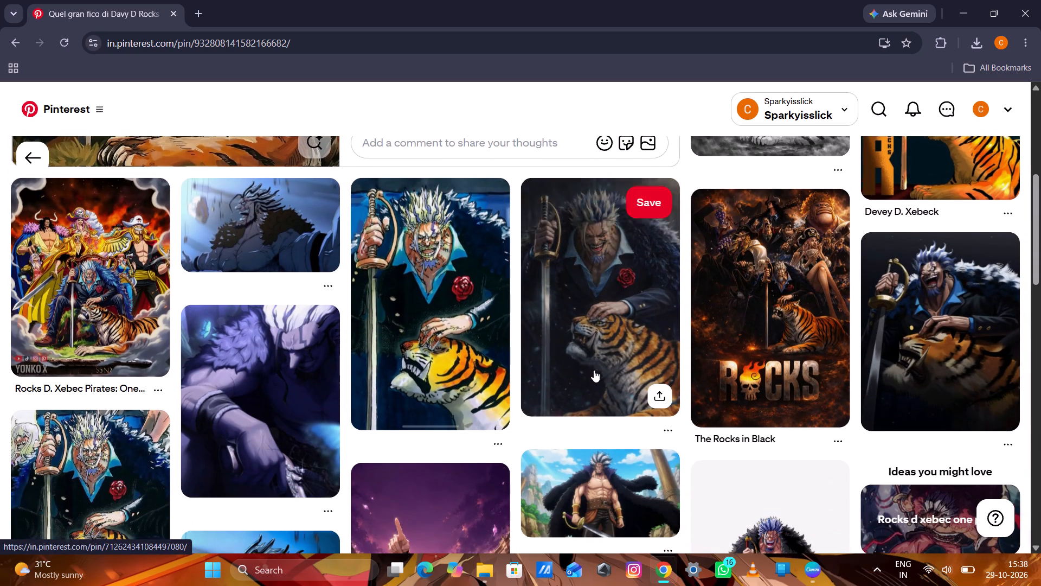
{"action": "scroll", "coordinate": [594, 370], "scroll_direction": "up", "scroll_amount": 2}
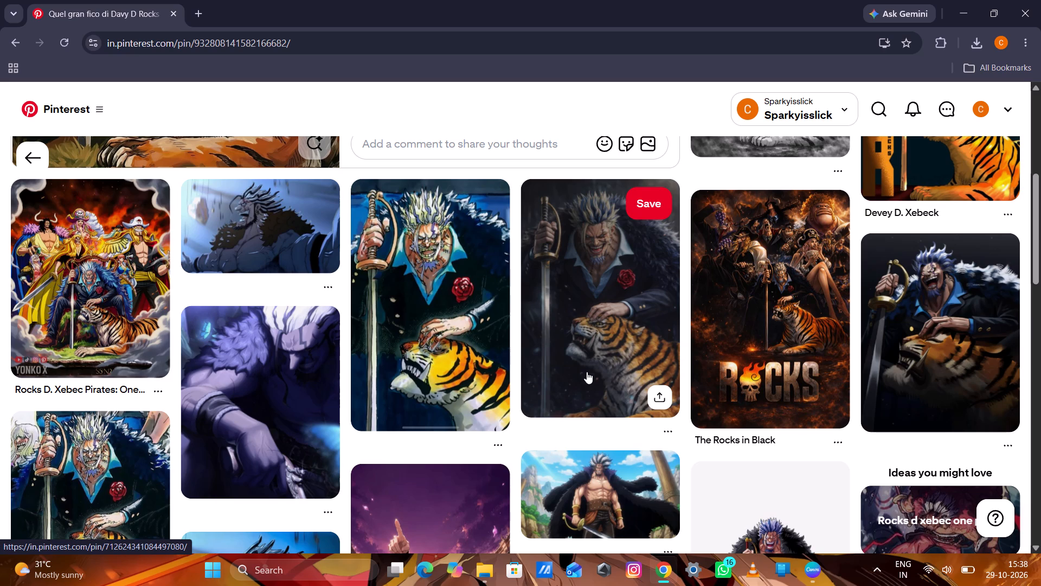
Inspect the related close-up pin of Xebec with sword and yellow tiger, and return to the seated painting to review its related pins.
{"action": "left_click", "coordinate": [479, 361]}
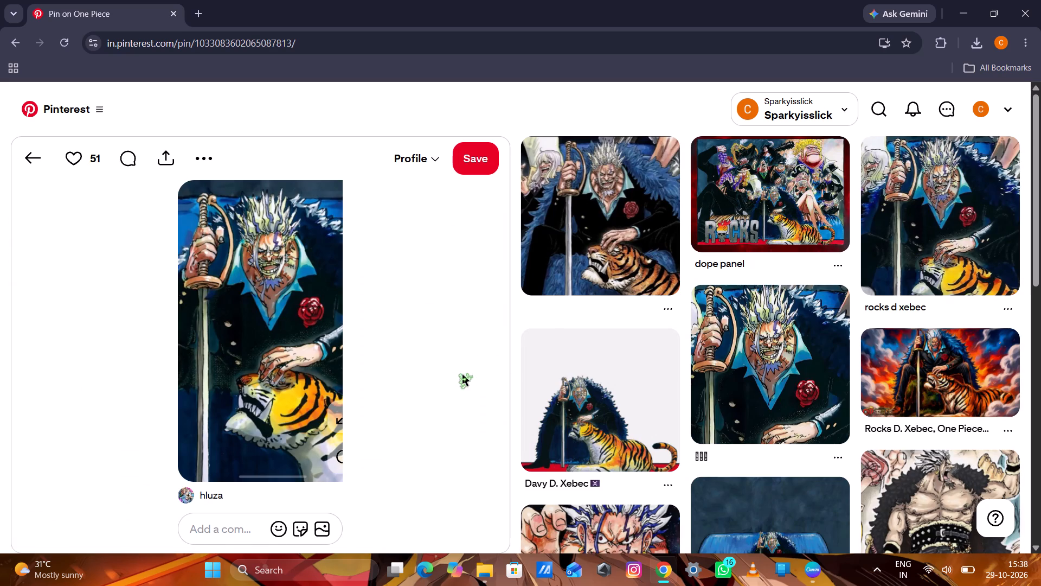
{"action": "scroll", "coordinate": [462, 374], "scroll_direction": "down", "scroll_amount": 3}
{"action": "scroll", "coordinate": [462, 373], "scroll_direction": "up", "scroll_amount": 2}
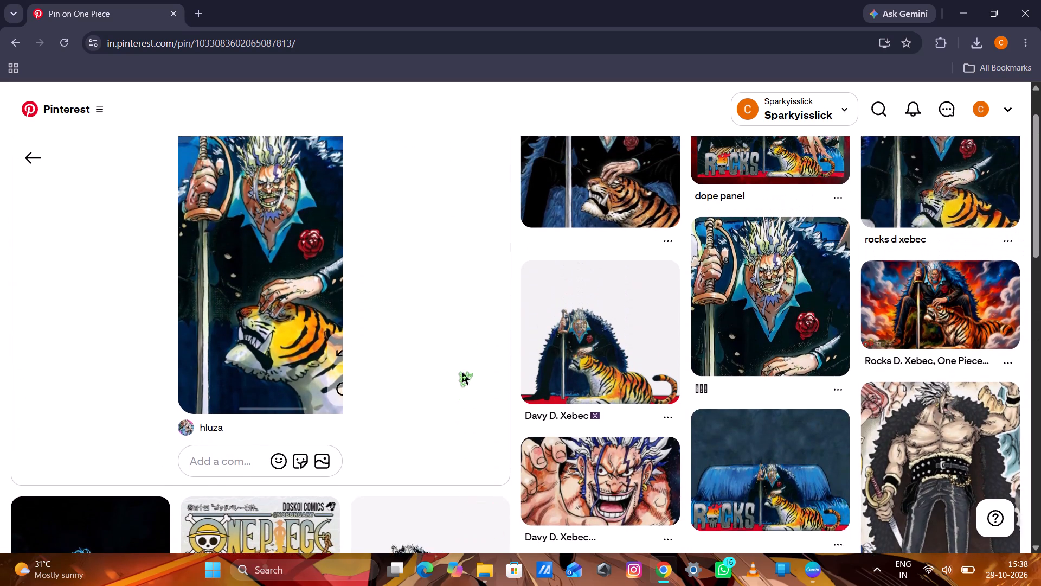
{"action": "scroll", "coordinate": [462, 373], "scroll_direction": "up", "scroll_amount": 2}
{"action": "scroll", "coordinate": [462, 373], "scroll_direction": "down", "scroll_amount": 7}
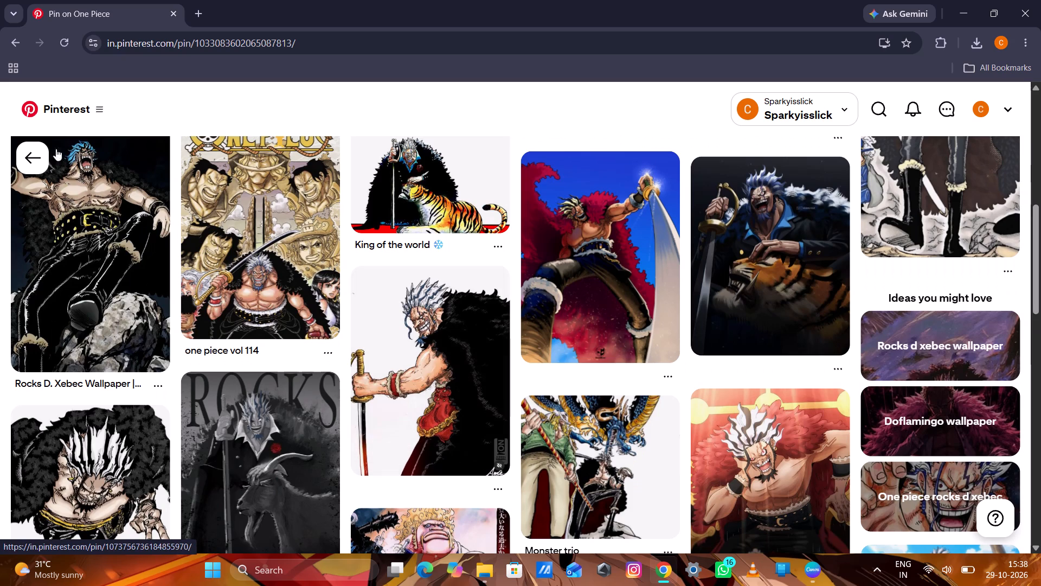
{"action": "left_click", "coordinate": [37, 162]}
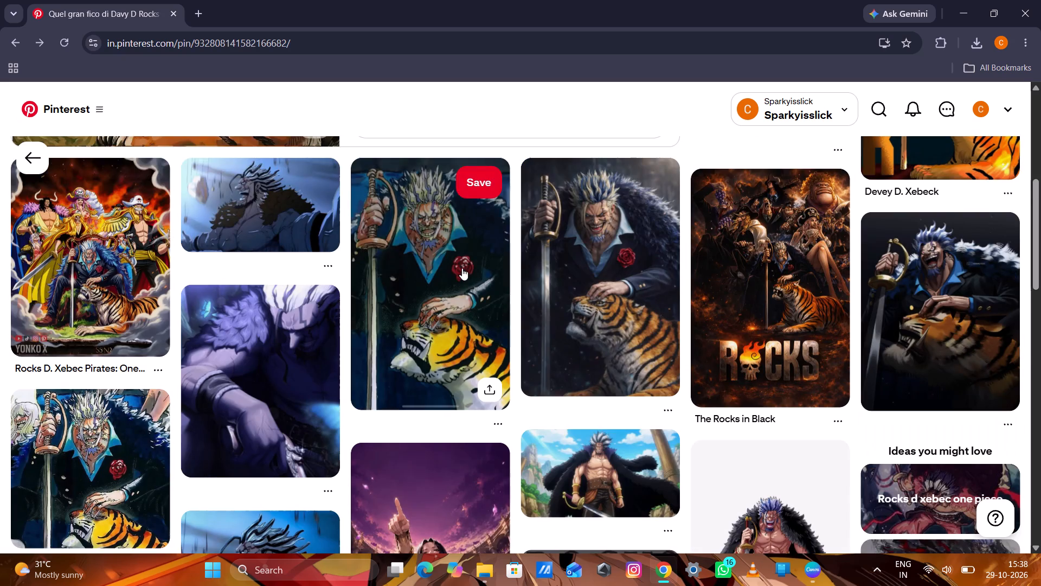
{"action": "scroll", "coordinate": [462, 268], "scroll_direction": "down", "scroll_amount": 4}
{"action": "scroll", "coordinate": [462, 268], "scroll_direction": "up", "scroll_amount": 2}
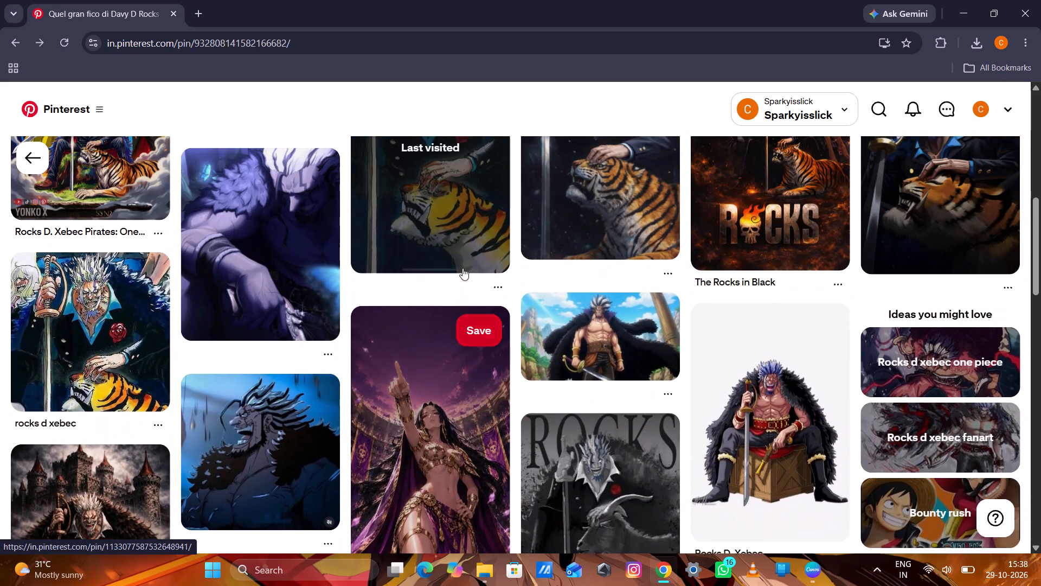
{"action": "scroll", "coordinate": [462, 268], "scroll_direction": "up", "scroll_amount": 7}
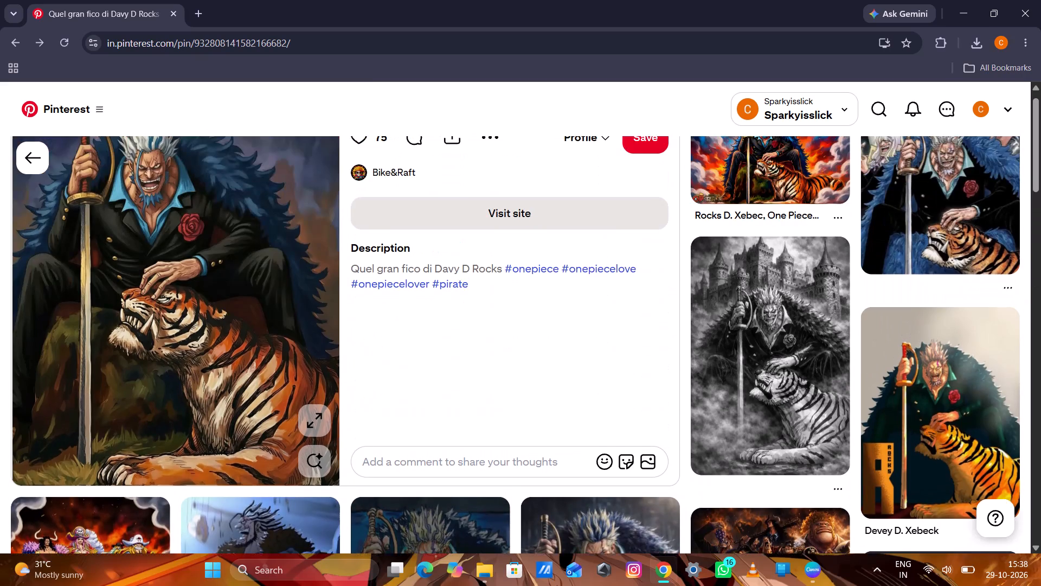
Inspect the related Rocks D. Xebec Pirates crew pin and its related pins, and return to the seated Xebec painting.
{"action": "scroll", "coordinate": [462, 268], "scroll_direction": "up", "scroll_amount": 4}
{"action": "scroll", "coordinate": [462, 268], "scroll_direction": "down", "scroll_amount": 3}
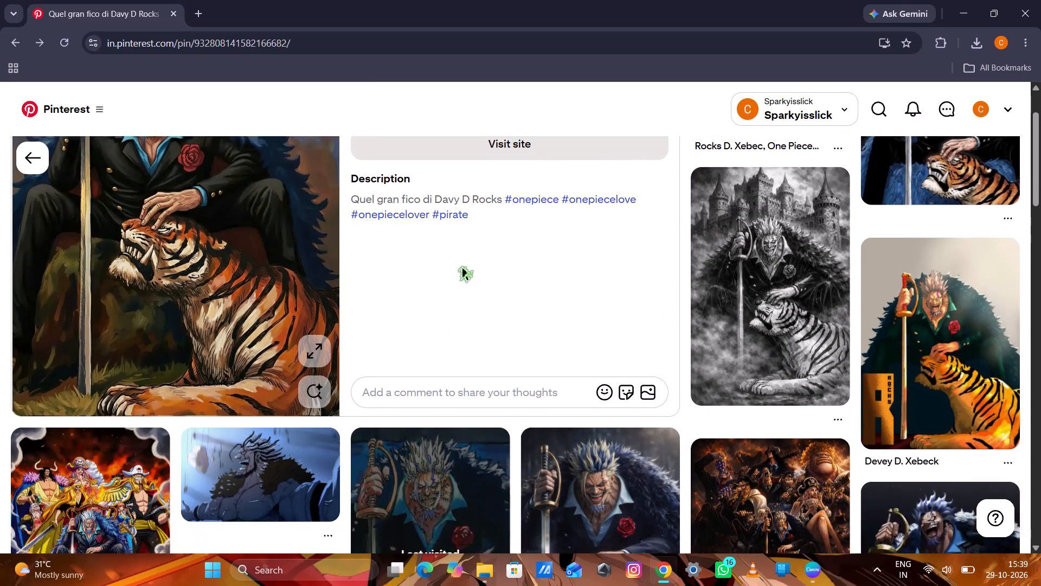
{"action": "left_click", "coordinate": [127, 425]}
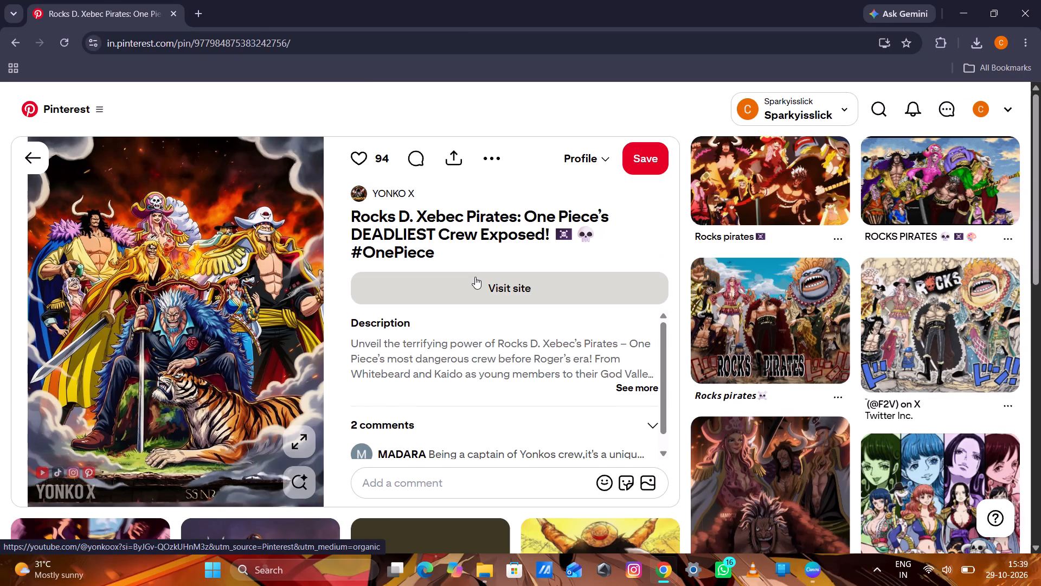
{"action": "scroll", "coordinate": [475, 277], "scroll_direction": "down", "scroll_amount": 4}
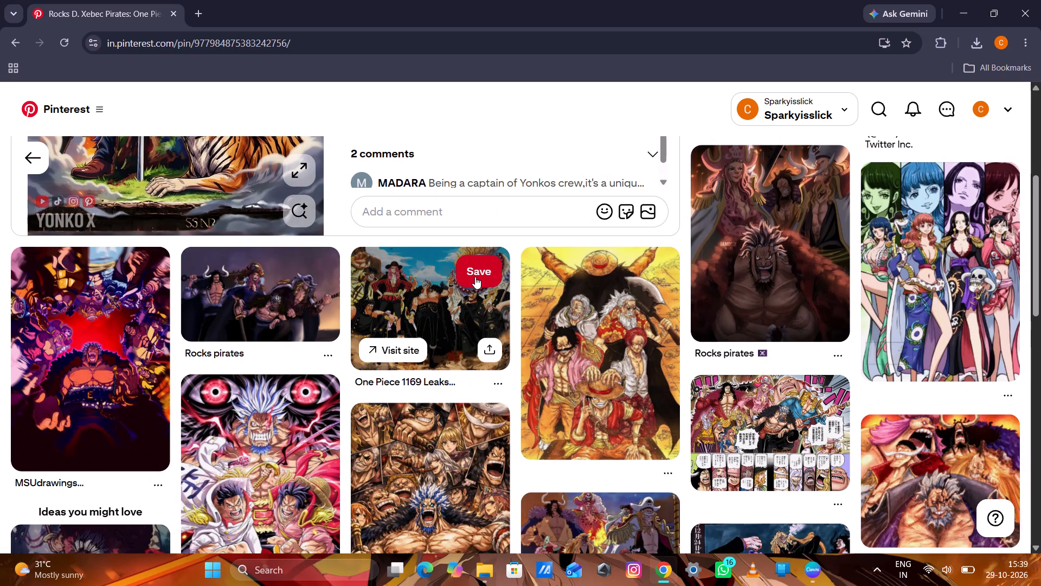
{"action": "left_click", "coordinate": [28, 164]}
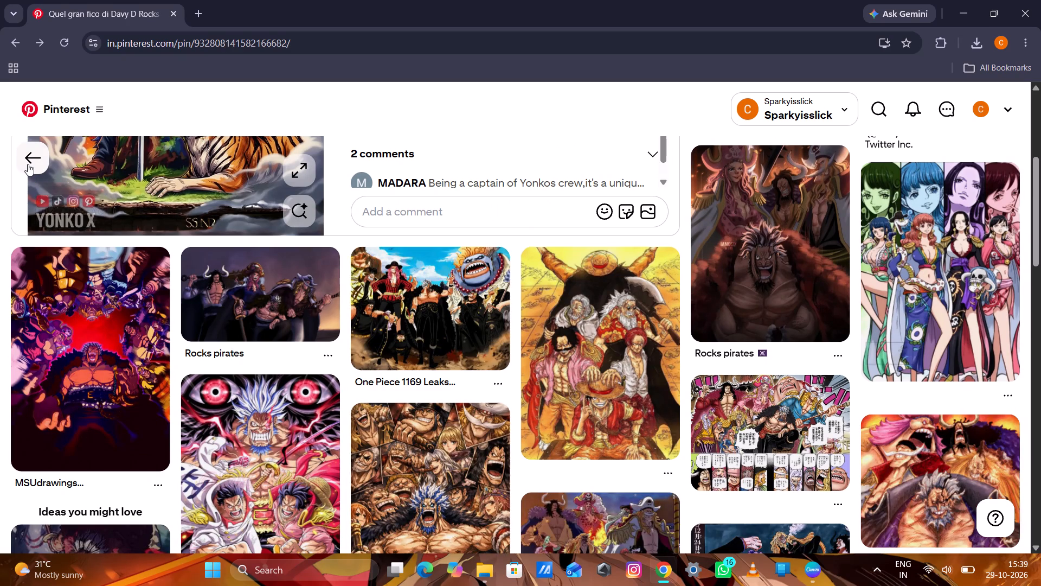
Save the painting of seated Rocks D. Xebec with the tiger as a JPG in the Downloads folder.
{"action": "scroll", "coordinate": [358, 270], "scroll_direction": "up", "scroll_amount": 8}
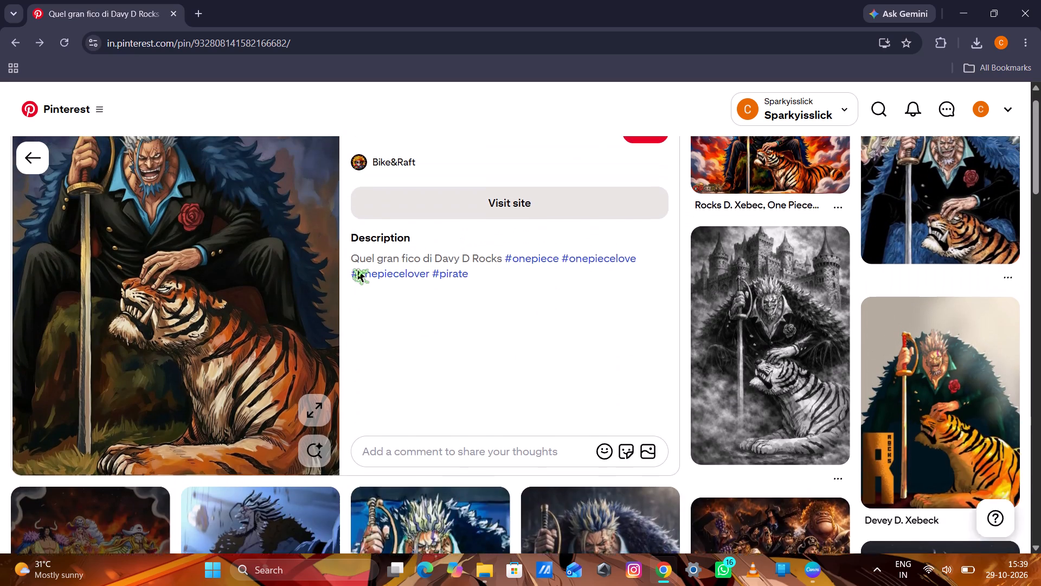
{"action": "right_click", "coordinate": [119, 245]}
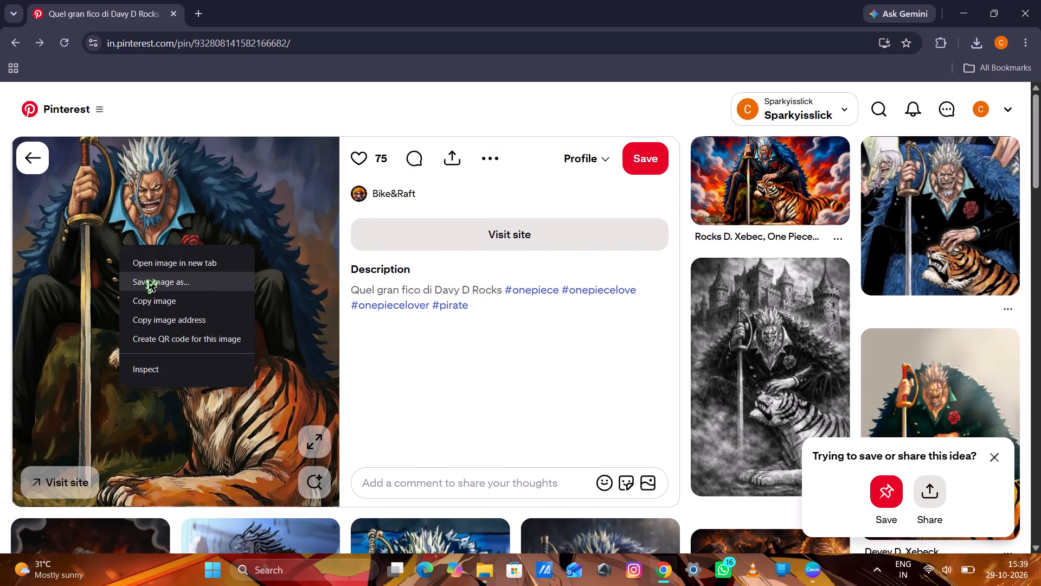
{"action": "left_click", "coordinate": [149, 280]}
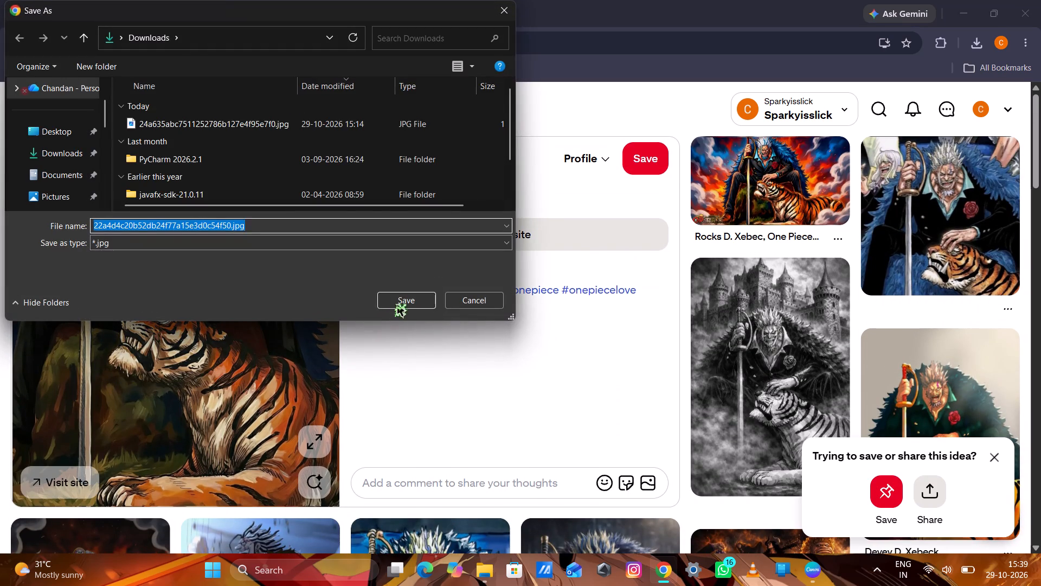
{"action": "left_click", "coordinate": [397, 304]}
Switch to Canva and duplicate the One Piece God Valley news page as a second page.
{"action": "left_click", "coordinate": [816, 570]}
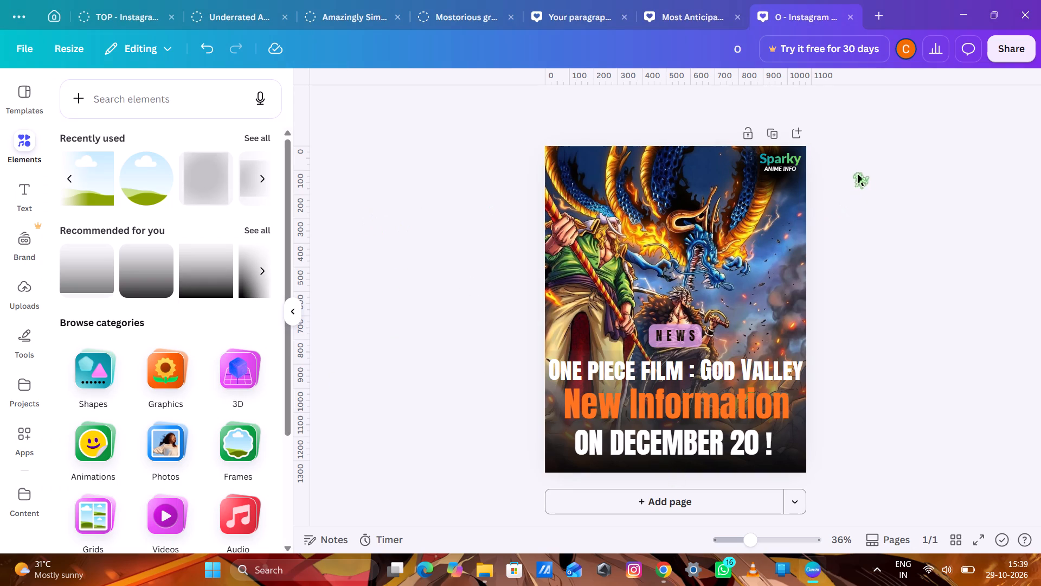
{"action": "left_click", "coordinate": [771, 135]}
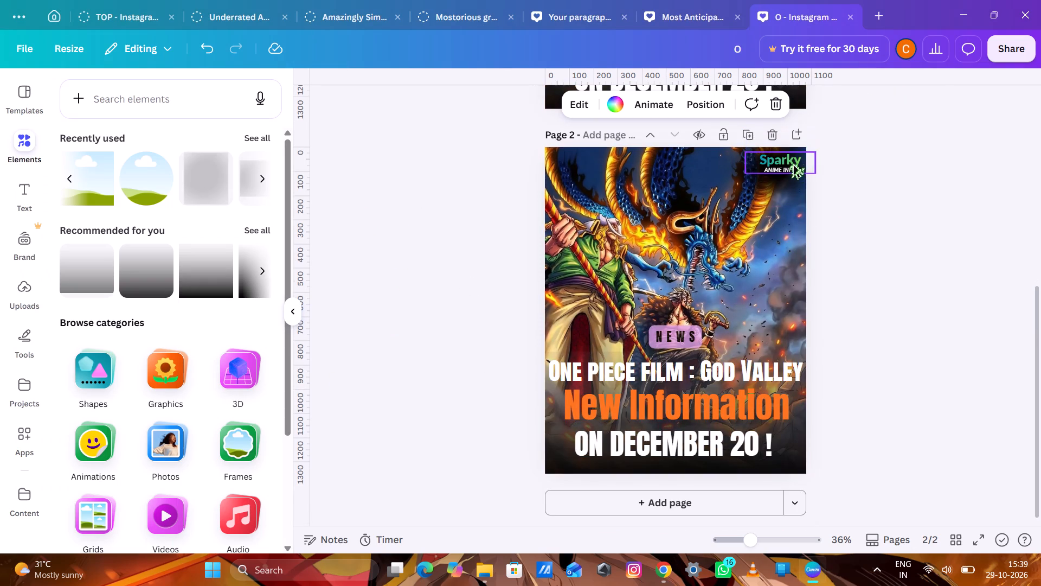
Upload the saved Xebec-with-tiger painting and make it page 2's background in place of the dragon artwork.
{"action": "right_click", "coordinate": [650, 208]}
{"action": "left_click", "coordinate": [715, 244]}
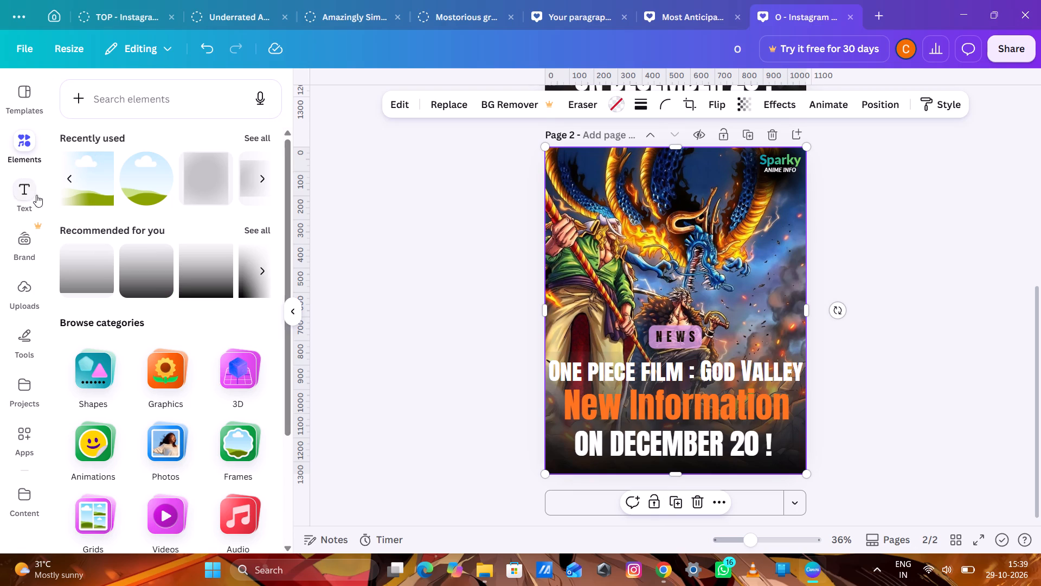
{"action": "left_click", "coordinate": [26, 231]}
{"action": "left_click", "coordinate": [27, 277]}
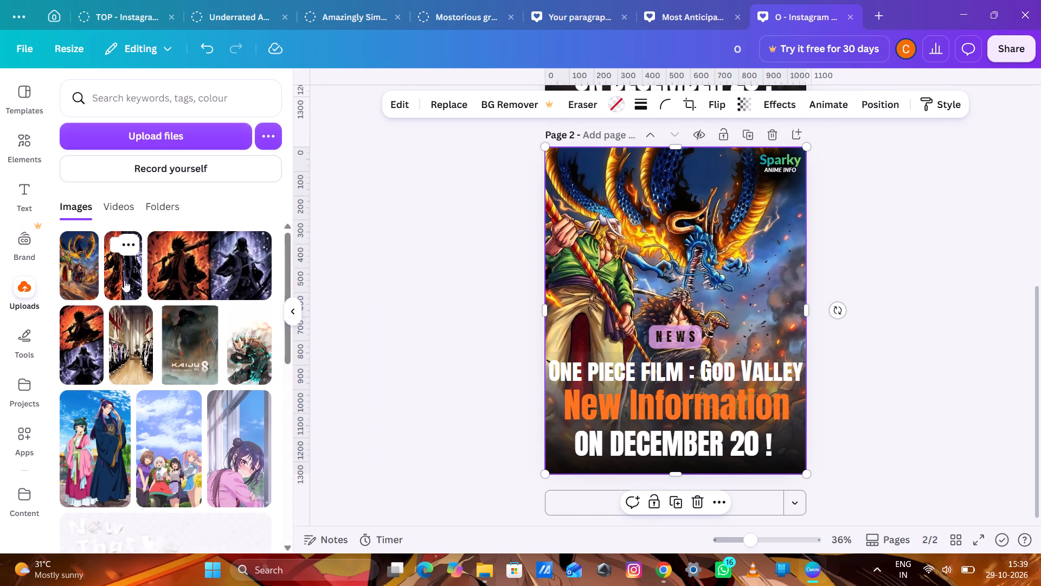
{"action": "left_click", "coordinate": [177, 135]}
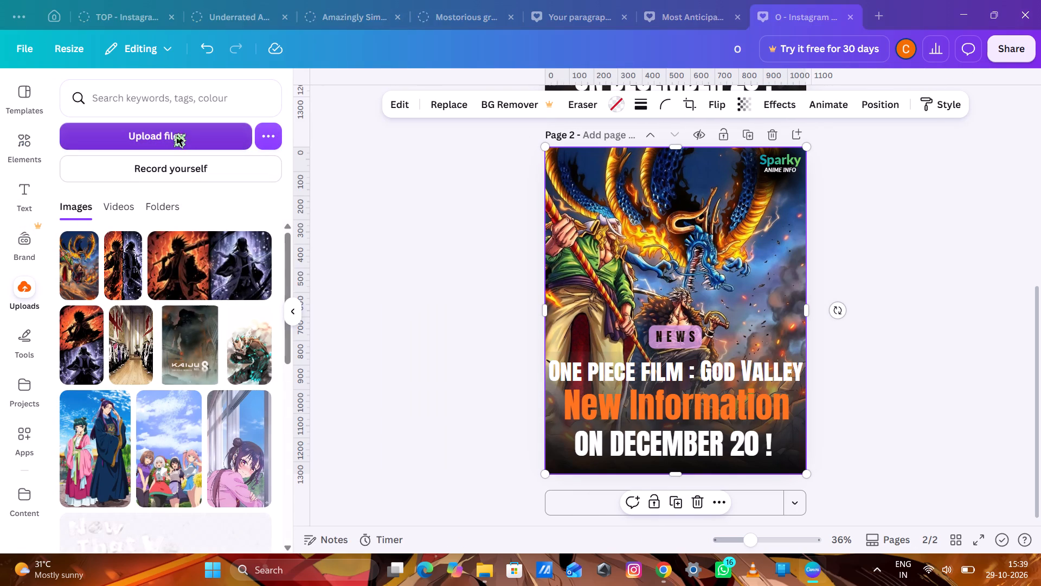
{"action": "double_click", "coordinate": [197, 124]}
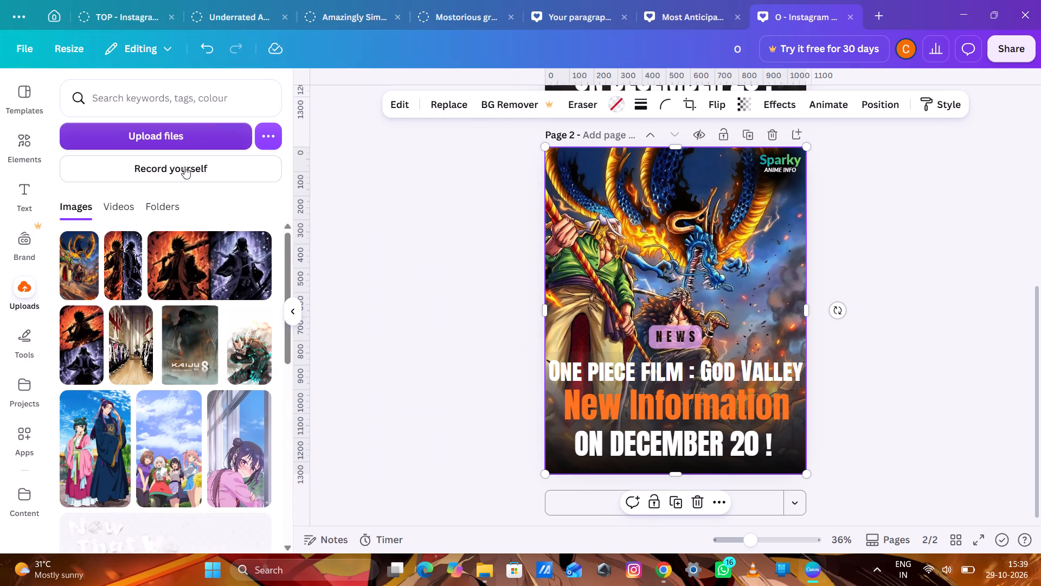
{"action": "left_click_drag", "start_coordinate": [100, 272], "coordinate": [634, 265]}
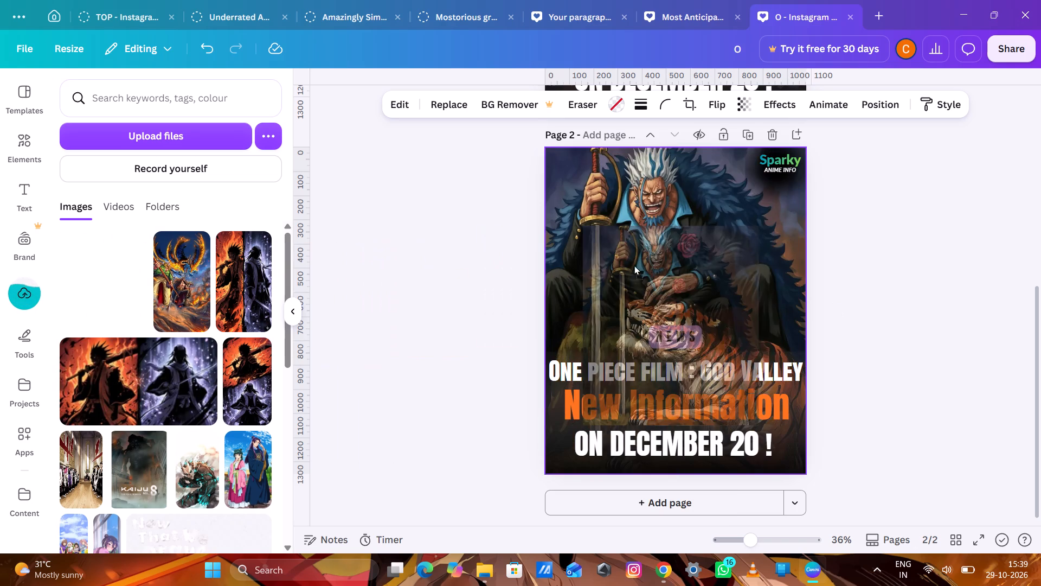
{"action": "left_click_drag", "start_coordinate": [634, 265], "coordinate": [635, 265]}
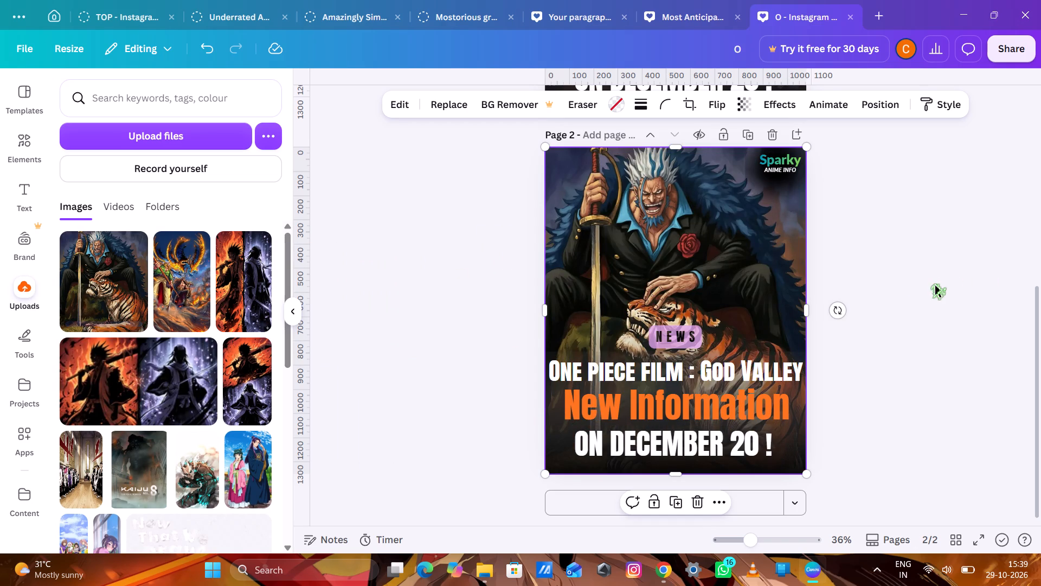
{"action": "left_click", "coordinate": [936, 284]}
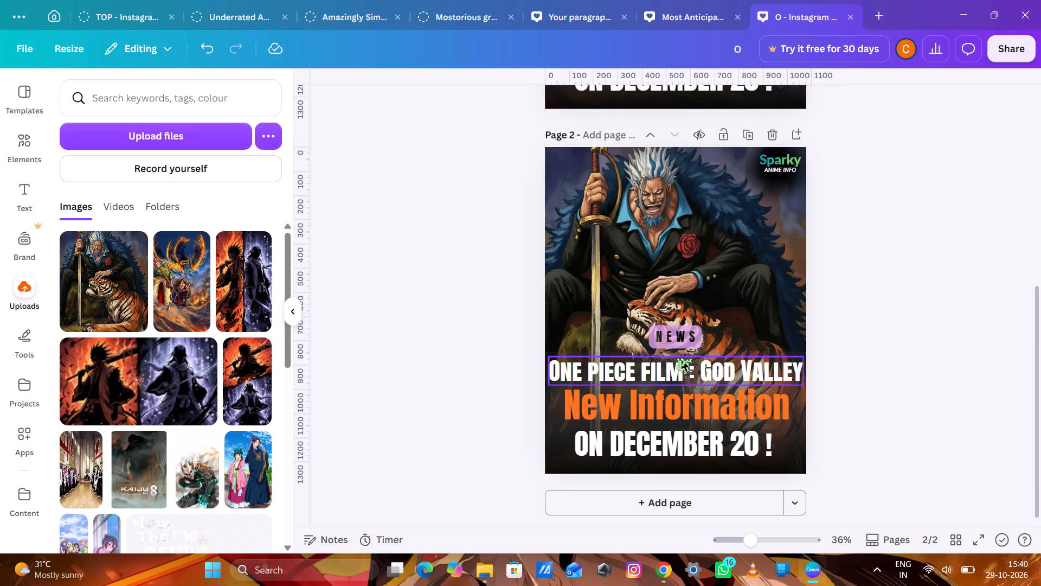
Change page 2's top headline "One Piece film : God Valley" to "God Valley's first key".
{"action": "left_click", "coordinate": [773, 404]}
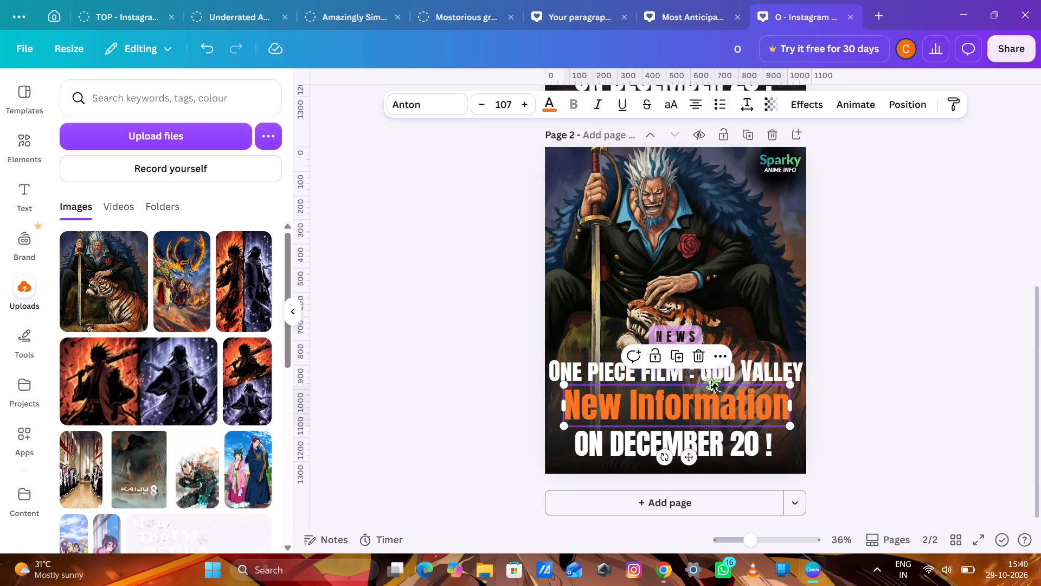
{"action": "left_click", "coordinate": [726, 370]}
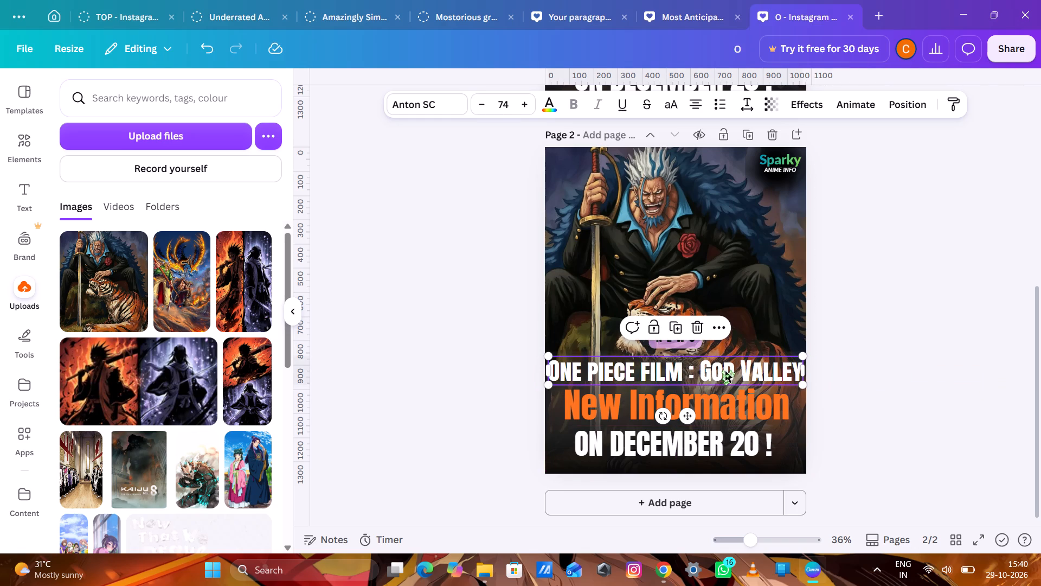
{"action": "left_click", "coordinate": [695, 372]}
{"action": "left_click", "coordinate": [695, 372]}
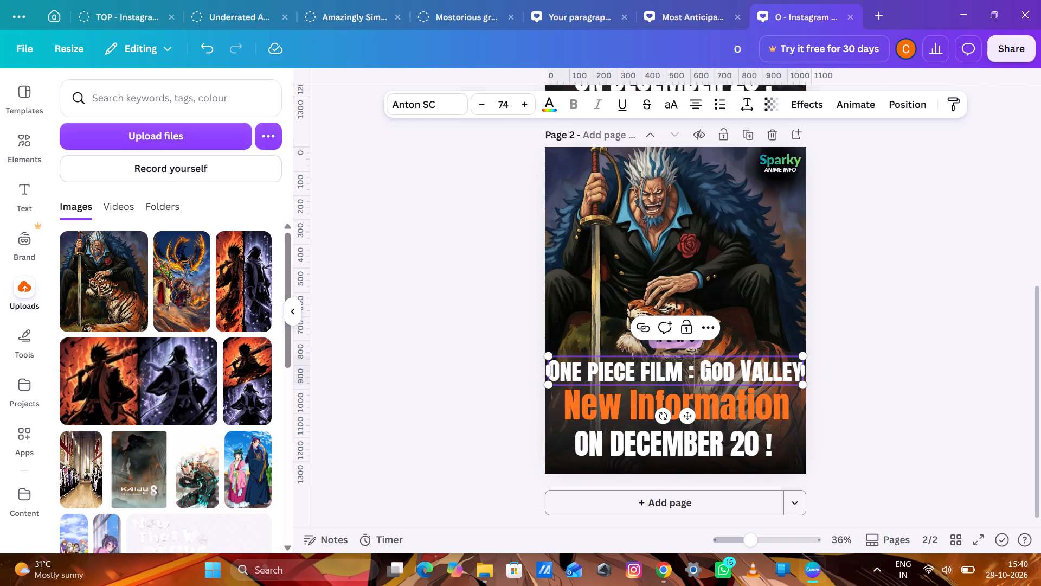
{"action": "left_click_drag", "start_coordinate": [695, 372], "coordinate": [545, 374]}
{"action": "key", "text": "BackSpace"}
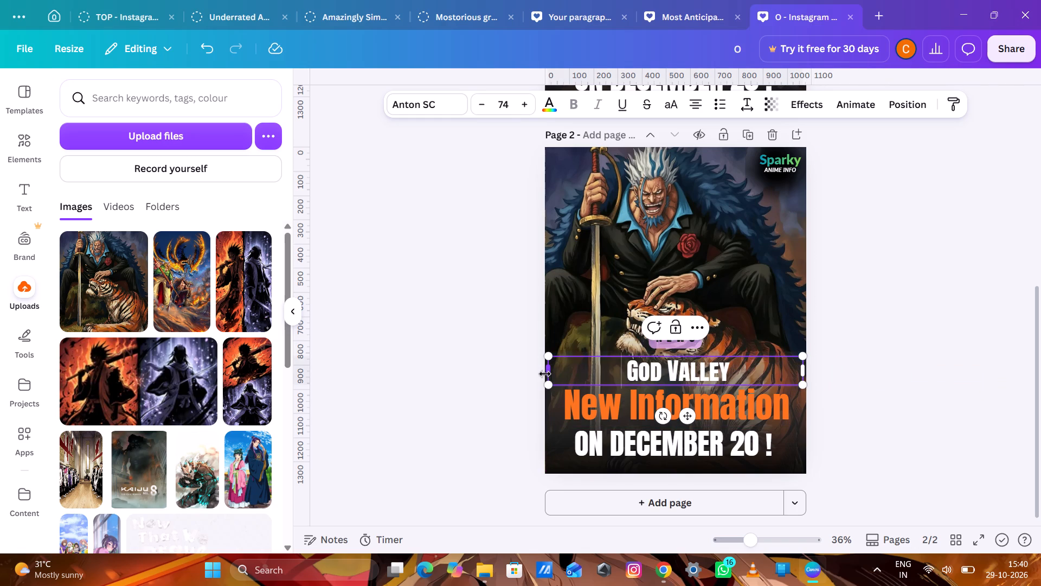
{"action": "key", "text": "BackSpace"}
{"action": "key", "text": "BackSpace"}
{"action": "key", "text": "BackSpace"}
{"action": "left_click", "coordinate": [748, 366]}
{"action": "key", "text": "apostrophe"}
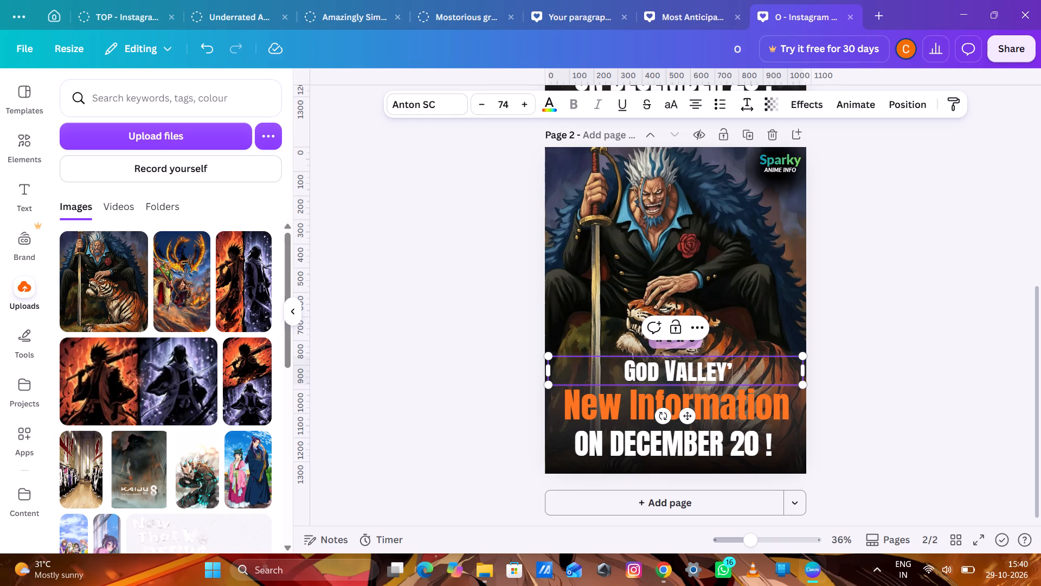
{"action": "key", "text": "s"}
{"action": "key", "text": "space"}
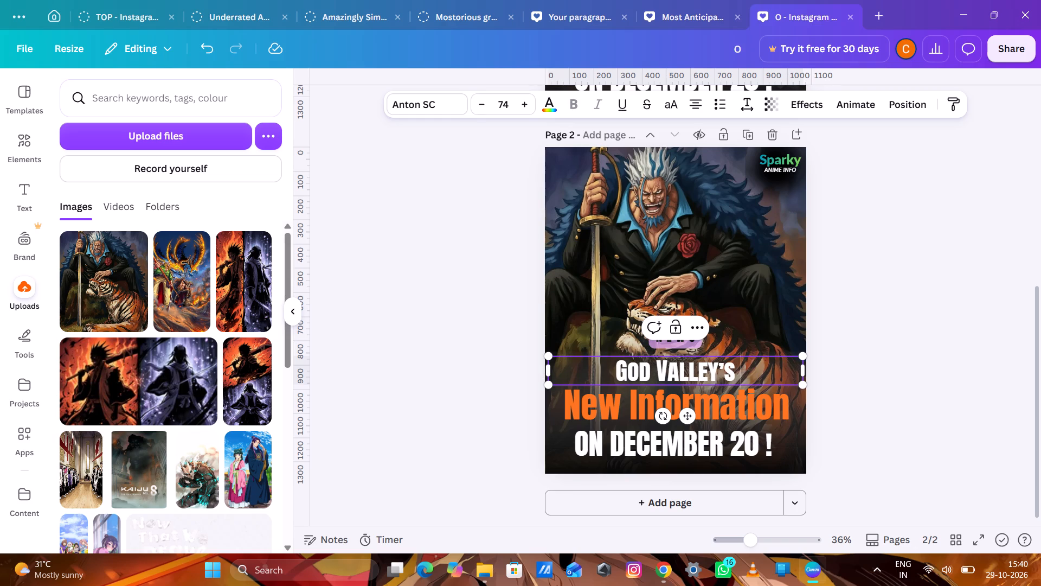
{"action": "key", "text": "f"}
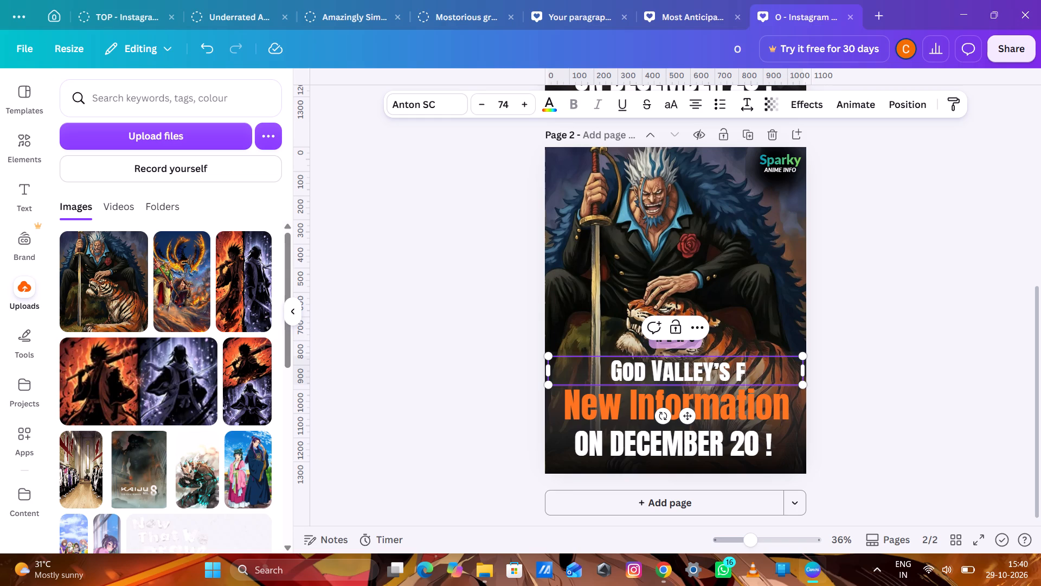
{"action": "type", "text": "irst key"}
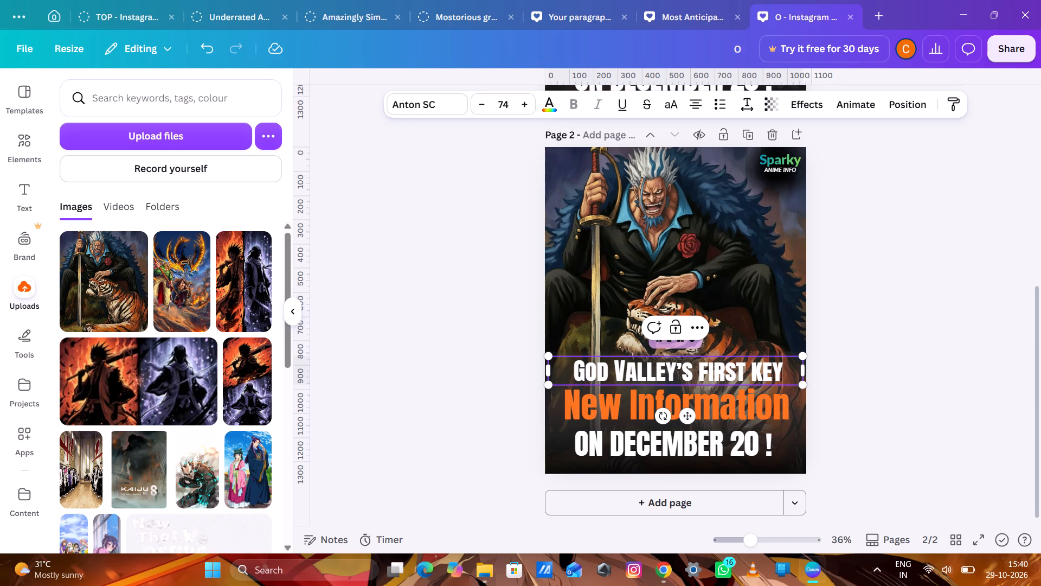
Replace the orange "New Information" text on page 2 with "and".
{"action": "left_click", "coordinate": [762, 405]}
{"action": "left_click", "coordinate": [762, 405]}
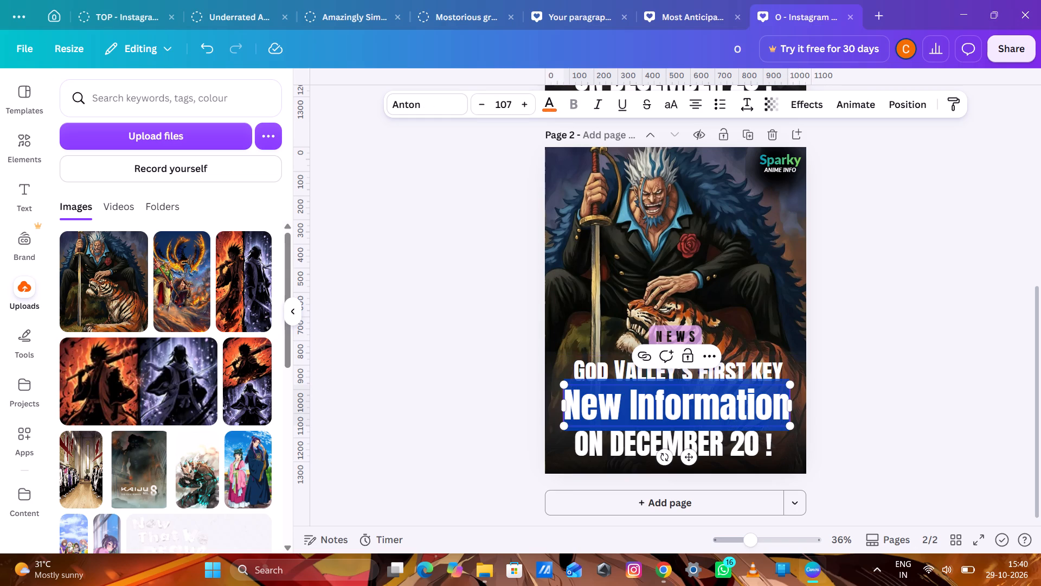
{"action": "type", "text": "and"}
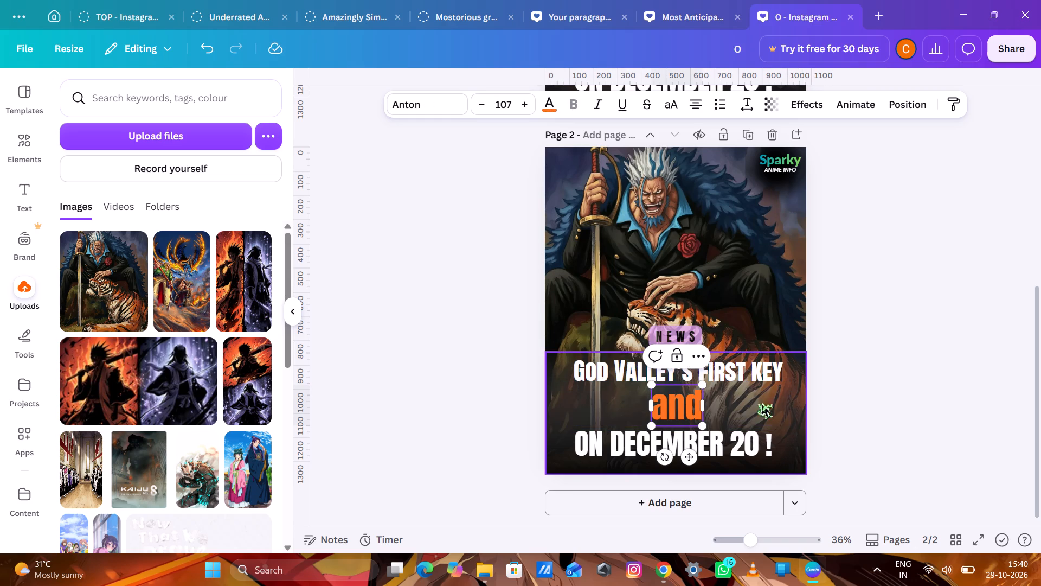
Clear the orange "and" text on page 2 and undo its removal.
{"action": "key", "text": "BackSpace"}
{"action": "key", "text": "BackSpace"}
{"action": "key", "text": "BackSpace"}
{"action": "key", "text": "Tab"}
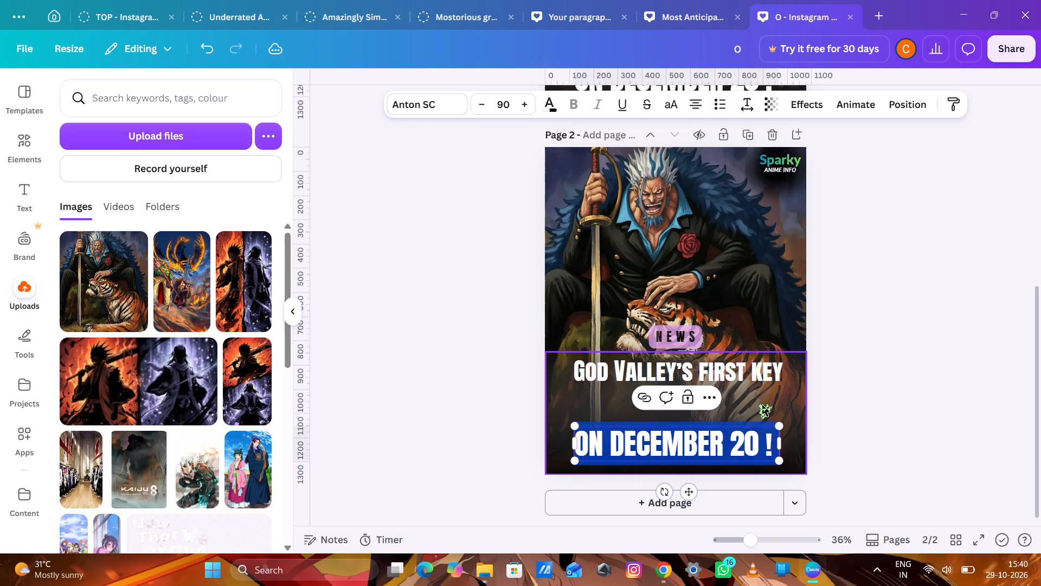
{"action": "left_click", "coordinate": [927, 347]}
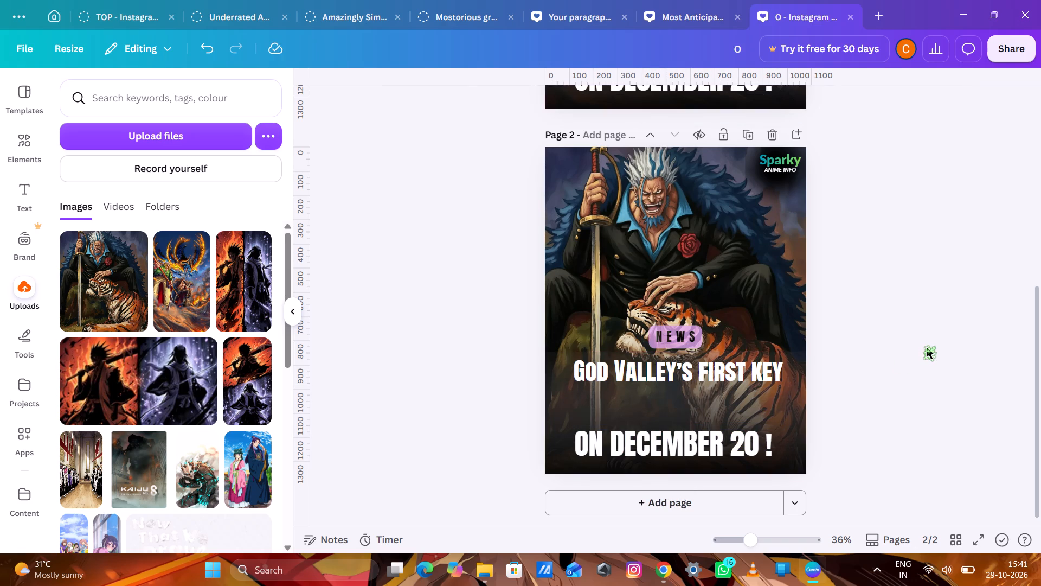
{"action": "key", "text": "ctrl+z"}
Erase the word "and" from the orange middle line on page 2.
{"action": "left_click", "coordinate": [701, 407]}
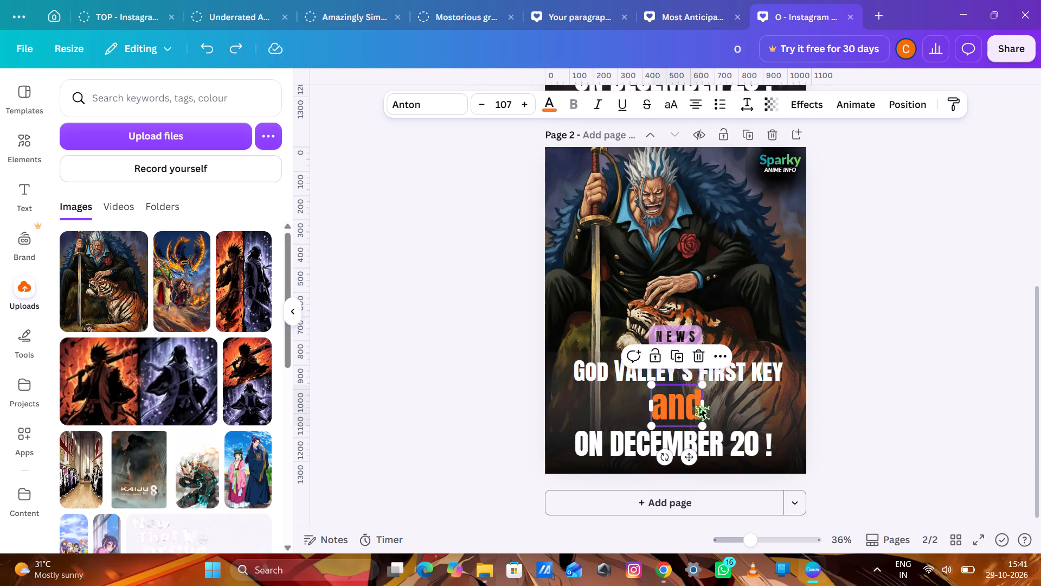
{"action": "left_click", "coordinate": [699, 407]}
{"action": "key", "text": "BackSpace"}
{"action": "key", "text": "BackSpace"}
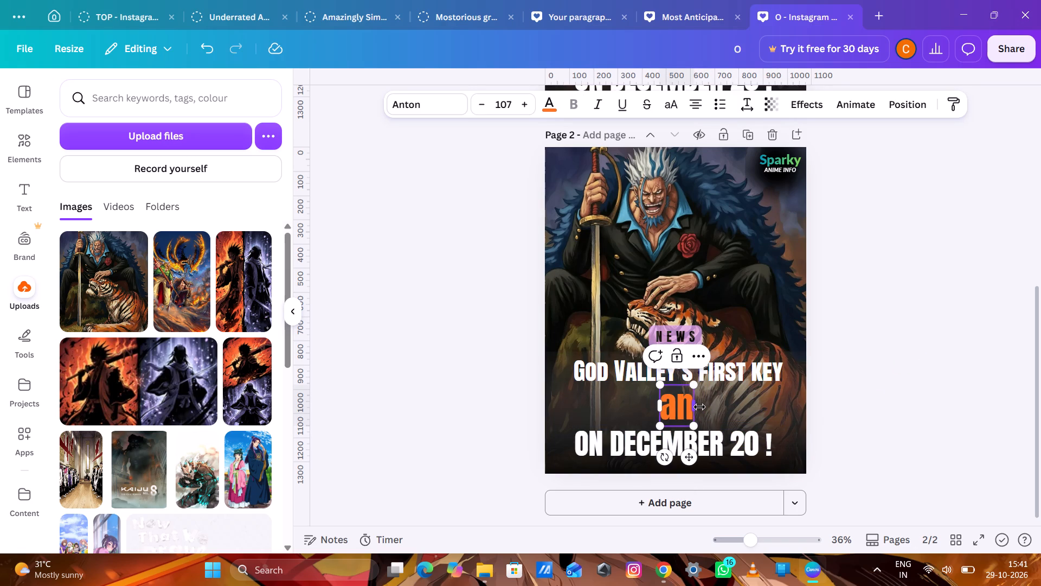
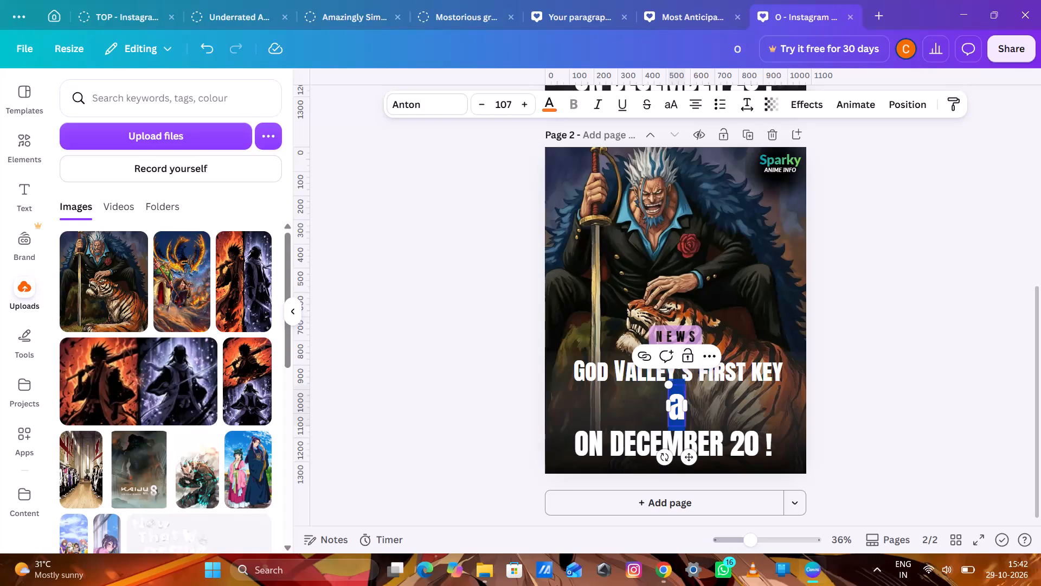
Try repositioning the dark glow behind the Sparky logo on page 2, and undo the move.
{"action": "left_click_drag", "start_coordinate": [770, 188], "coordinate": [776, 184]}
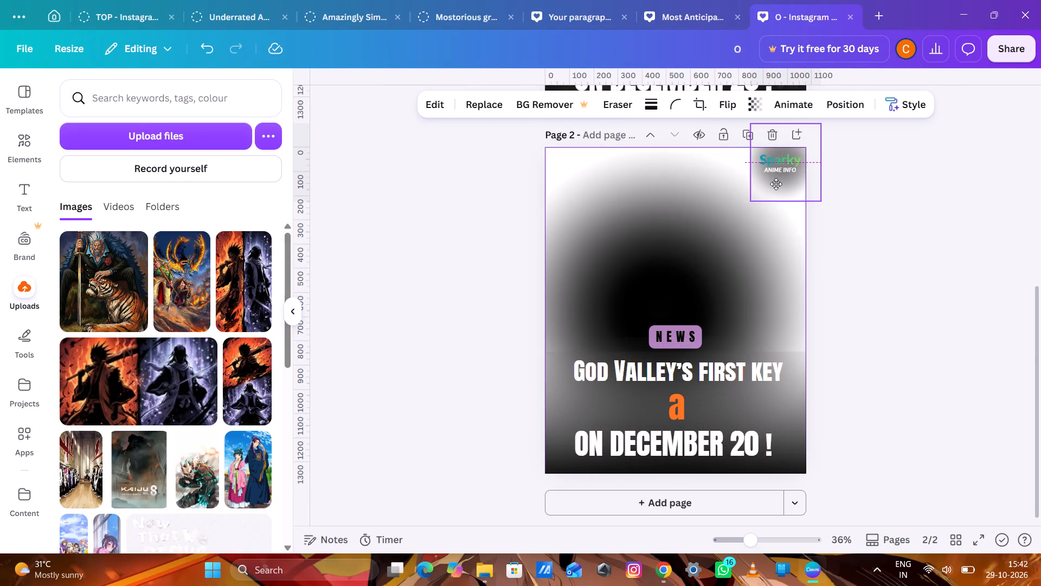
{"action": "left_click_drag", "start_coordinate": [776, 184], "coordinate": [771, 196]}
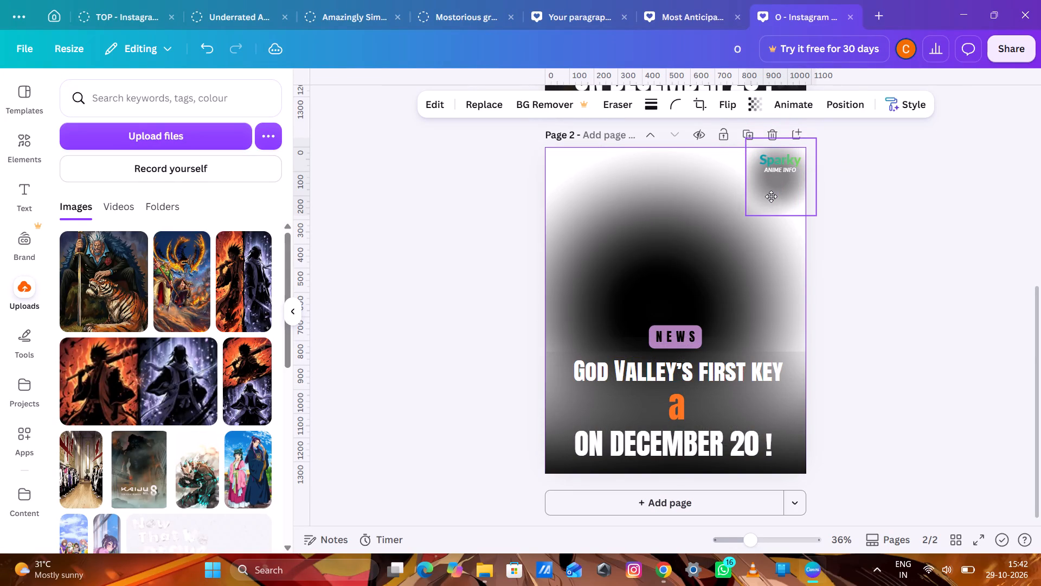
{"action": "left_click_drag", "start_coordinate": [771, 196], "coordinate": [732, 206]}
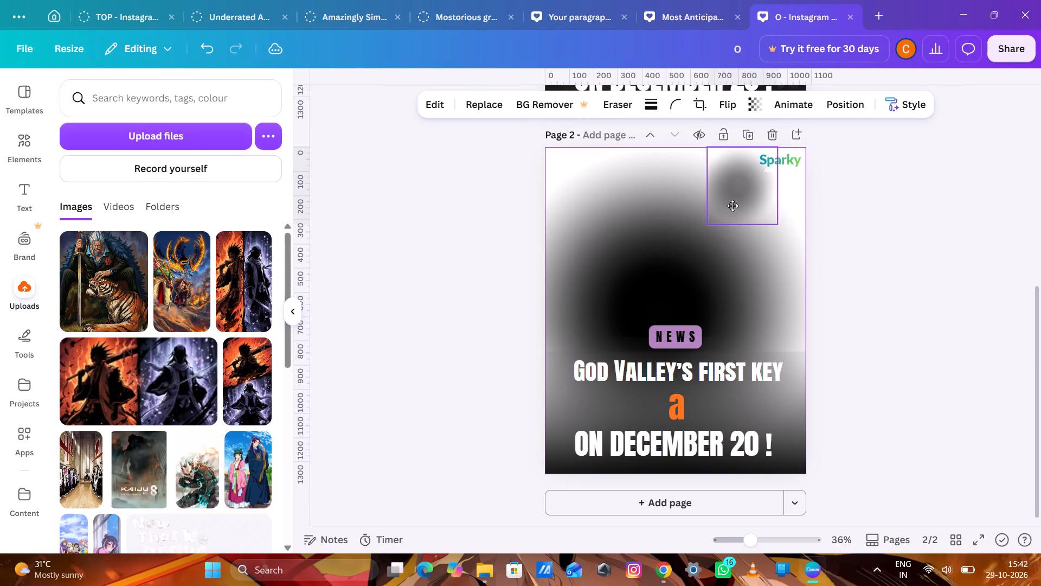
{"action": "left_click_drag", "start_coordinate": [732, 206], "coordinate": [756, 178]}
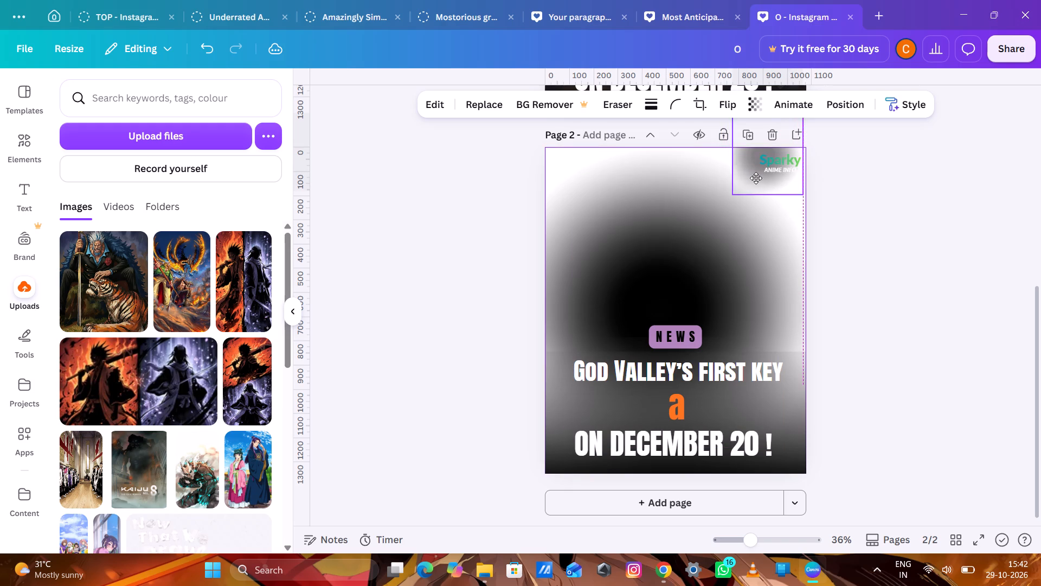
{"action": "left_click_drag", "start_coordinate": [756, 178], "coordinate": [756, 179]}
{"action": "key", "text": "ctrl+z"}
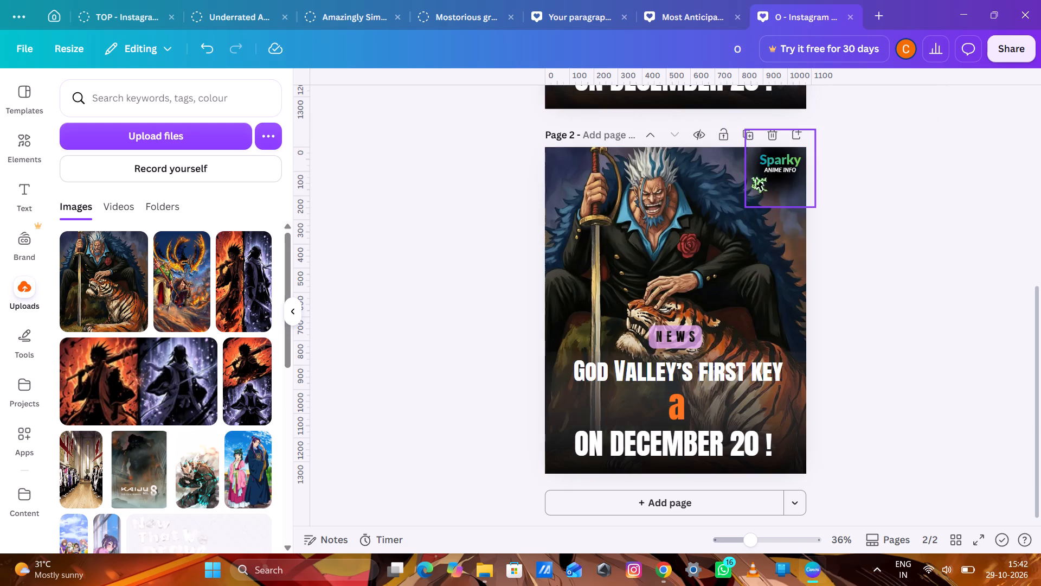
Lock the background artwork of the seated man and tiger on page 2.
{"action": "right_click", "coordinate": [615, 269]}
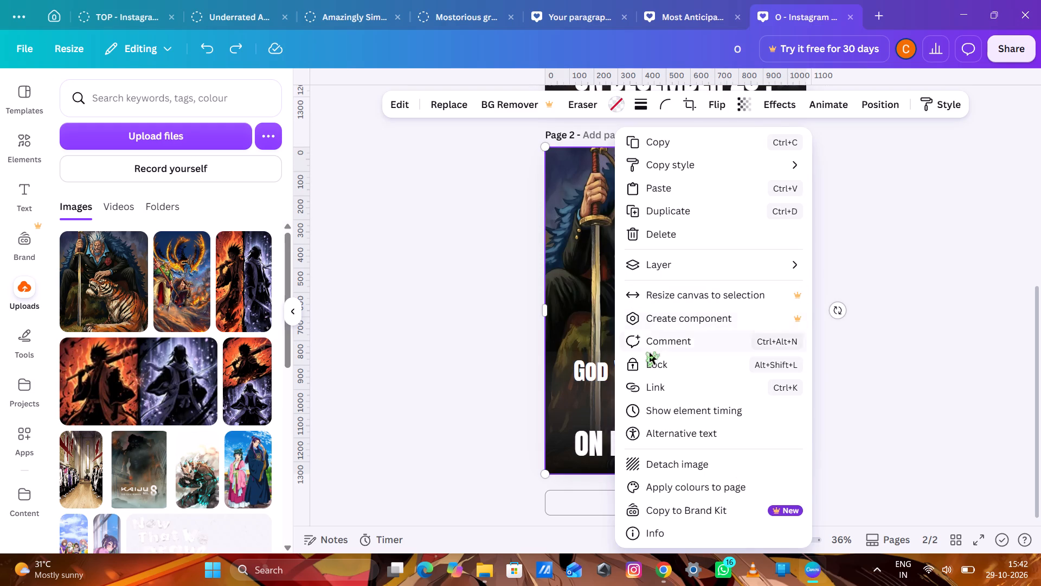
{"action": "left_click", "coordinate": [648, 360]}
Shrink the dark glow behind the Sparky logo on page 2 slightly from its lower inner corner.
{"action": "left_click", "coordinate": [783, 188]}
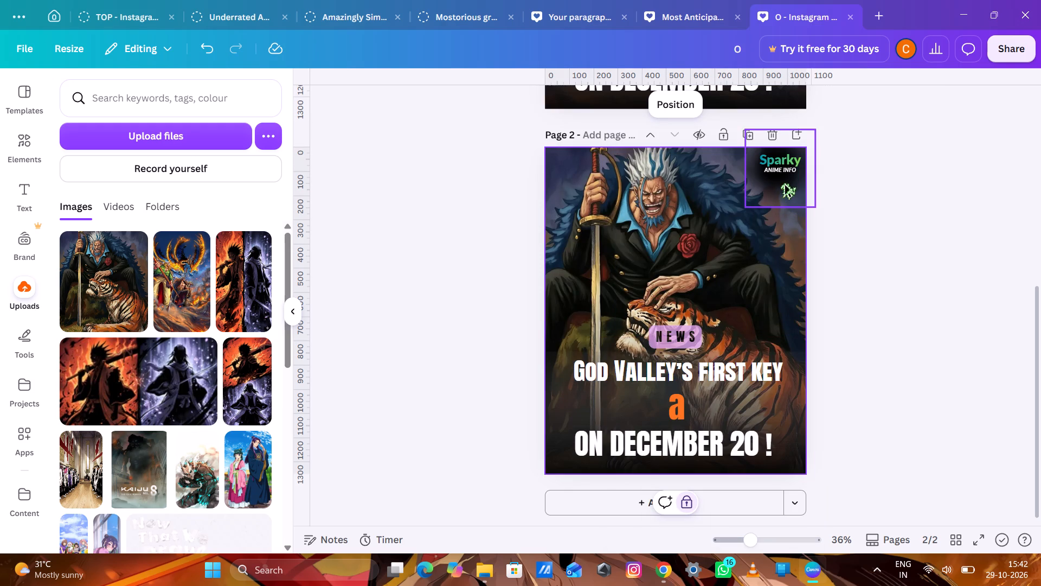
{"action": "left_click", "coordinate": [841, 163]}
{"action": "left_click", "coordinate": [781, 184]}
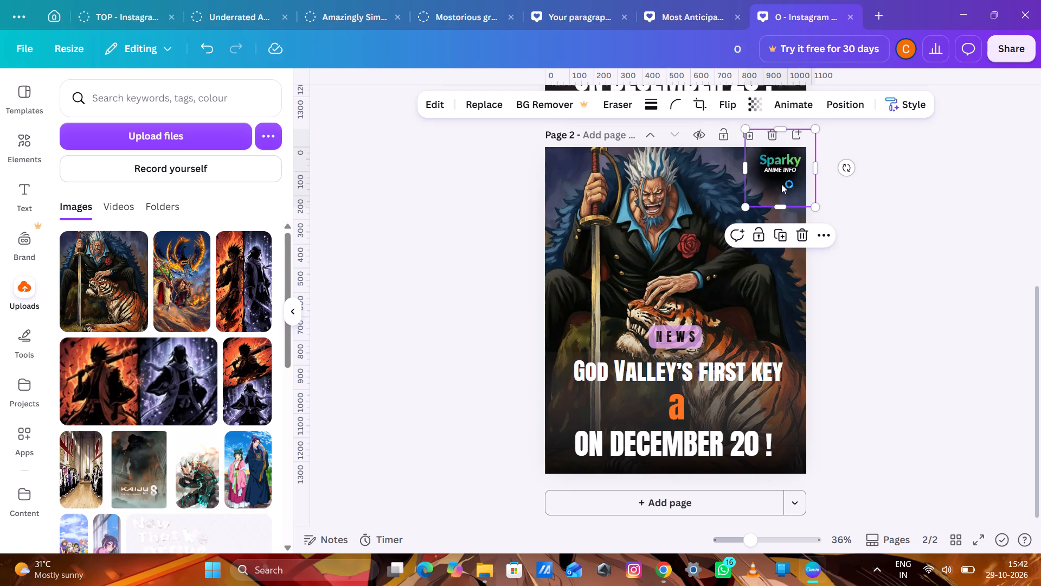
{"action": "left_click_drag", "start_coordinate": [750, 208], "coordinate": [754, 201]}
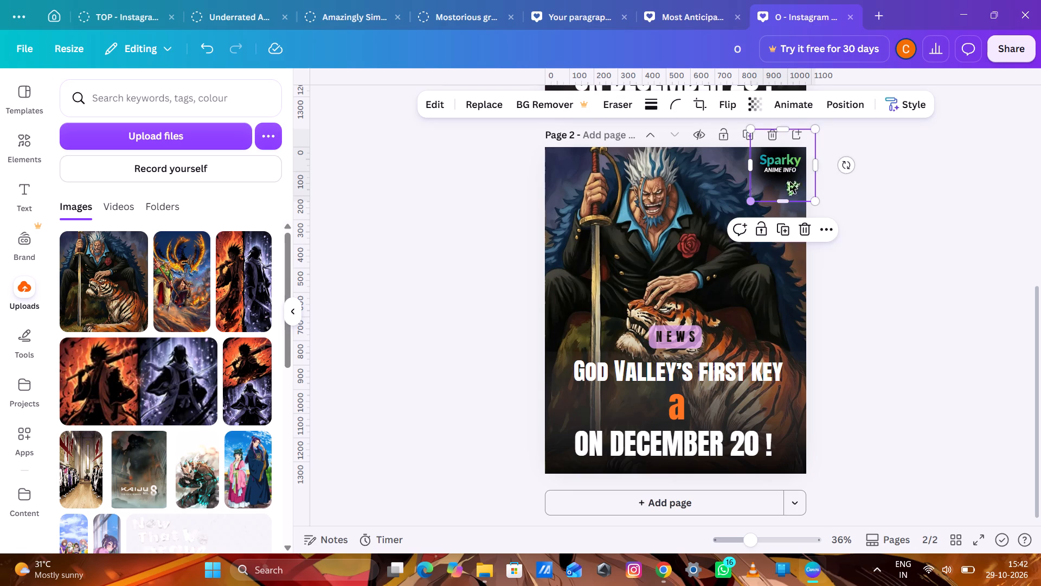
{"action": "left_click", "coordinate": [838, 159]}
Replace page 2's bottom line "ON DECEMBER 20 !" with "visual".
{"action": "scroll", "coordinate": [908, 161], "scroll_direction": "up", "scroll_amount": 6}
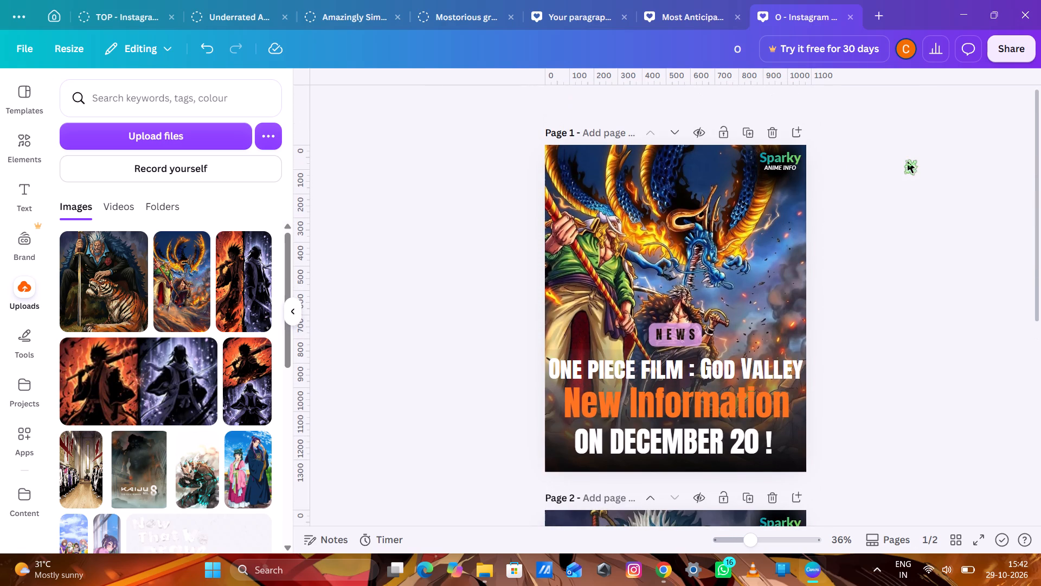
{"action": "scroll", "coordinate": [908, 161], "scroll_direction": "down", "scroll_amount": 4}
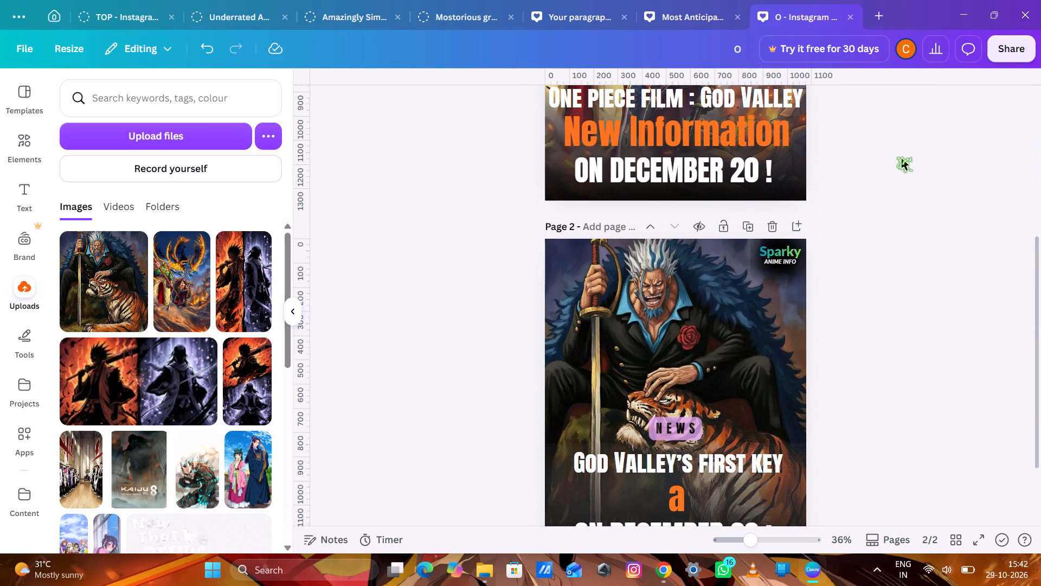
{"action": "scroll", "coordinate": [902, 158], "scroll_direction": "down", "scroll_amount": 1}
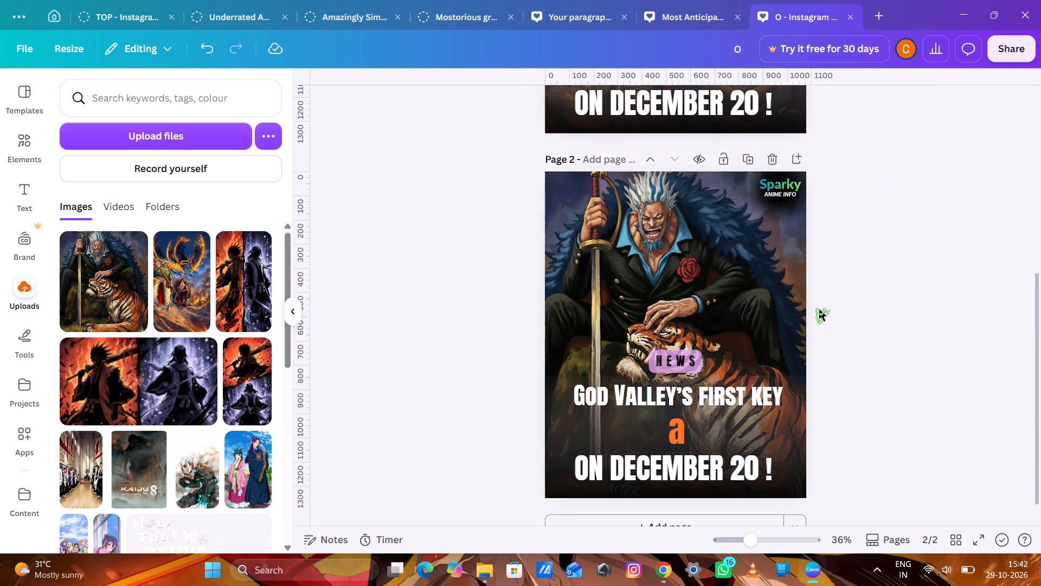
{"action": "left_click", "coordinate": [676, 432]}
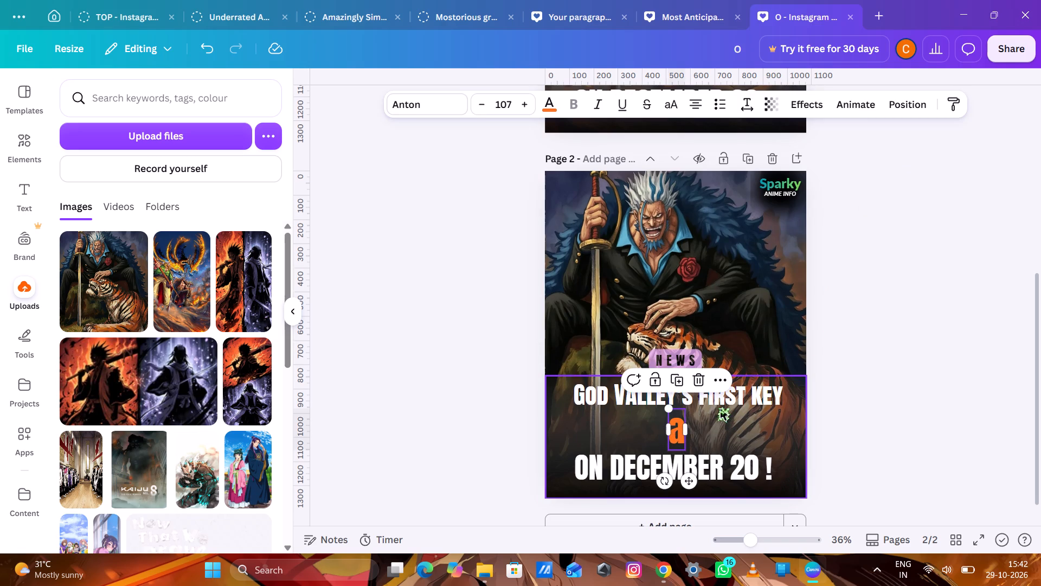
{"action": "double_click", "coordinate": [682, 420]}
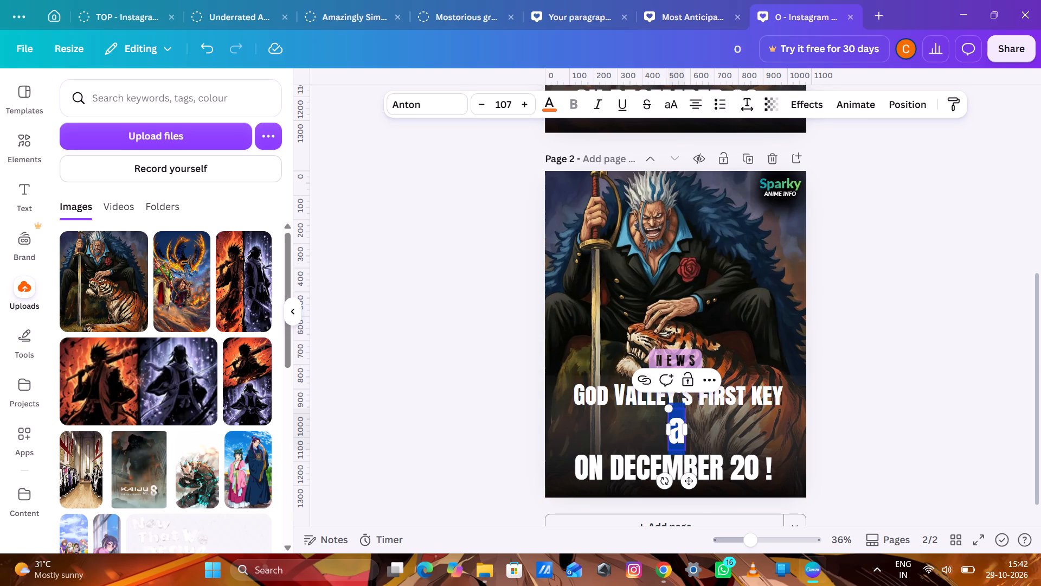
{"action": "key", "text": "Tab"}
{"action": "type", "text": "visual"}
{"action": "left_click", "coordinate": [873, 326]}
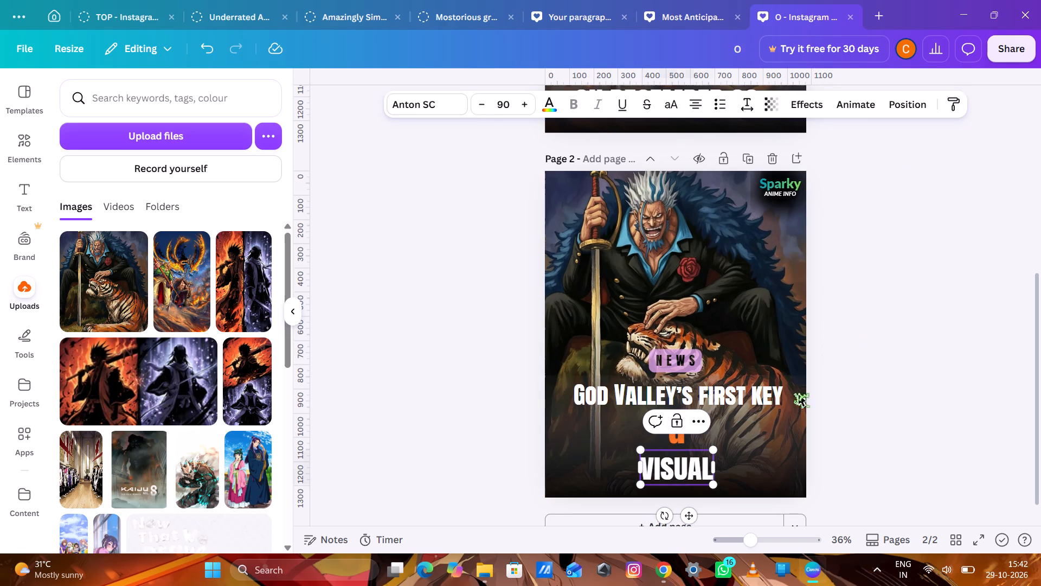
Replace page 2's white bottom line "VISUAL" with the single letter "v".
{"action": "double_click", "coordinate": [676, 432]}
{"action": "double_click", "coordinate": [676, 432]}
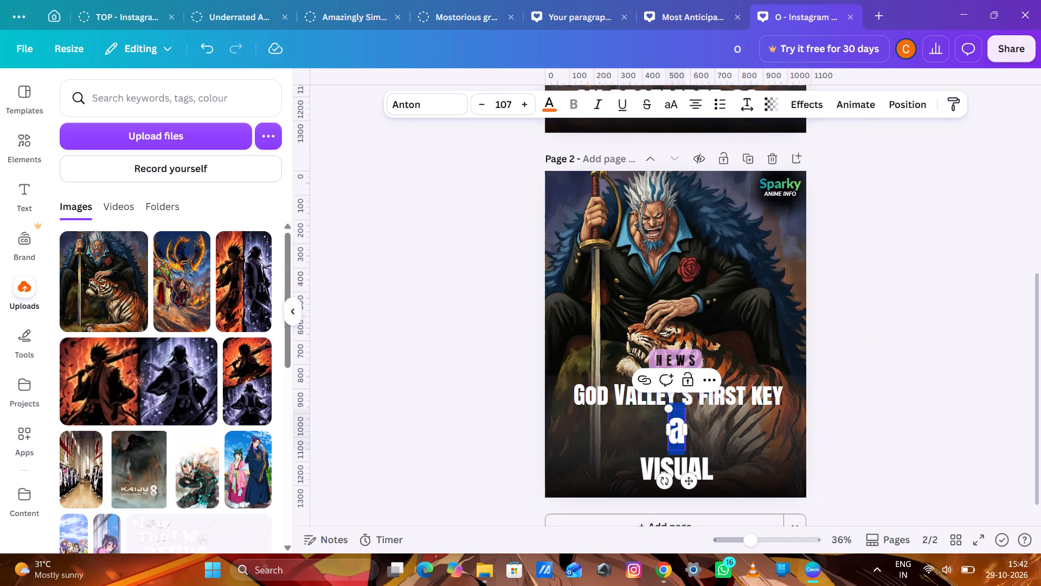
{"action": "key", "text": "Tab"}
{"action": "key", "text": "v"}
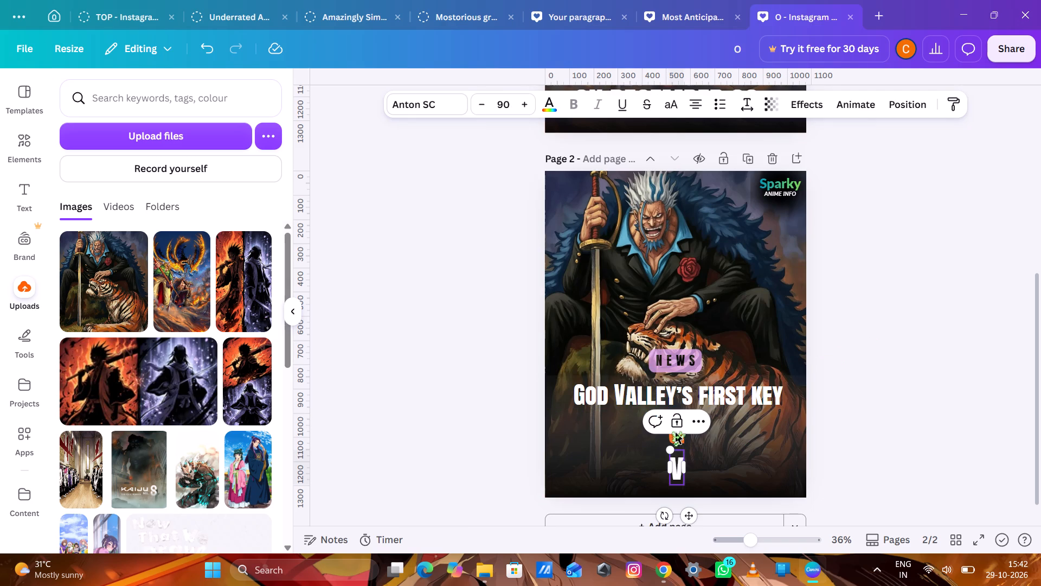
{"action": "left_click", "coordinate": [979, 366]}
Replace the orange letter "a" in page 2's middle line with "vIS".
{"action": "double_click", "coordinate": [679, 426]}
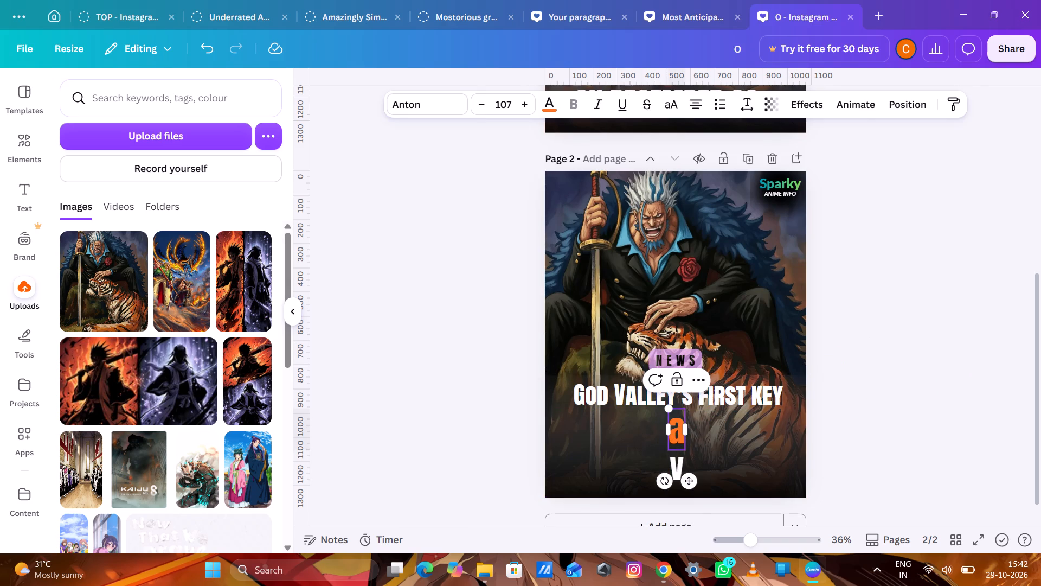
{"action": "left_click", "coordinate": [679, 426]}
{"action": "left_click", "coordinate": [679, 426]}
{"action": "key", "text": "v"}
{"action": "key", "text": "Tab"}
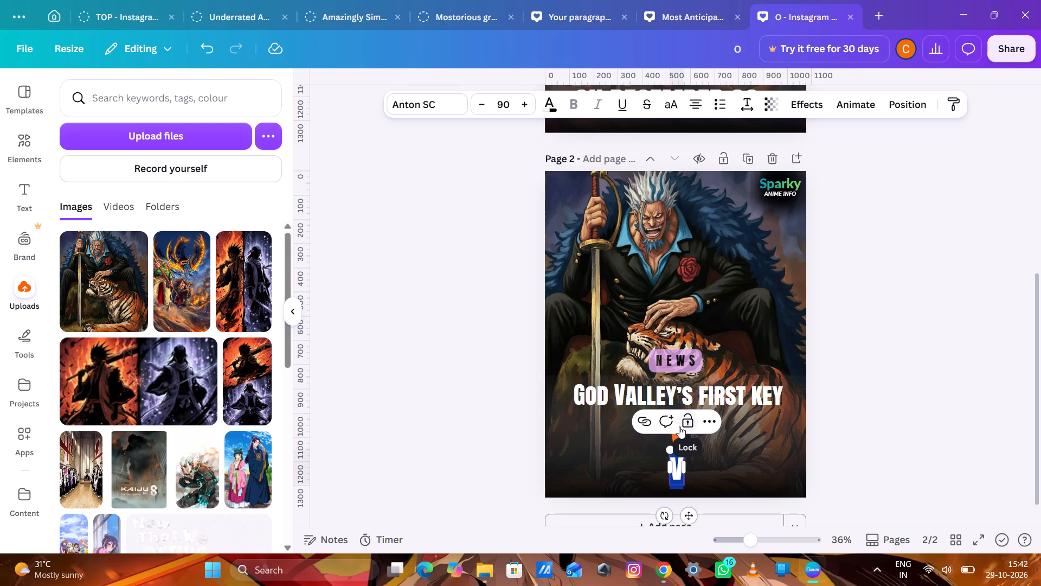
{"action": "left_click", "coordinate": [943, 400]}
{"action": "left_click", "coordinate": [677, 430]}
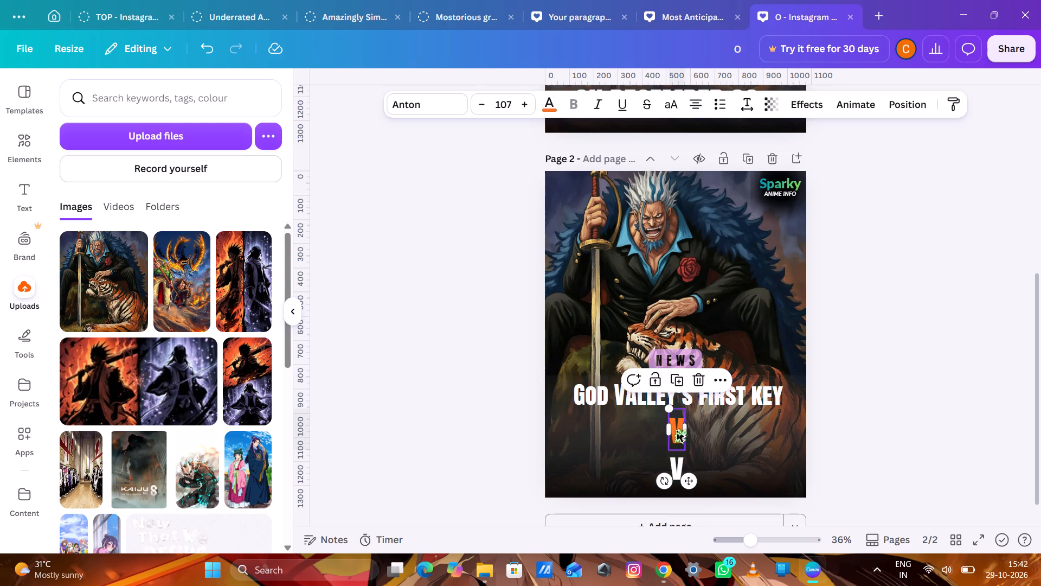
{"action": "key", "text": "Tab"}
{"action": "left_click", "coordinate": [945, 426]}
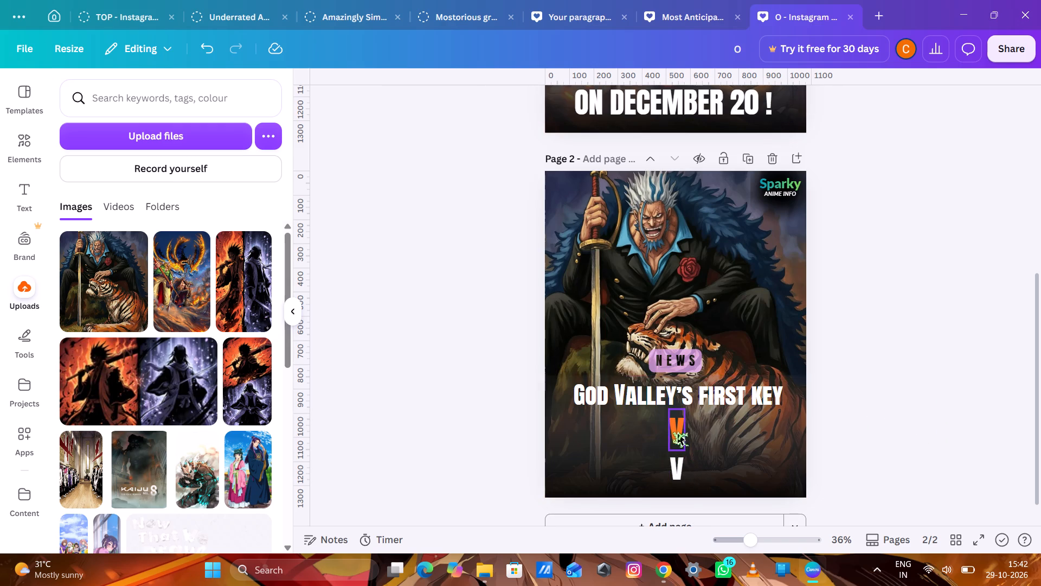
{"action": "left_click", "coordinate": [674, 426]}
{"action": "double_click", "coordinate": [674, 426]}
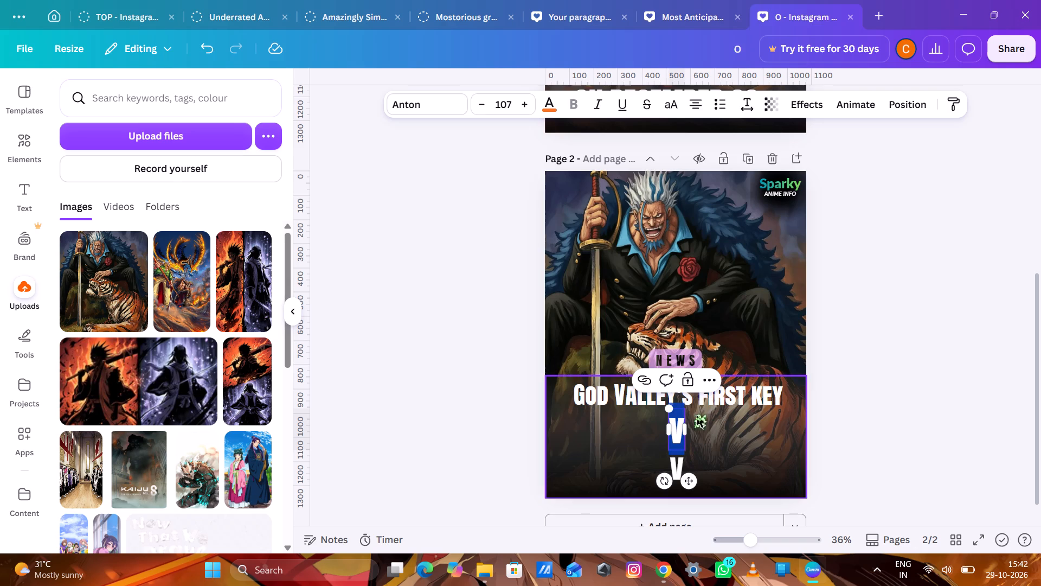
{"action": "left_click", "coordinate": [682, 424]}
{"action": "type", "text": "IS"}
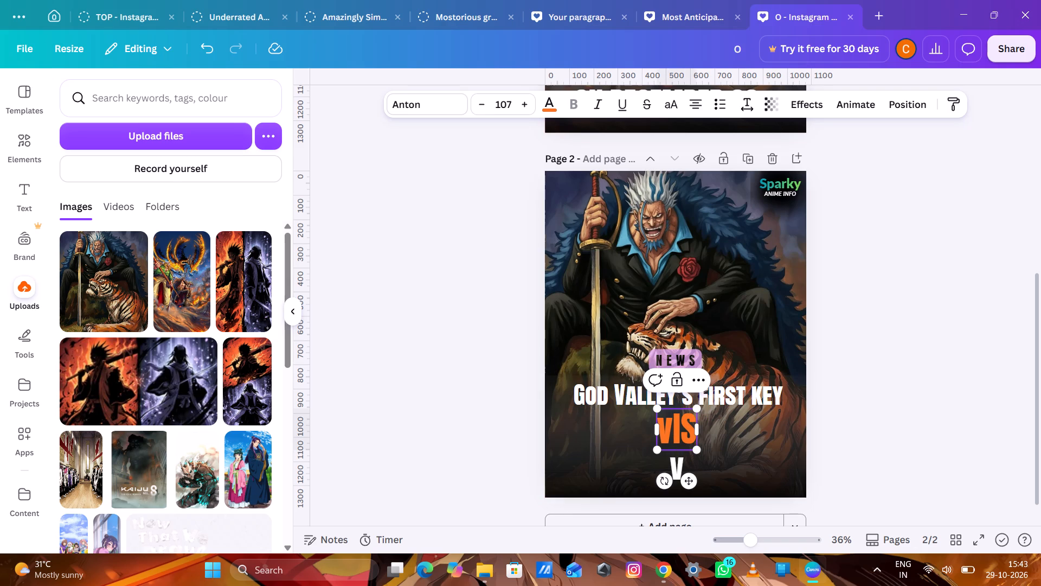
Erase the orange middle line's text on page 2 and enter "VISUAL AND TRAILER" in its place.
{"action": "key", "text": "BackSpace"}
{"action": "key", "text": "BackSpace"}
{"action": "key", "text": "BackSpace"}
{"action": "key", "text": "v"}
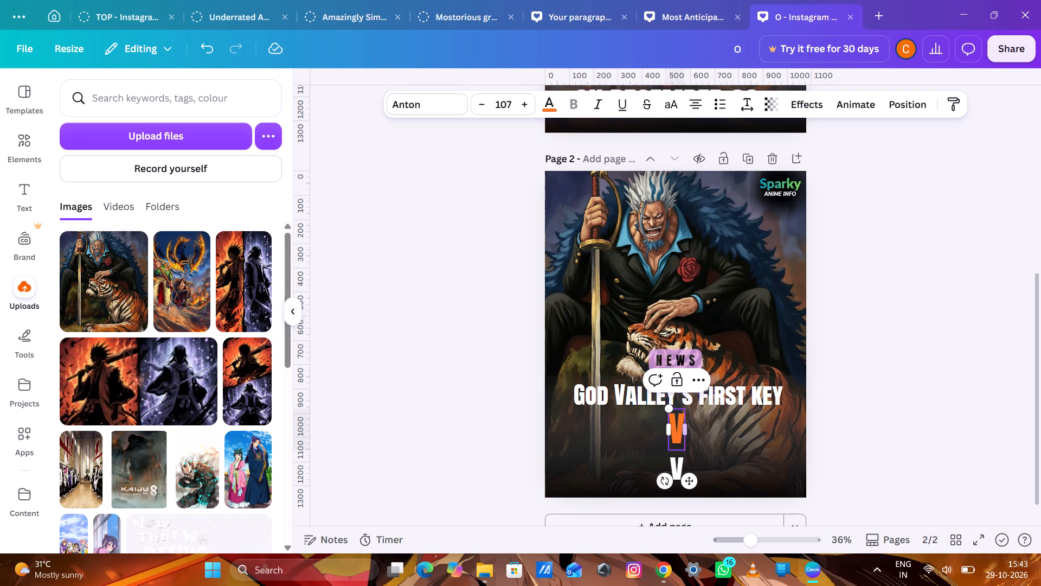
{"action": "key", "text": "i"}
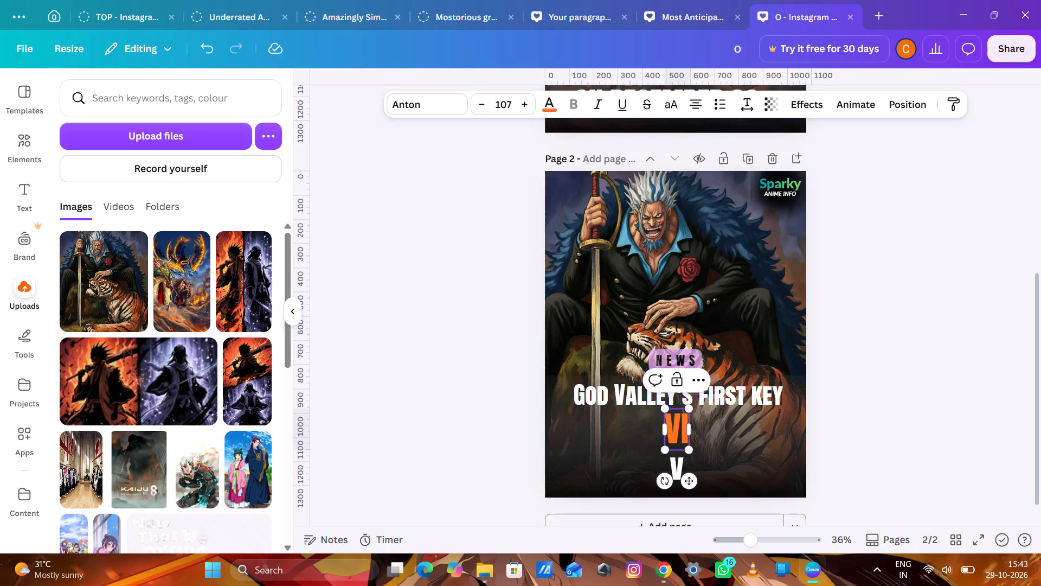
{"action": "key", "text": "s"}
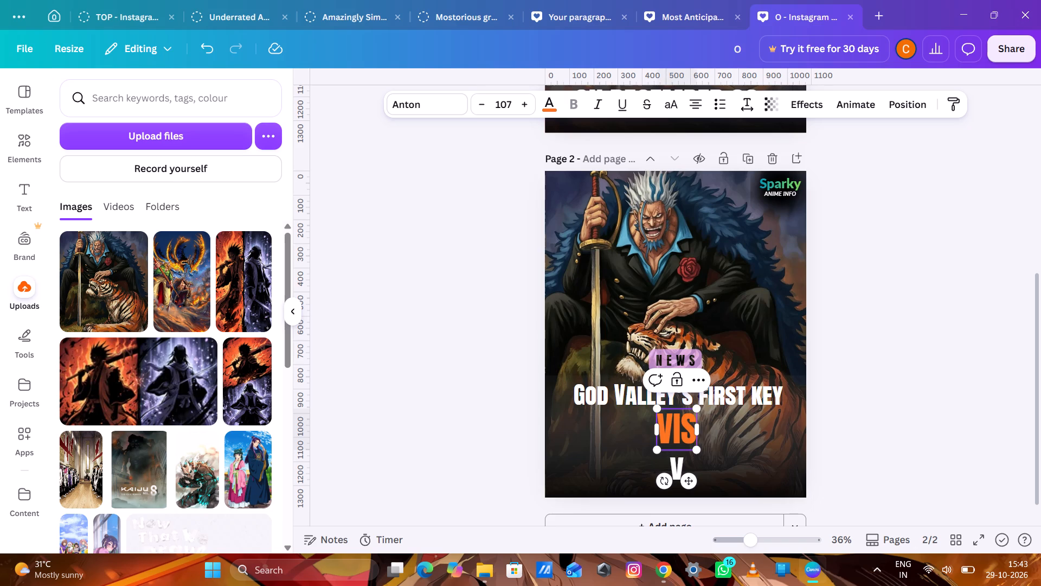
{"action": "type", "text": "UAL"}
{"action": "key", "text": "space"}
{"action": "type", "text": "AN"}
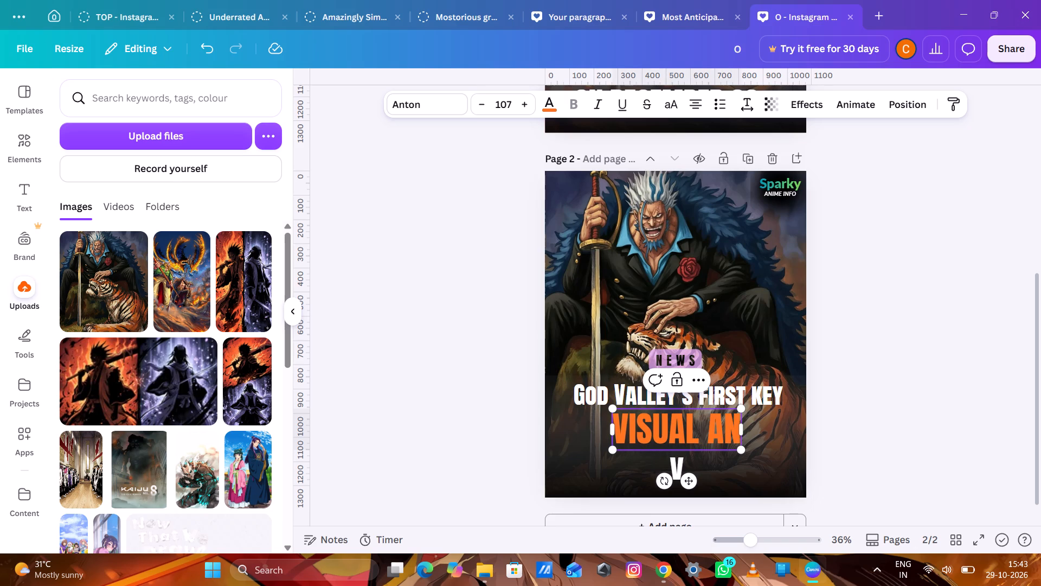
{"action": "type", "text": "D"}
{"action": "key", "text": "space"}
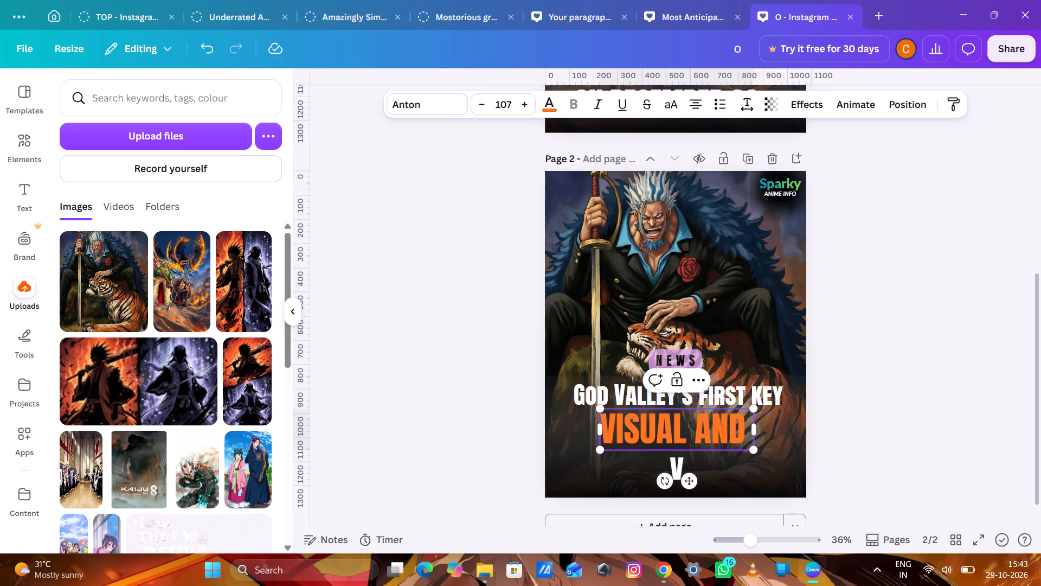
{"action": "type", "text": "TR"}
{"action": "type", "text": "AILER"}
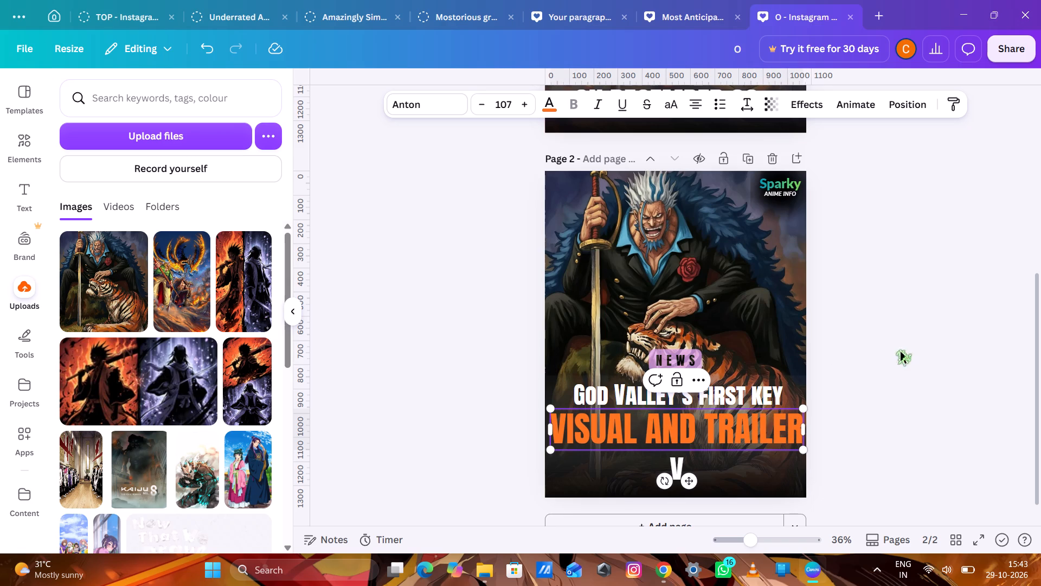
{"action": "left_click", "coordinate": [920, 373]}
Replace the white "V" in page 2's bottom line with "EXPECTED".
{"action": "double_click", "coordinate": [673, 467]}
{"action": "left_click", "coordinate": [679, 463]}
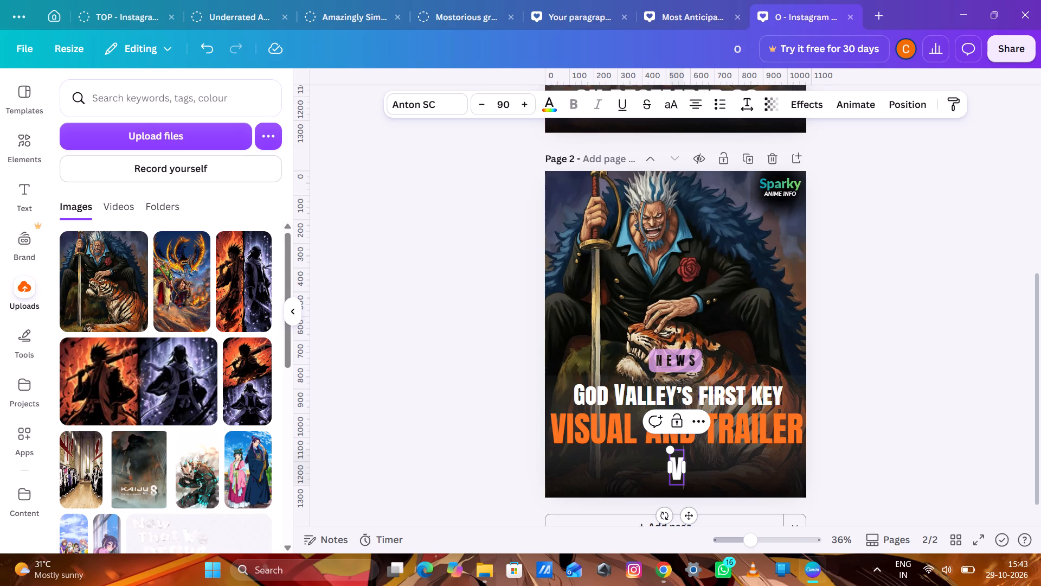
{"action": "double_click", "coordinate": [675, 472]}
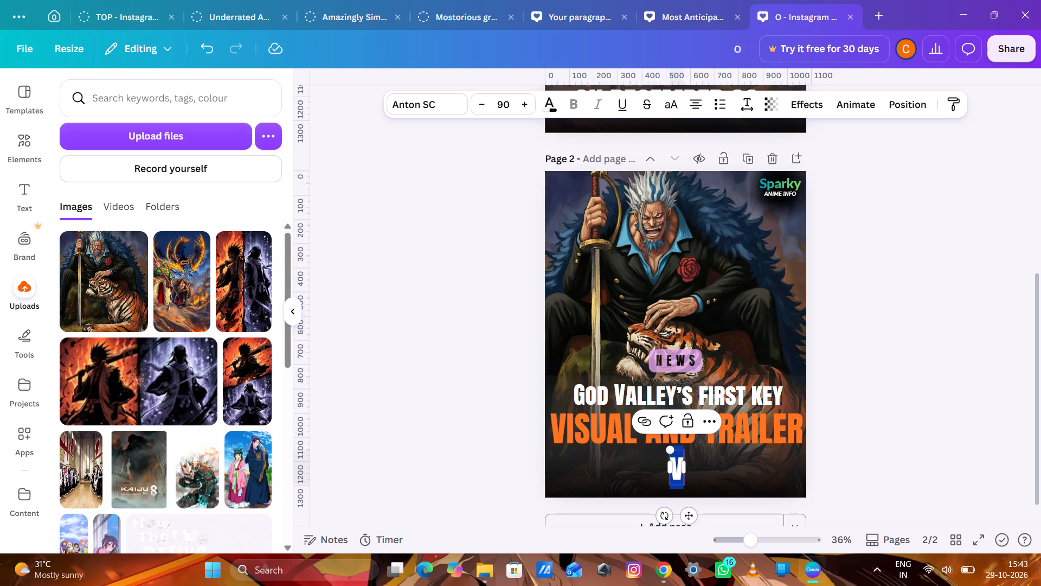
{"action": "key", "text": "e"}
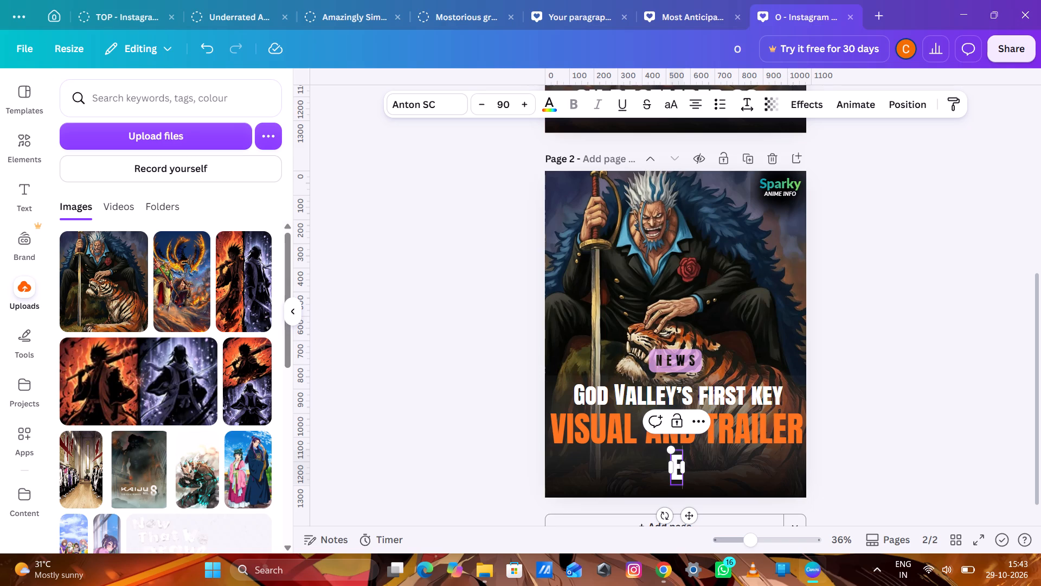
{"action": "type", "text": "XPECTED"}
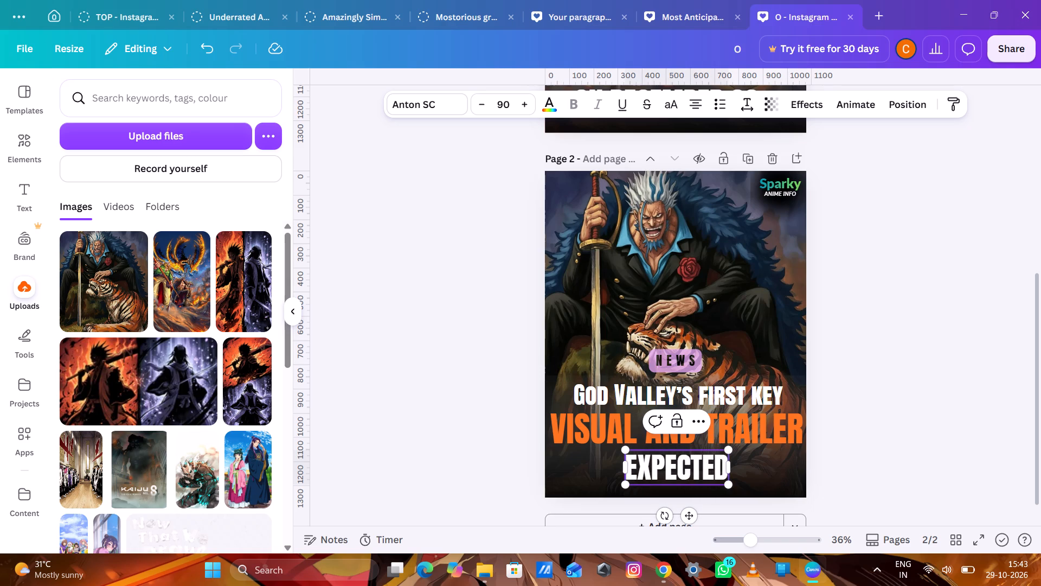
Extend page 2's bottom line with the word "ON" so it reads "EXPECTED ON".
{"action": "key", "text": "space"}
{"action": "type", "text": "ON"}
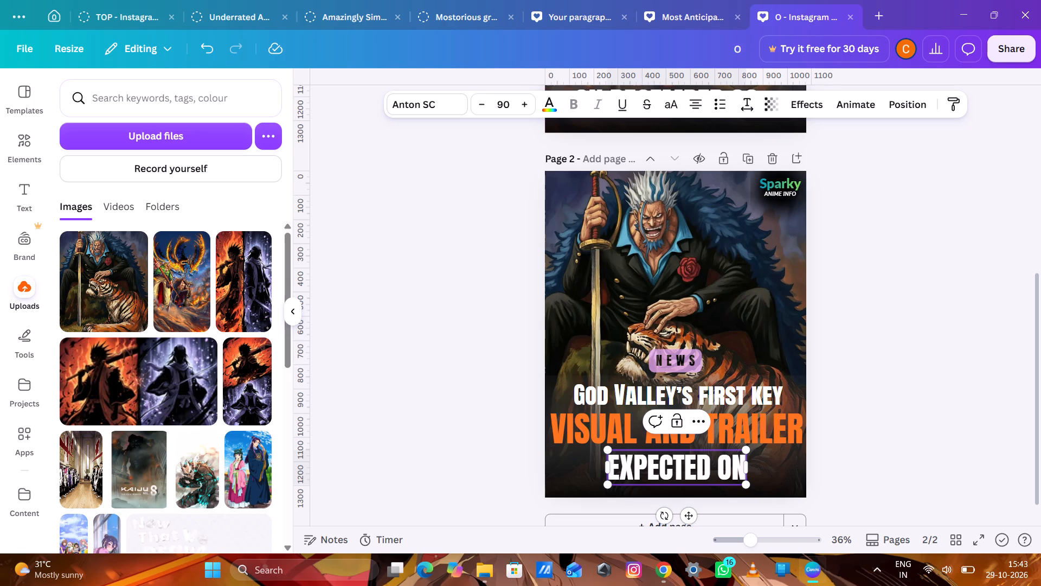
Reduce the font size of page 2's bottom line "EXPECTED ON" to 75.
{"action": "triple_click", "coordinate": [487, 104]}
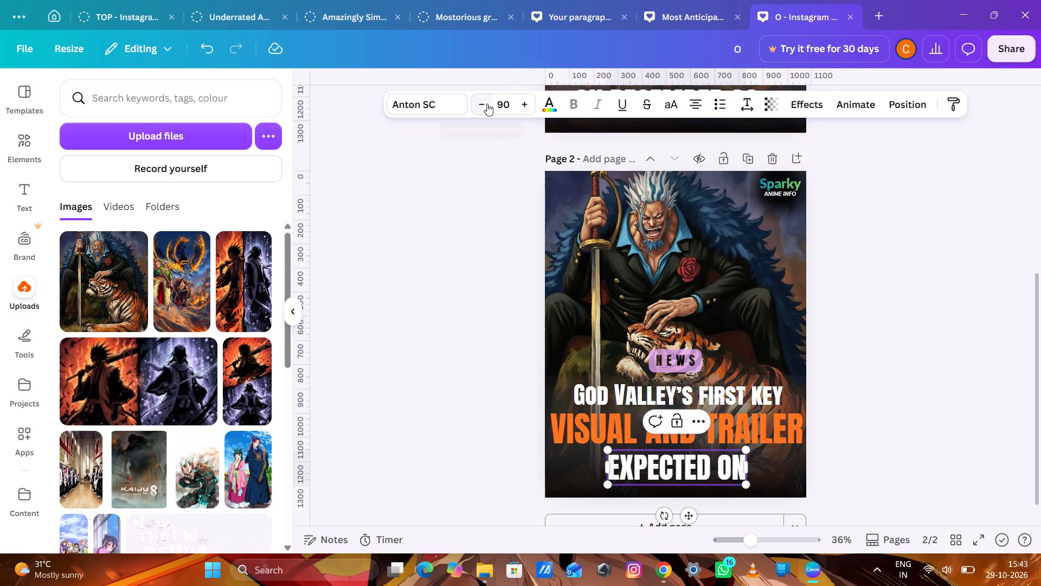
{"action": "triple_click", "coordinate": [487, 104]}
{"action": "triple_click", "coordinate": [487, 104]}
{"action": "triple_click", "coordinate": [487, 104]}
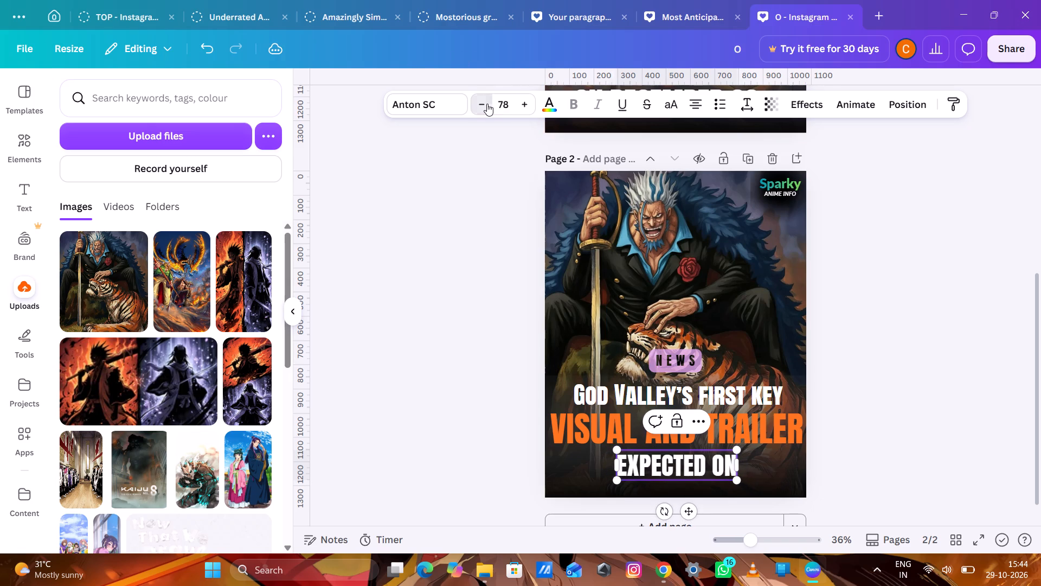
{"action": "double_click", "coordinate": [487, 104]}
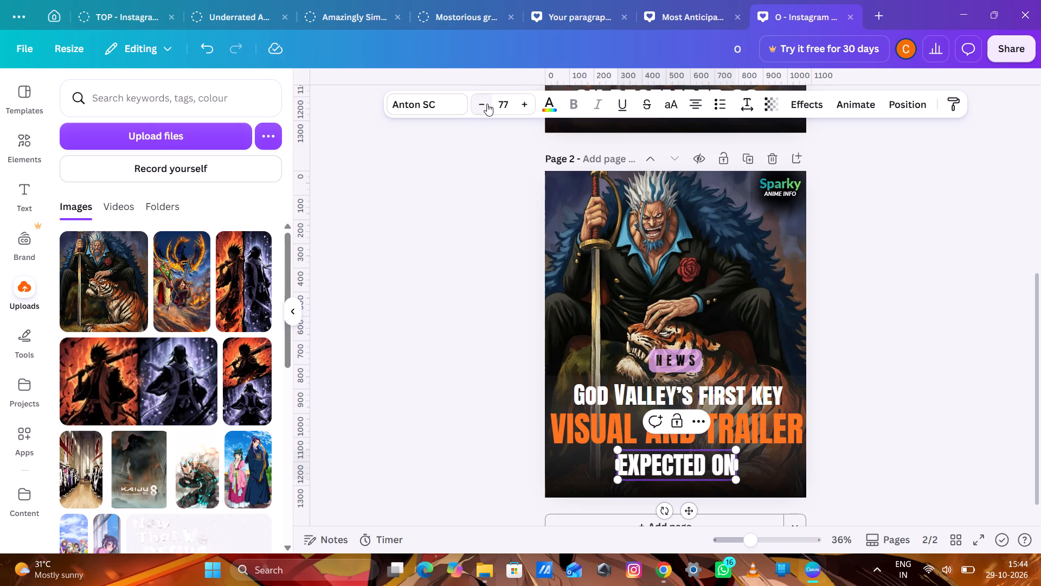
{"action": "left_click", "coordinate": [487, 104]}
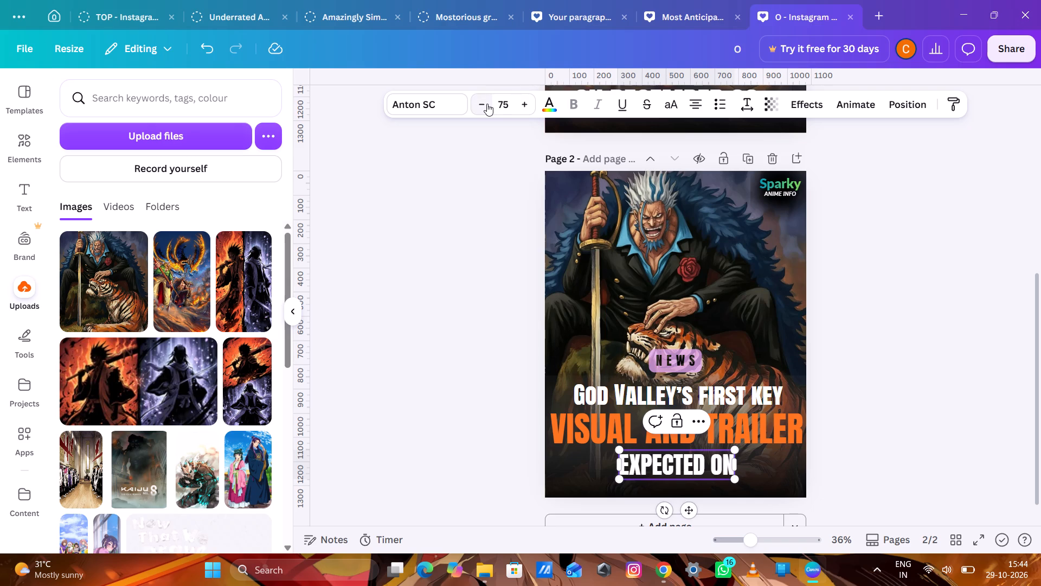
Complete page 2's bottom line with "DEC 20 !", keeping a space before the exclamation mark.
{"action": "key", "text": "space"}
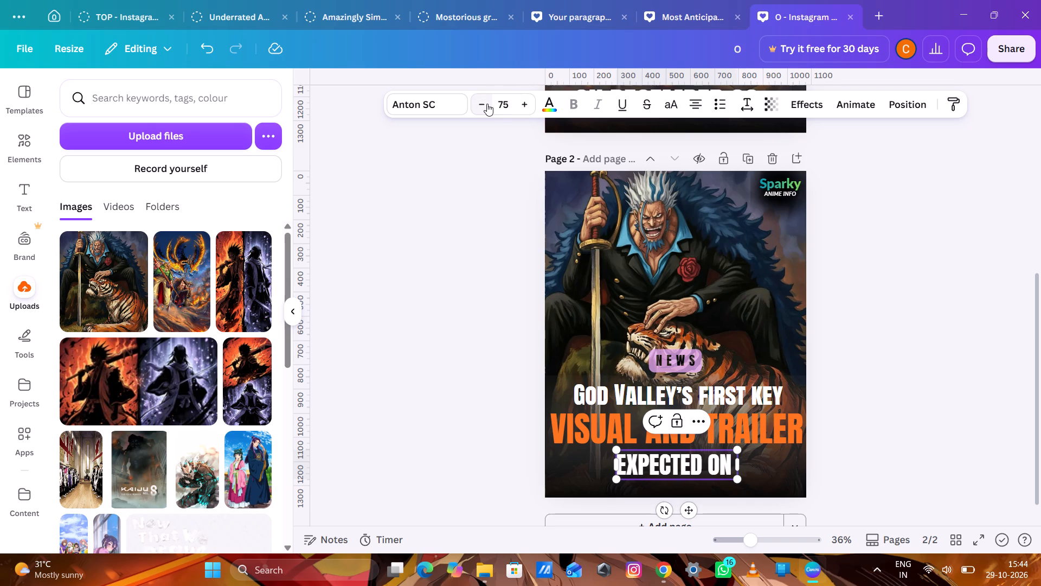
{"action": "type", "text": "DE"}
{"action": "key", "text": "c"}
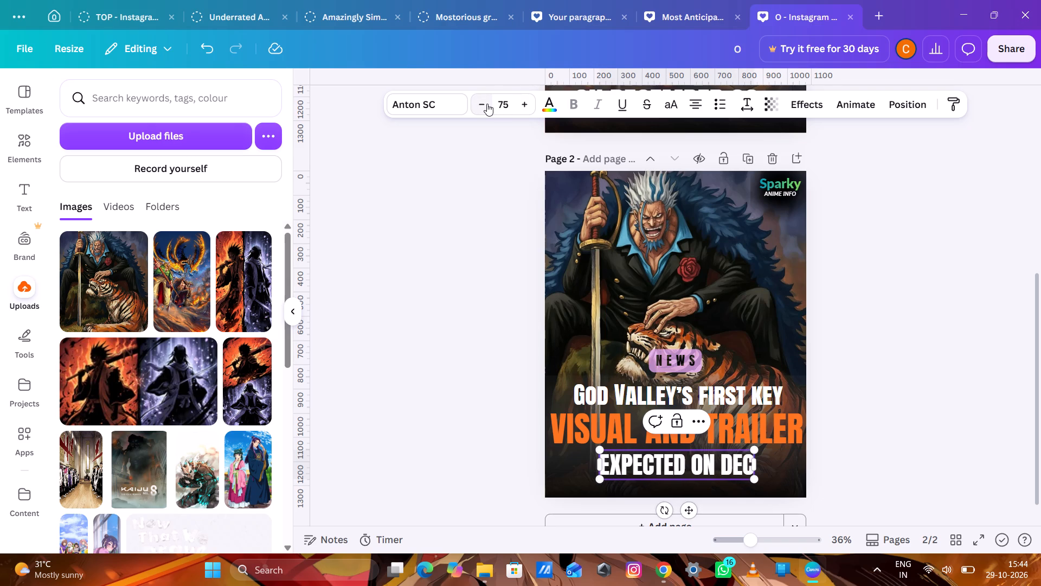
{"action": "key", "text": "space"}
{"action": "type", "text": "20"}
{"action": "key", "text": "shift+exclam"}
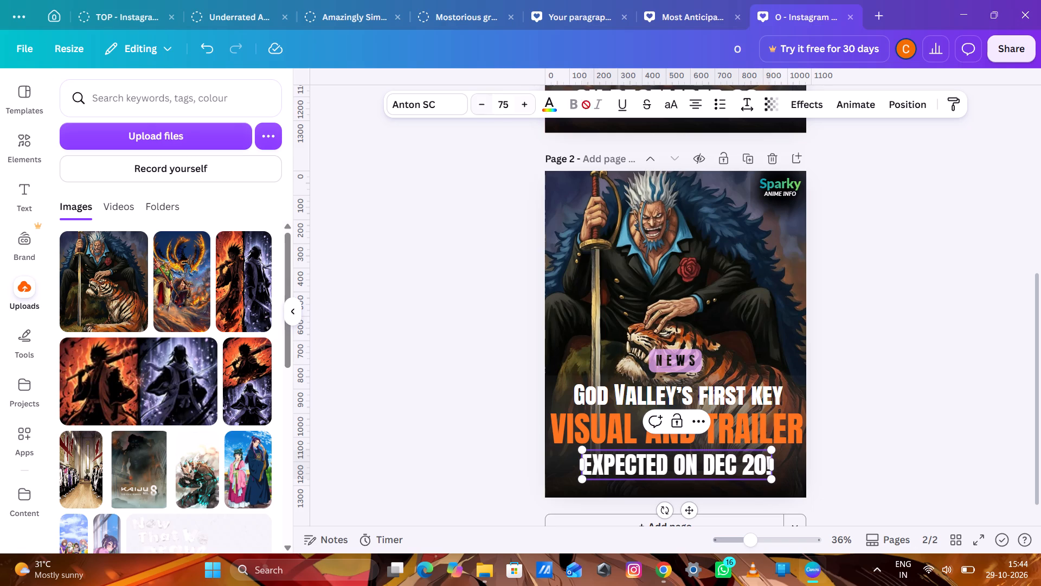
{"action": "left_click", "coordinate": [764, 464]}
{"action": "key", "text": "space"}
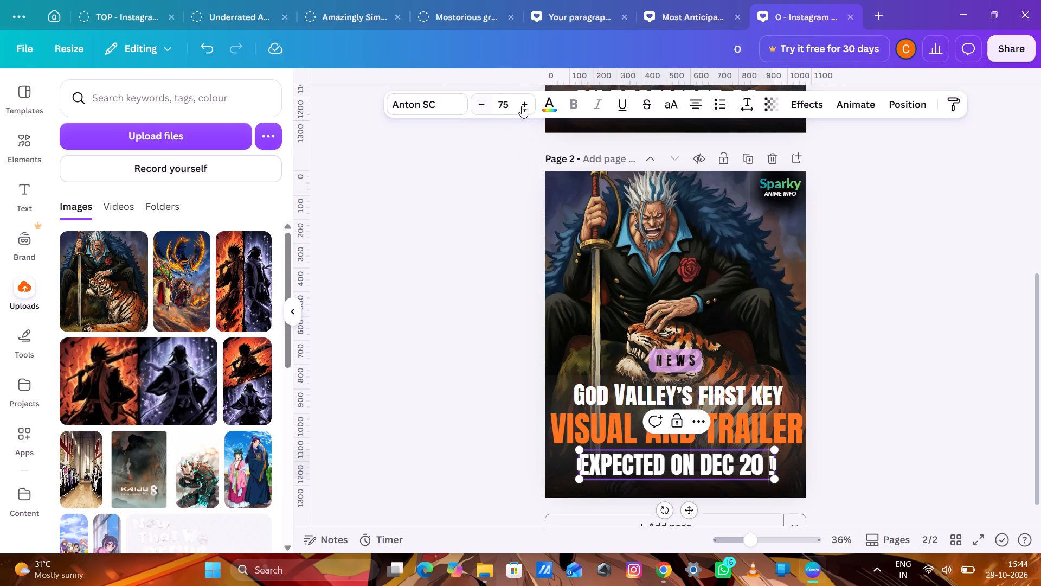
Enlarge page 2's bottom line "EXPECTED ON DEC 20 !" to a font size of about 80.
{"action": "triple_click", "coordinate": [523, 106]}
{"action": "left_click", "coordinate": [523, 106]}
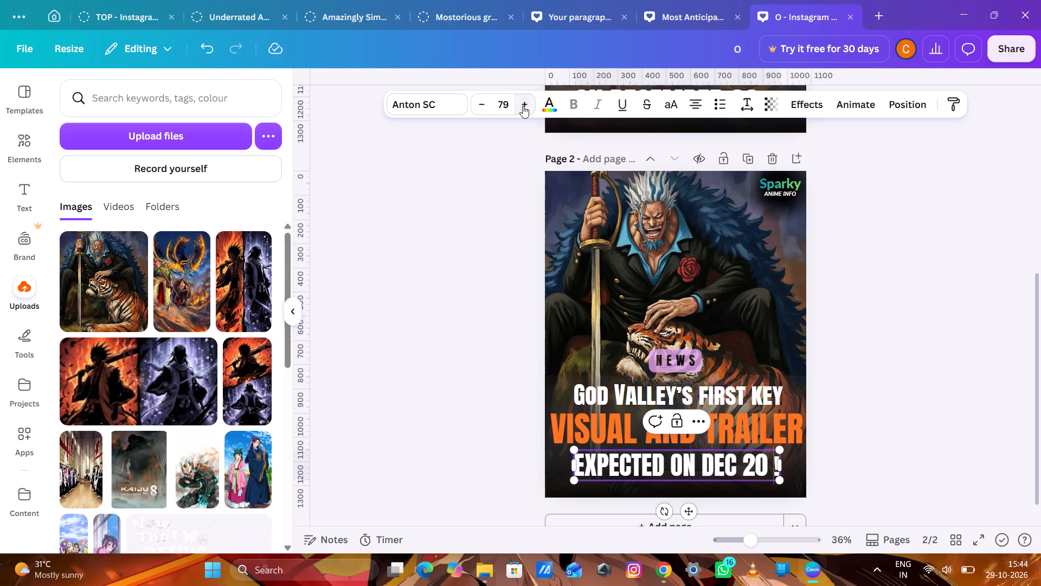
{"action": "left_click", "coordinate": [523, 106]}
{"action": "left_click", "coordinate": [934, 265]}
{"action": "left_click", "coordinate": [934, 265]}
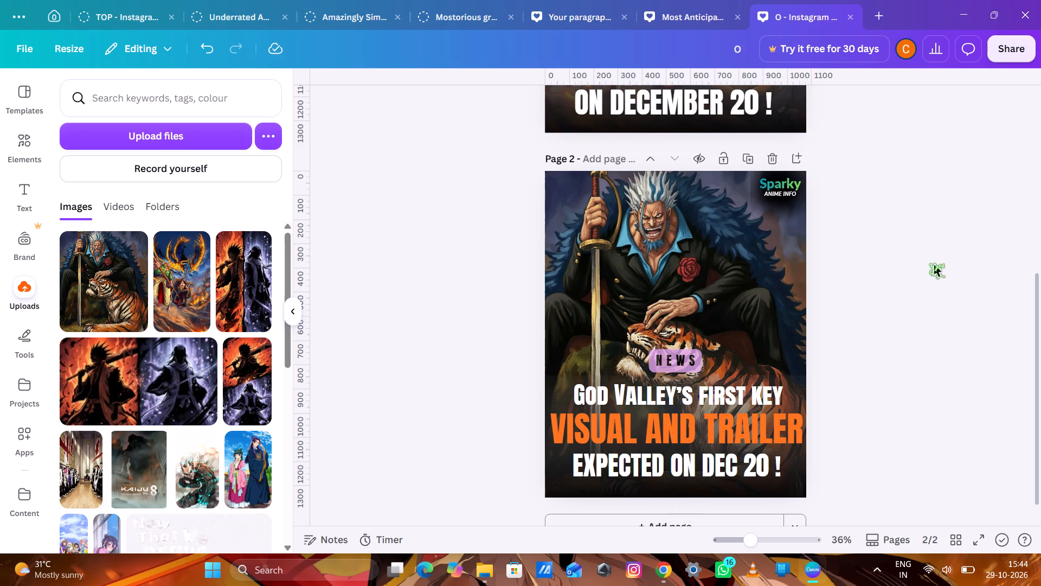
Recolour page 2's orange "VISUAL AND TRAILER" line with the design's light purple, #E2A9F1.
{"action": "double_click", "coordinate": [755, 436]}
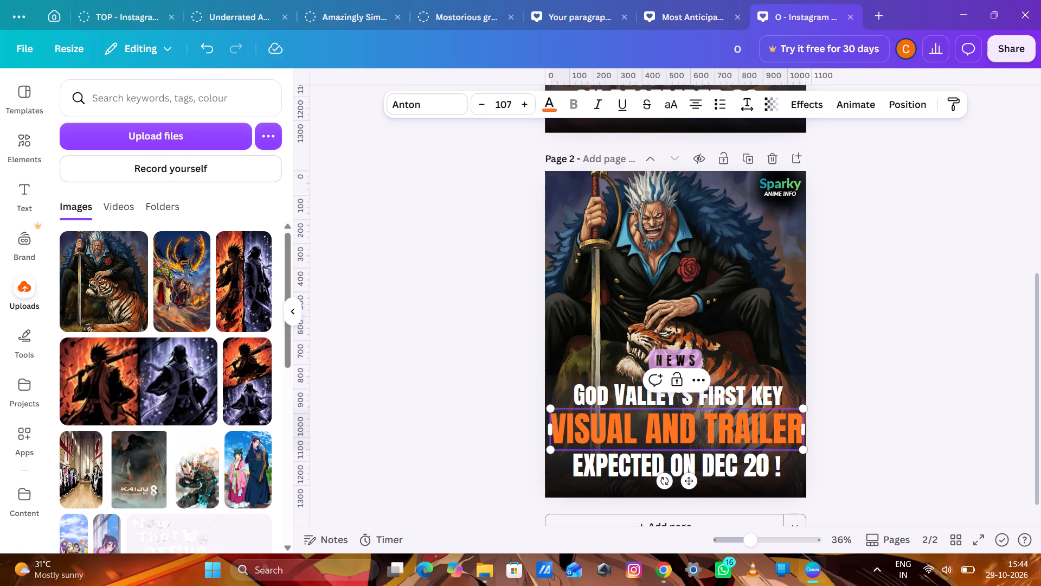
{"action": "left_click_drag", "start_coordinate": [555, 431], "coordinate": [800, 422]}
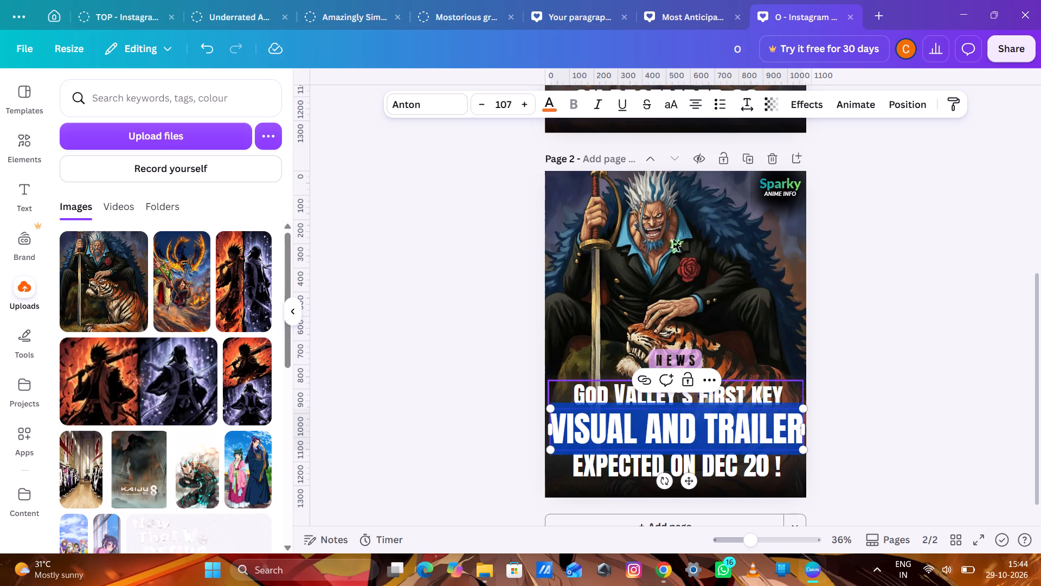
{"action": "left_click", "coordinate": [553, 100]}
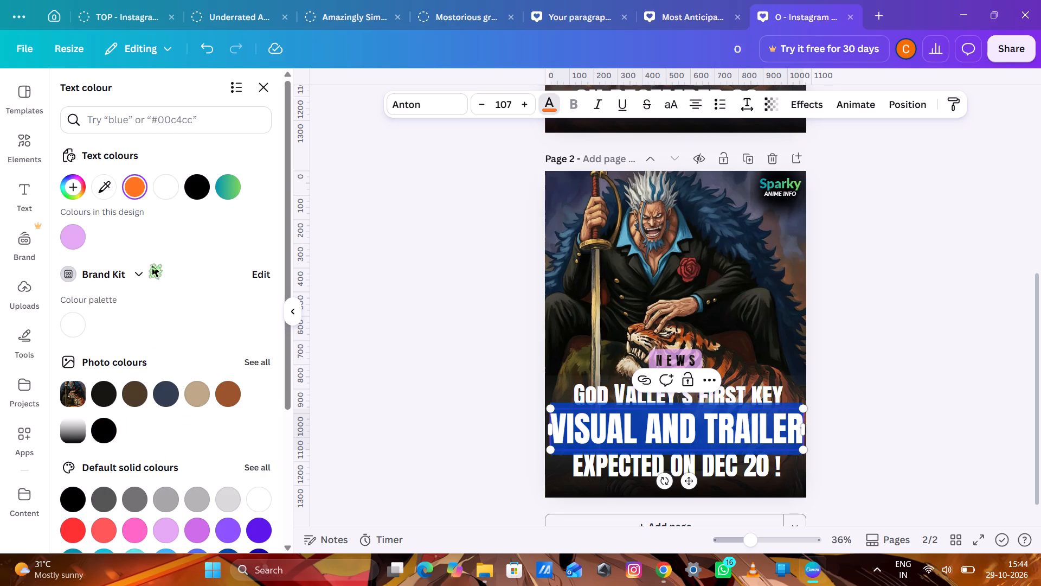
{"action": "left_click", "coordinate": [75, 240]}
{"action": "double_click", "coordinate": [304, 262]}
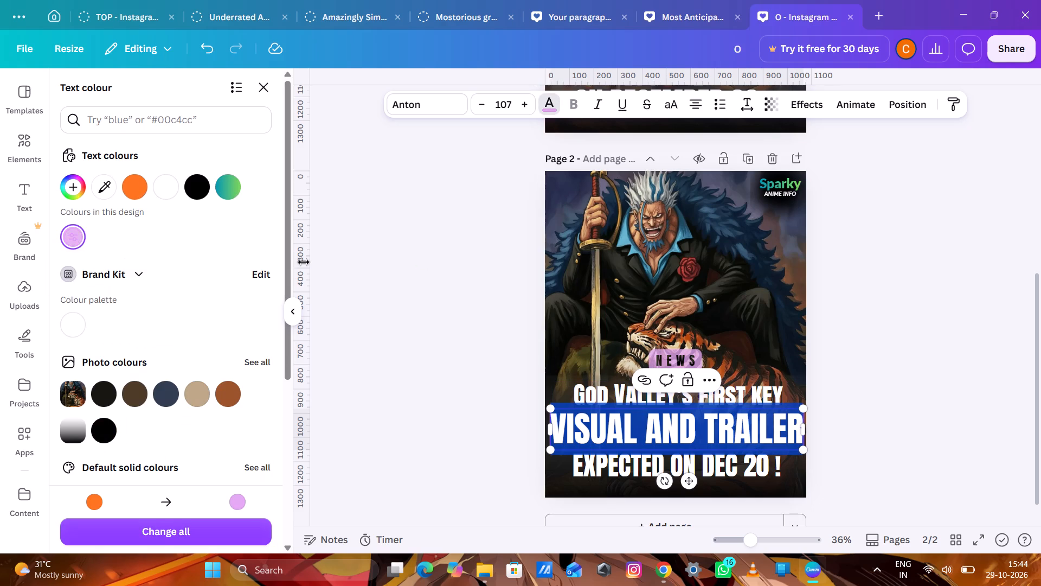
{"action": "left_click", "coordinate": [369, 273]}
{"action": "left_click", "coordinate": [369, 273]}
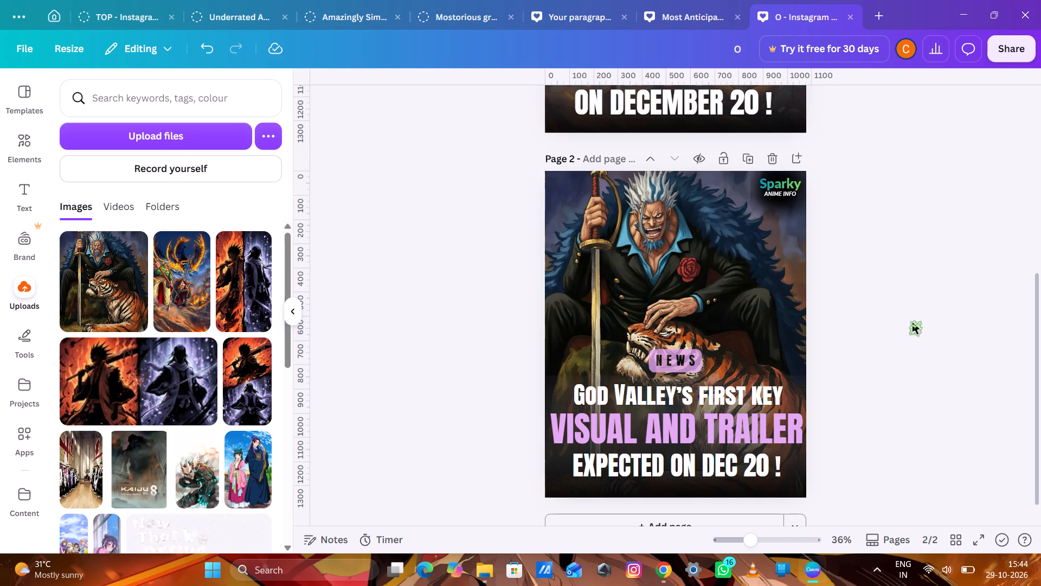
Give page 2's "VISUAL AND TRAILER" line a custom deep blue-violet solid colour.
{"action": "left_click", "coordinate": [776, 431]}
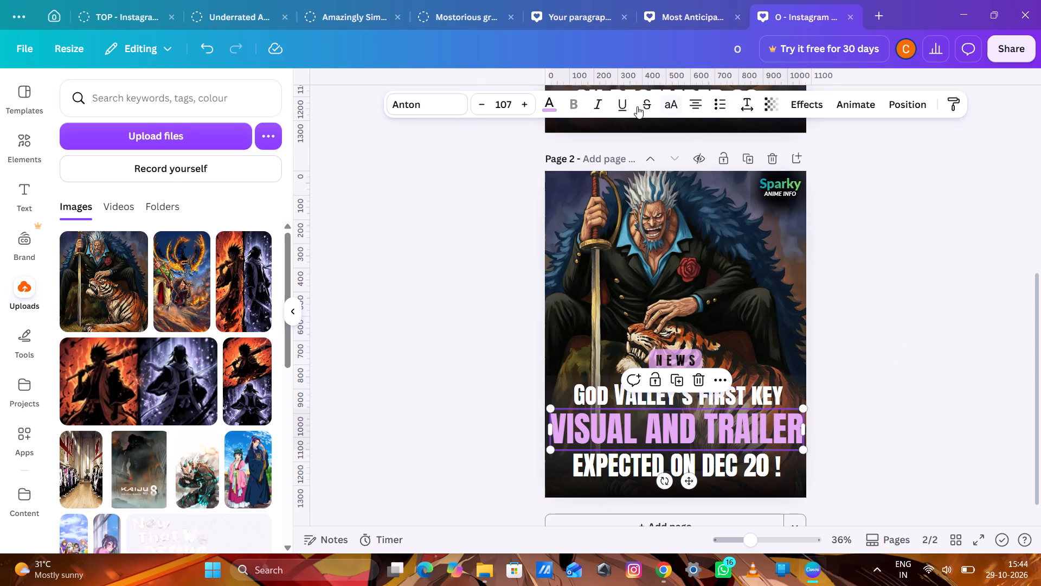
{"action": "left_click", "coordinate": [542, 111]}
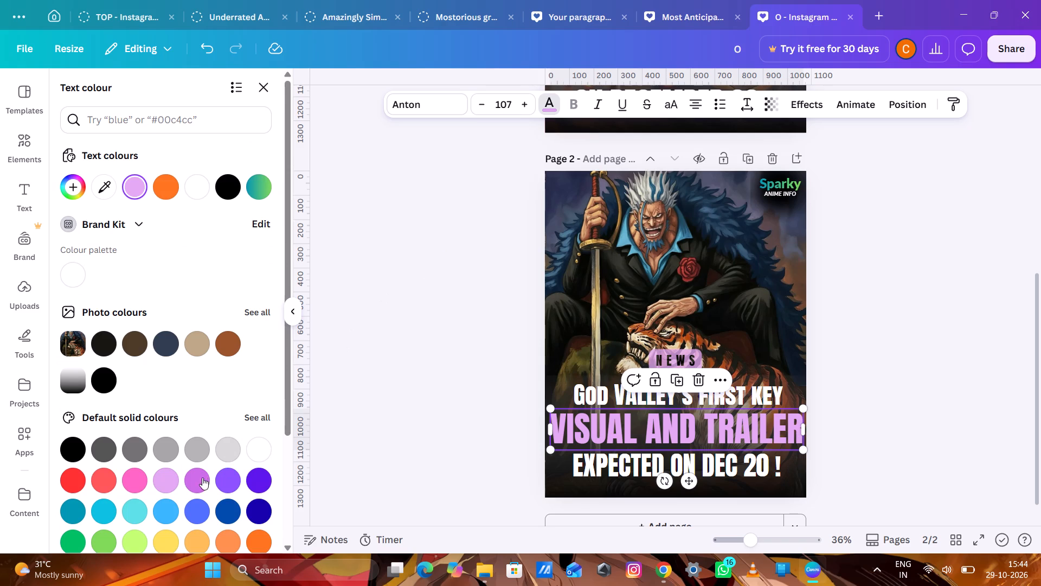
{"action": "scroll", "coordinate": [202, 477], "scroll_direction": "down", "scroll_amount": 5}
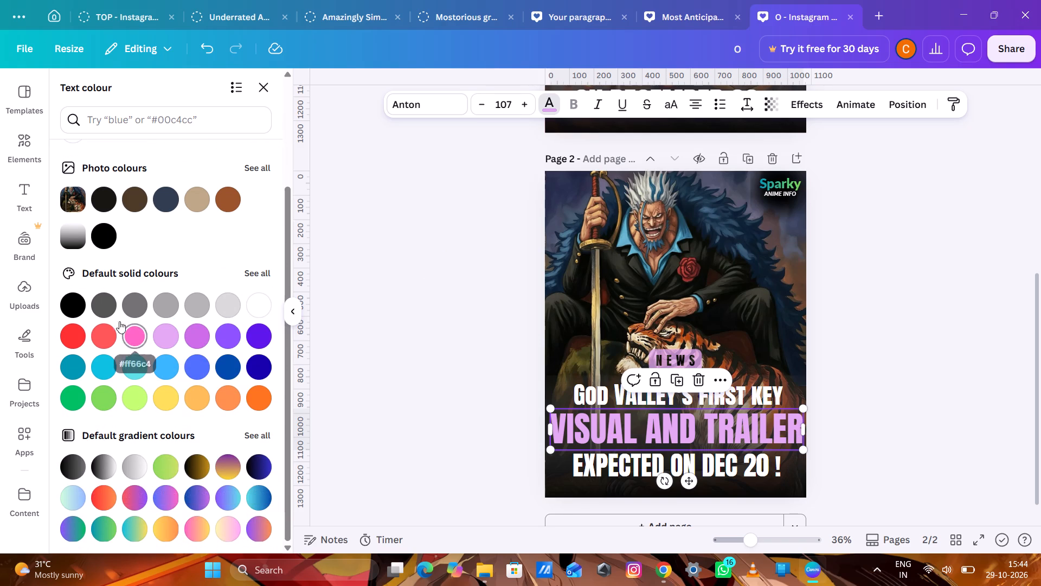
{"action": "scroll", "coordinate": [87, 238], "scroll_direction": "up", "scroll_amount": 2}
{"action": "scroll", "coordinate": [102, 296], "scroll_direction": "down", "scroll_amount": 2}
{"action": "scroll", "coordinate": [101, 200], "scroll_direction": "up", "scroll_amount": 3}
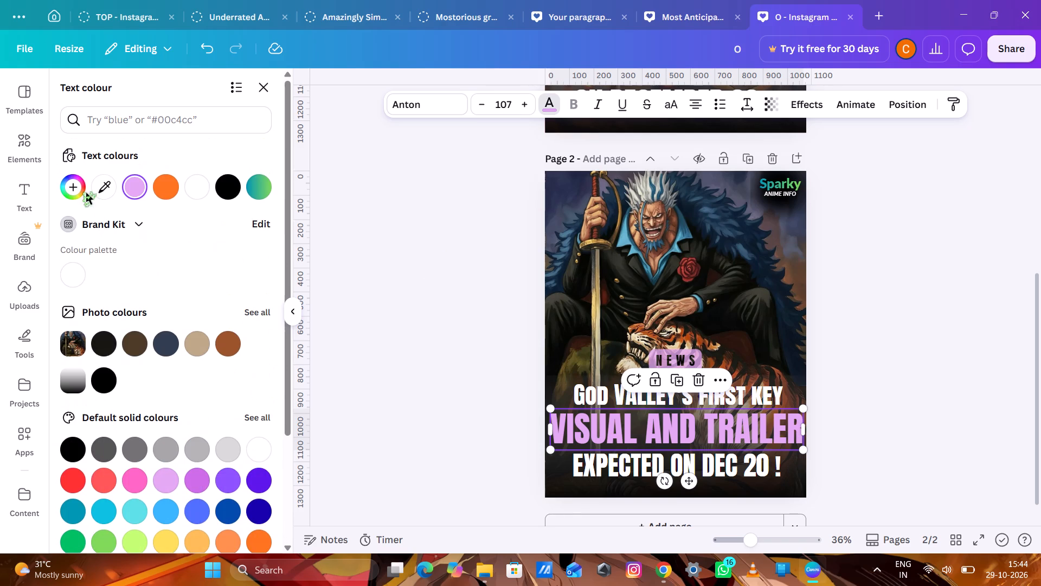
{"action": "left_click", "coordinate": [79, 187]}
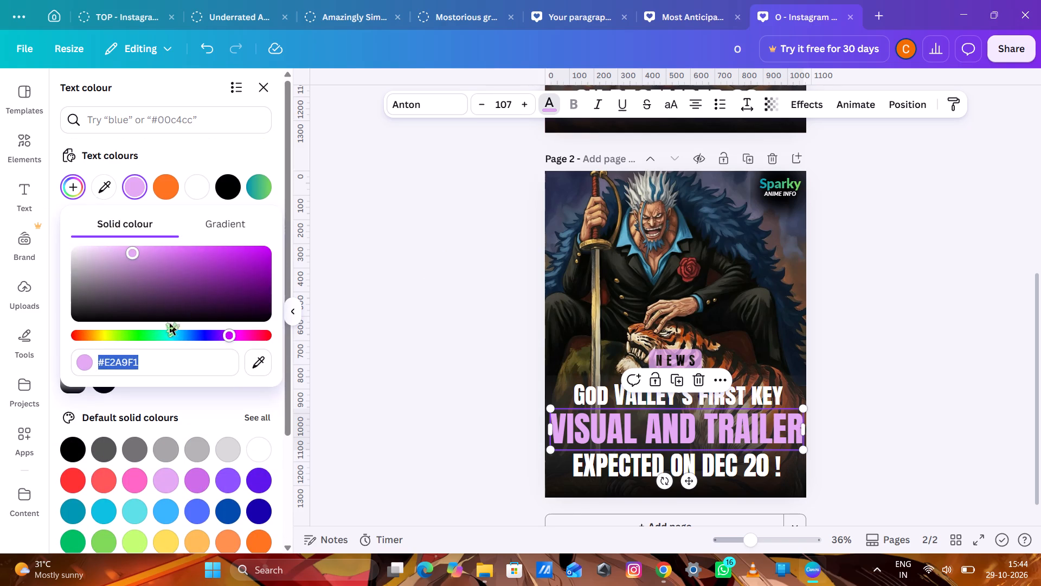
{"action": "left_click_drag", "start_coordinate": [226, 336], "coordinate": [211, 347]}
{"action": "left_click_drag", "start_coordinate": [131, 248], "coordinate": [154, 237]}
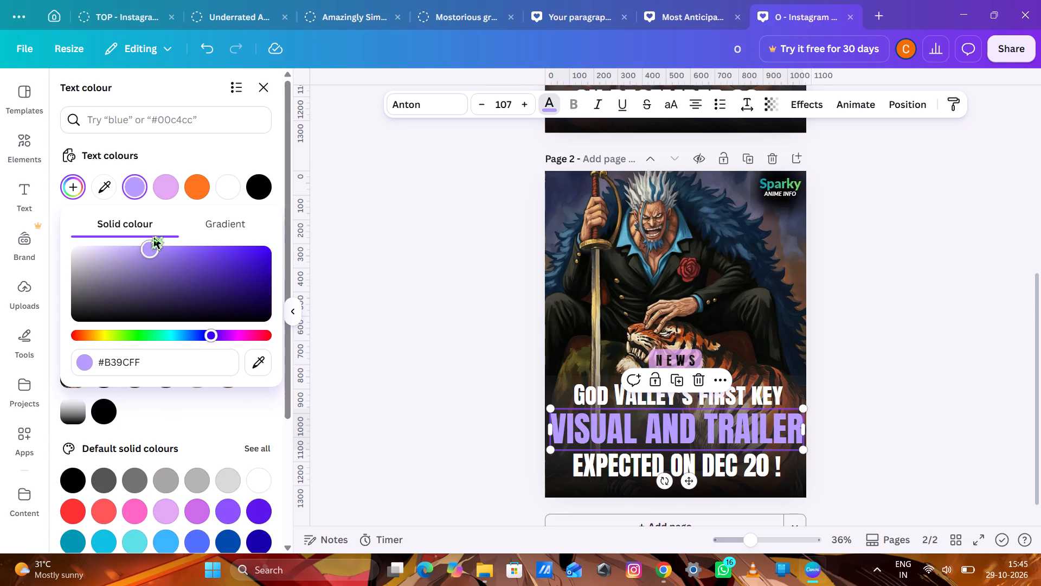
{"action": "left_click_drag", "start_coordinate": [154, 237], "coordinate": [213, 171]}
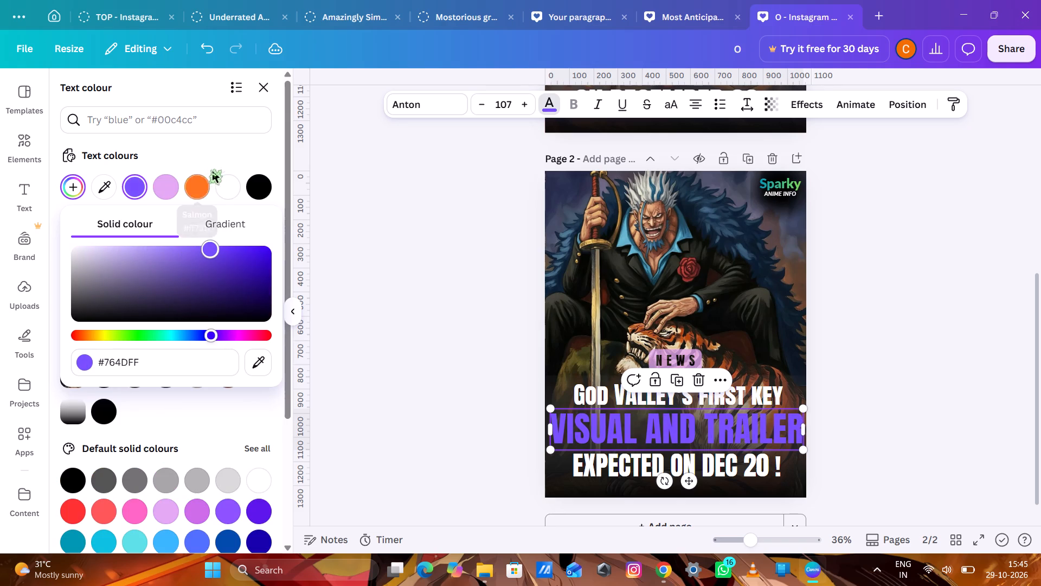
{"action": "left_click_drag", "start_coordinate": [213, 171], "coordinate": [208, 170]}
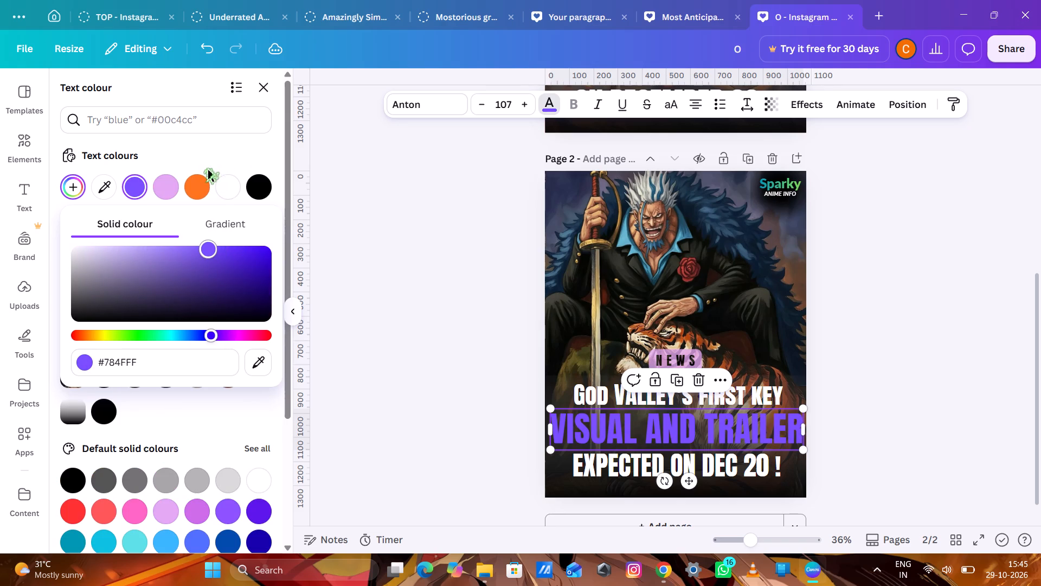
{"action": "left_click_drag", "start_coordinate": [208, 170], "coordinate": [232, 146]}
{"action": "double_click", "coordinate": [439, 226]}
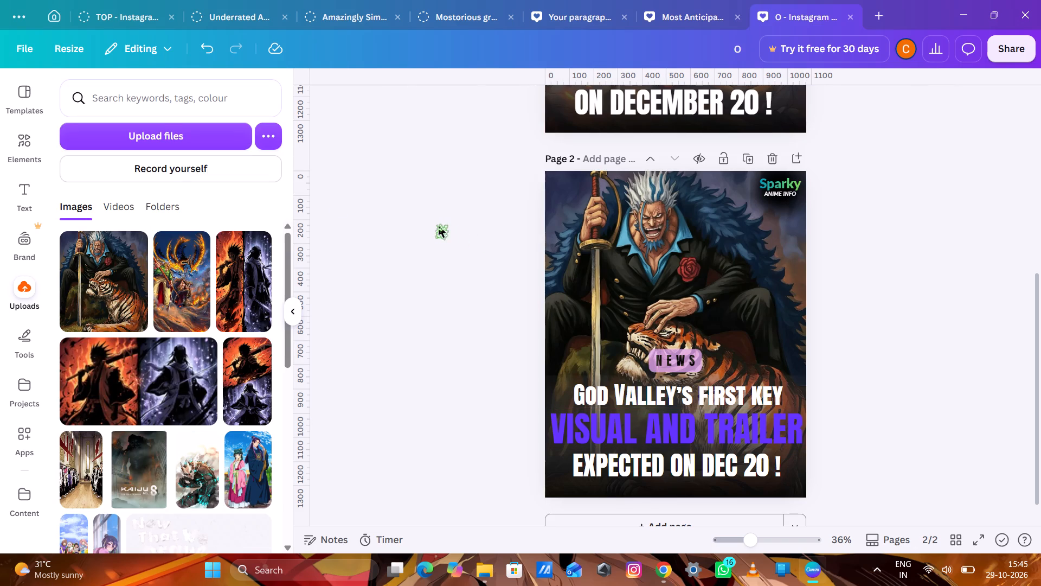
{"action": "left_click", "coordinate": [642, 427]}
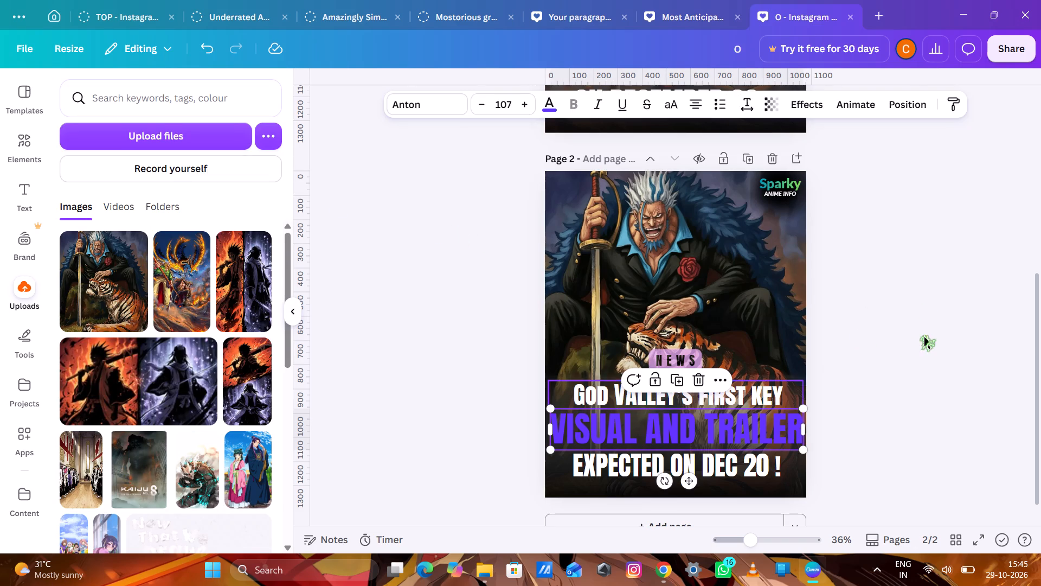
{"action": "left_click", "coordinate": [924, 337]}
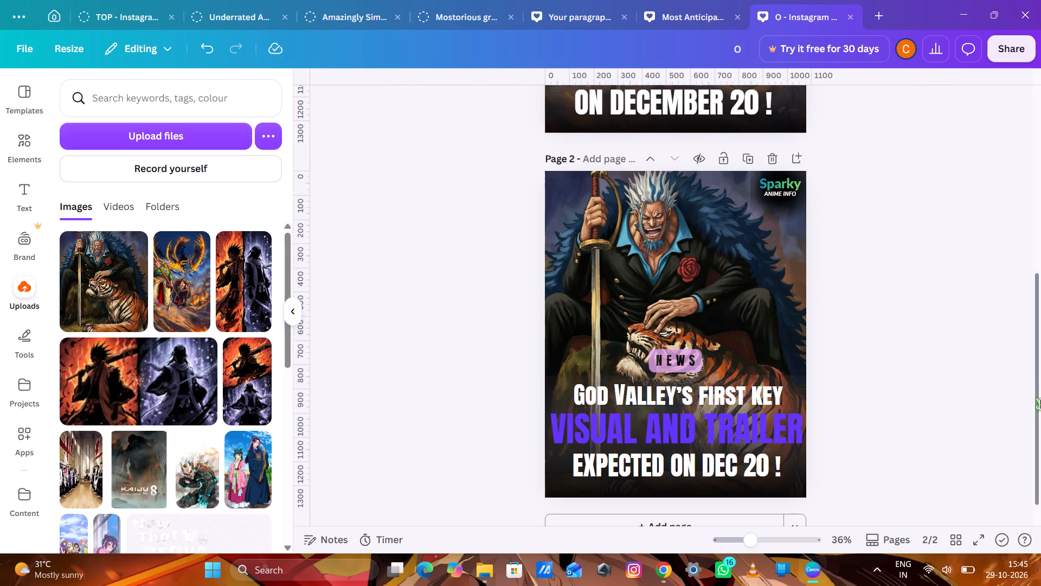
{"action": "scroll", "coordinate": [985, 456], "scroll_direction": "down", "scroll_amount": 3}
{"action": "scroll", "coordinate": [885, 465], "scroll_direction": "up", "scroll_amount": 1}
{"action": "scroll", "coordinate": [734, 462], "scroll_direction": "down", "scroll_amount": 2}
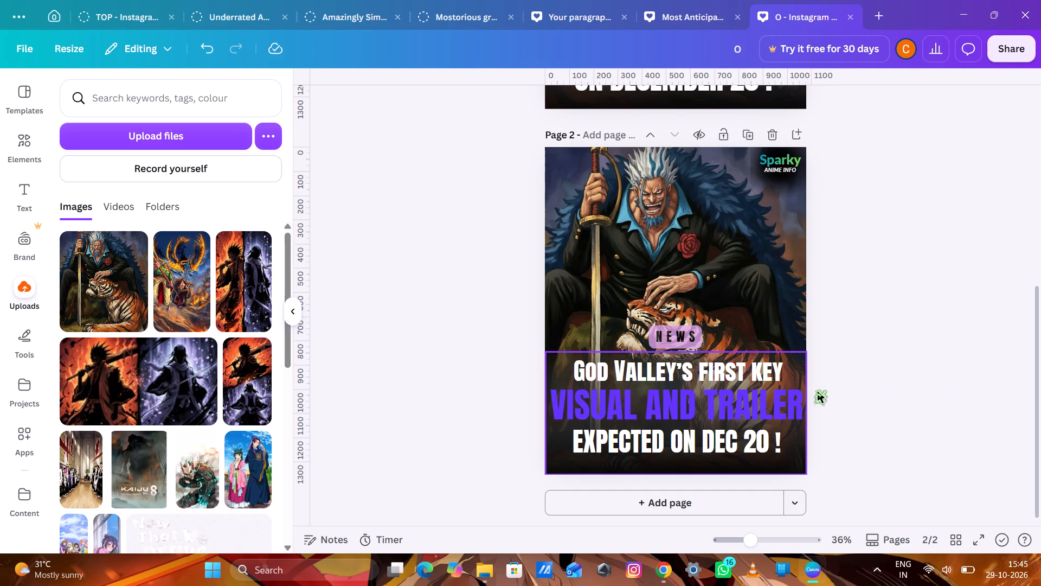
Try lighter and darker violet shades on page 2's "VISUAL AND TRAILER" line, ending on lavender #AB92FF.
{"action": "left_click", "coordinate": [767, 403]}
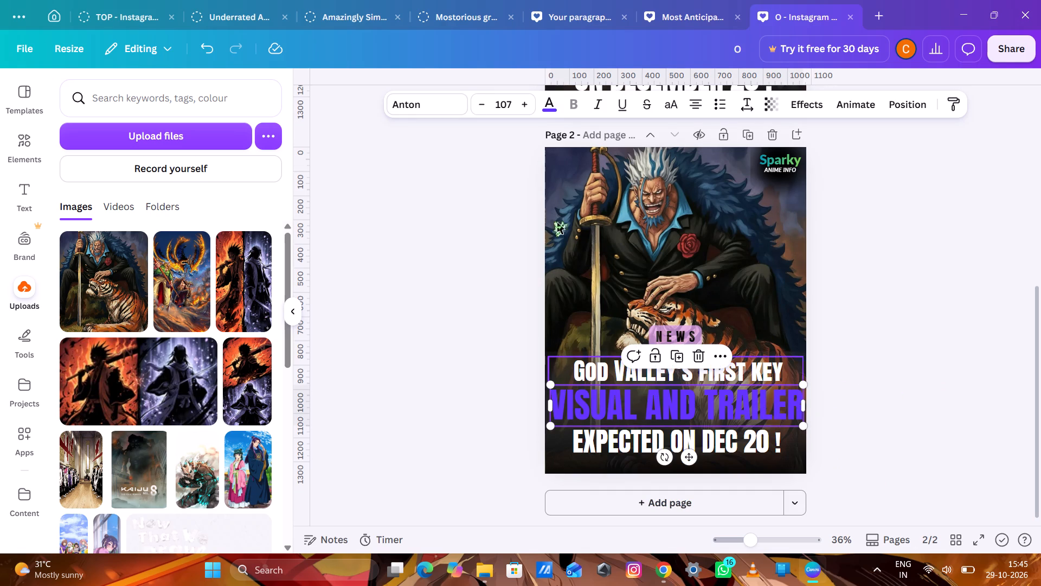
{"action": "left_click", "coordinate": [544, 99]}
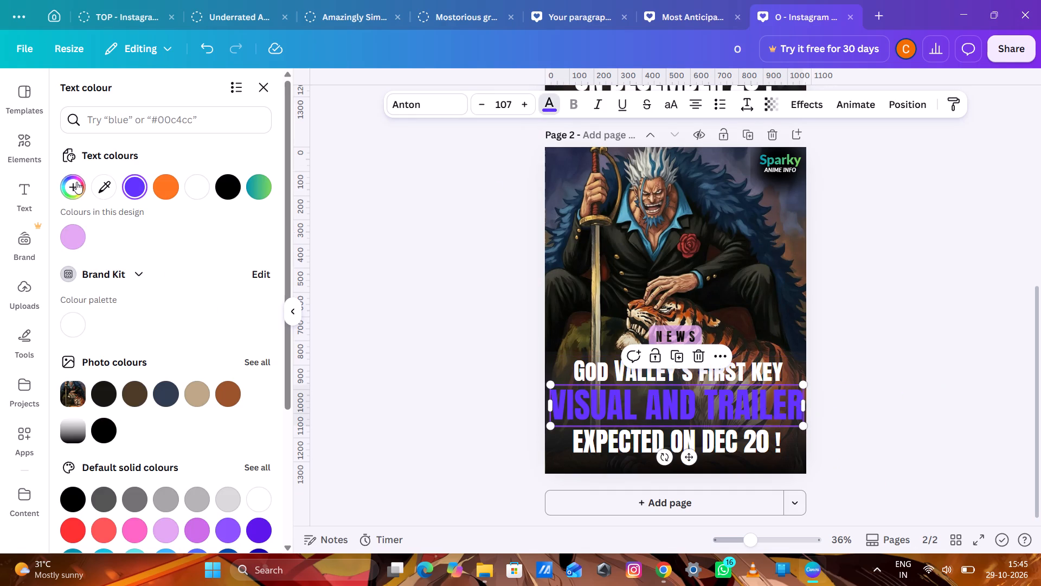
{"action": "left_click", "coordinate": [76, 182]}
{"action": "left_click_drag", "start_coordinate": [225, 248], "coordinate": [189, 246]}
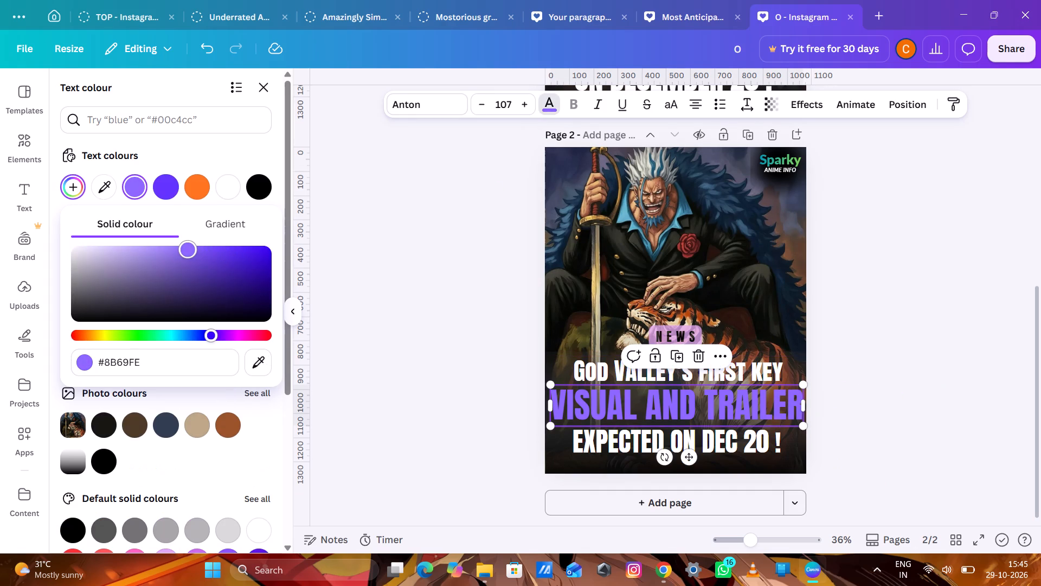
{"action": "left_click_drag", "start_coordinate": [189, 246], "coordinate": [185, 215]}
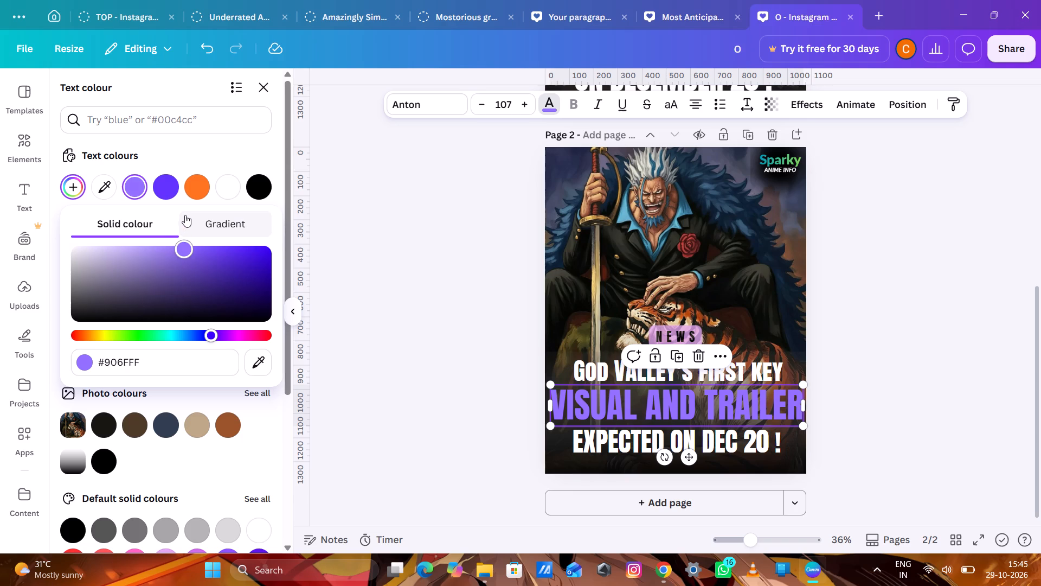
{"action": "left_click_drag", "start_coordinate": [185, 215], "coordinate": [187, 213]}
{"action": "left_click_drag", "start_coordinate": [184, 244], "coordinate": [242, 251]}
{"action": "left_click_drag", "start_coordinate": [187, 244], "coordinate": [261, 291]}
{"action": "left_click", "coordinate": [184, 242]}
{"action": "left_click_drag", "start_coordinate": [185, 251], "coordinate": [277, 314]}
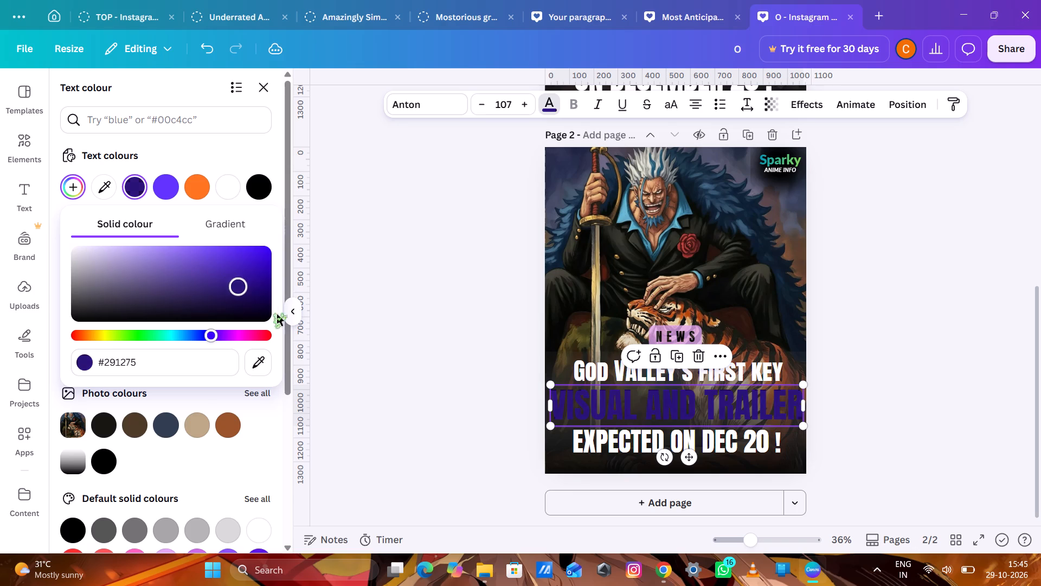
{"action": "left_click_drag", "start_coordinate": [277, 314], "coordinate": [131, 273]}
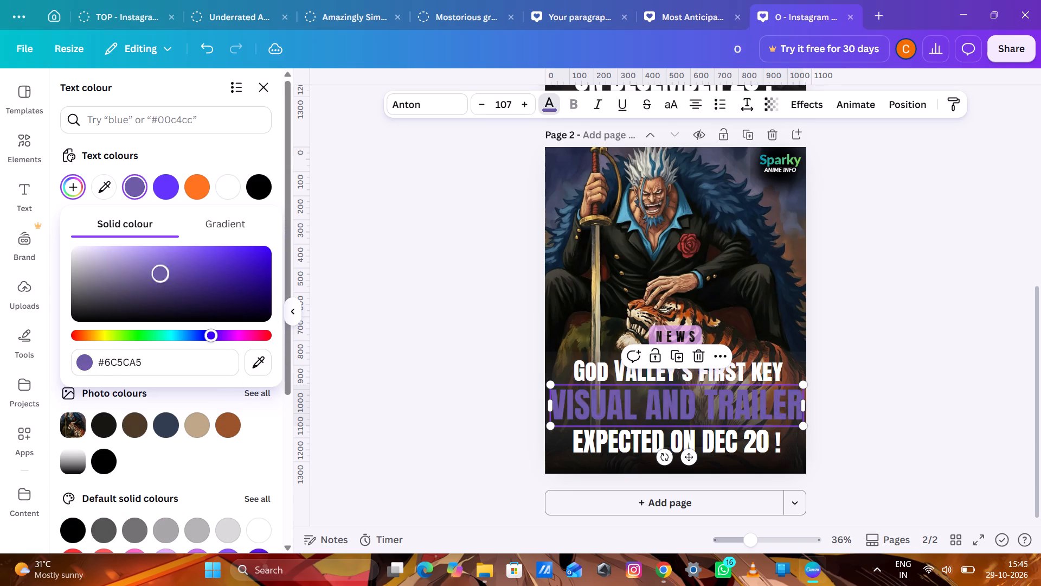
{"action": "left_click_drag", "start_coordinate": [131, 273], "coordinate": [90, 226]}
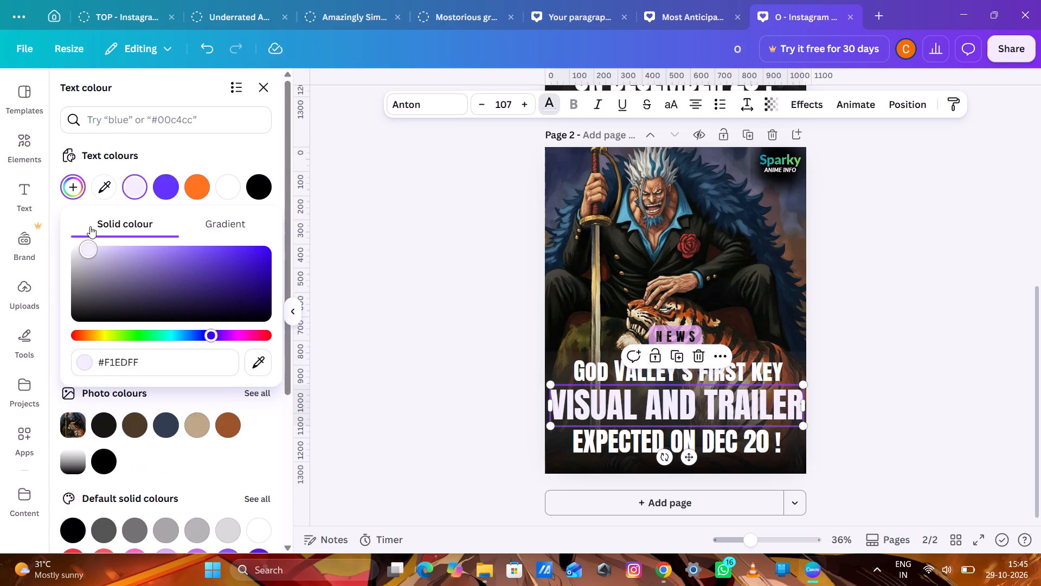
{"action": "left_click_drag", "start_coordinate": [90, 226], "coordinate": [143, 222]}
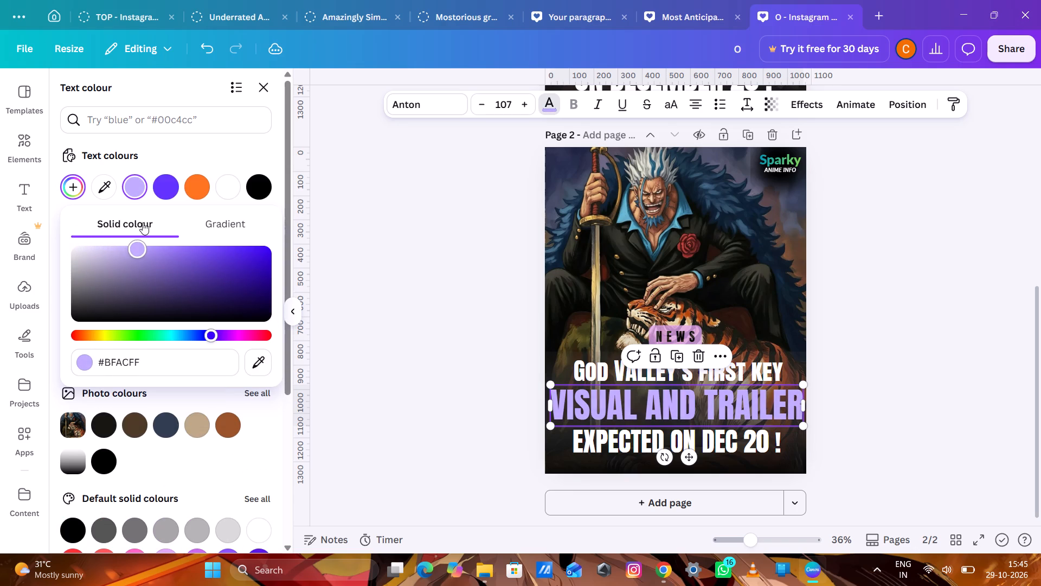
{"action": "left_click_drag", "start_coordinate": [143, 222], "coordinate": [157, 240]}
Shift the hue of page 2's "VISUAL AND TRAILER" line to a bright aqua, #65FFDA.
{"action": "left_click_drag", "start_coordinate": [210, 339], "coordinate": [209, 339]}
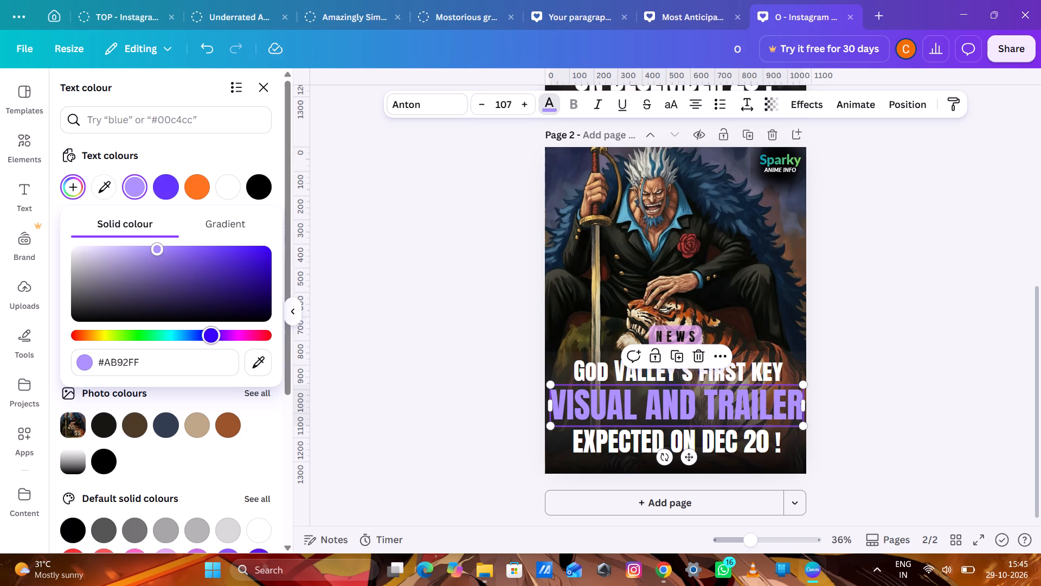
{"action": "left_click_drag", "start_coordinate": [209, 339], "coordinate": [178, 355]}
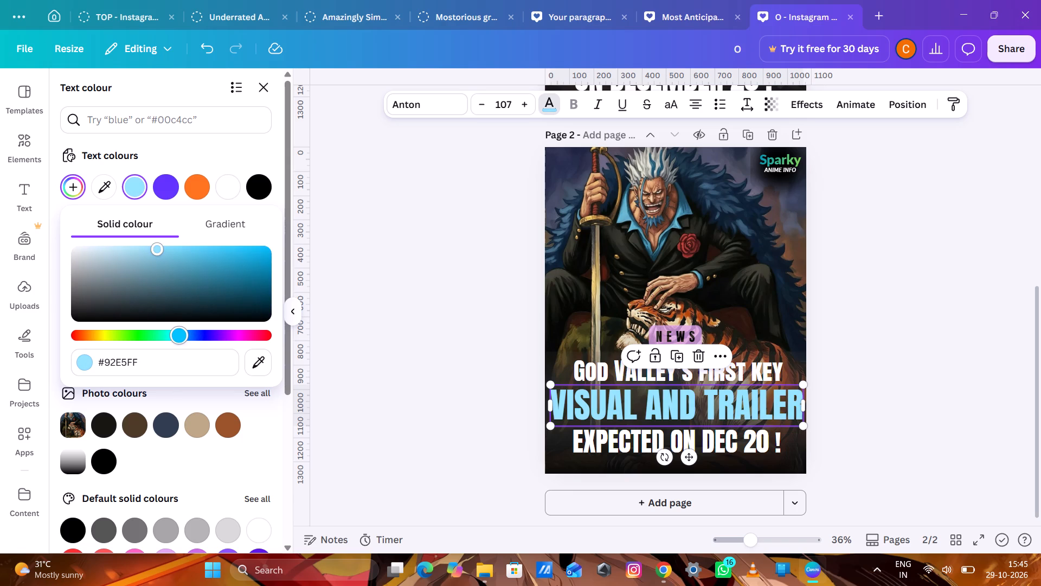
{"action": "left_click_drag", "start_coordinate": [178, 355], "coordinate": [188, 353]}
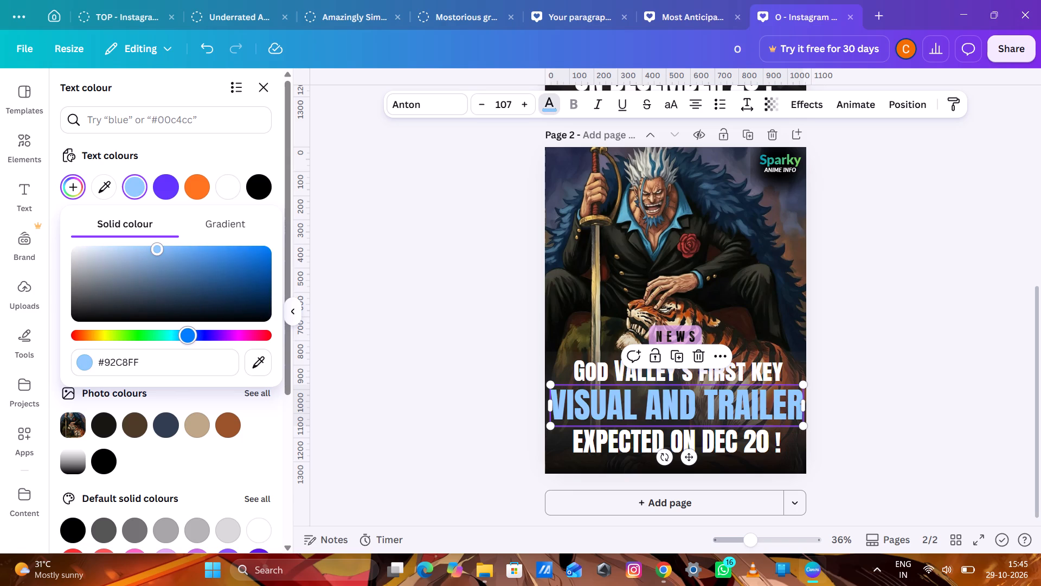
{"action": "left_click_drag", "start_coordinate": [188, 353], "coordinate": [153, 368]}
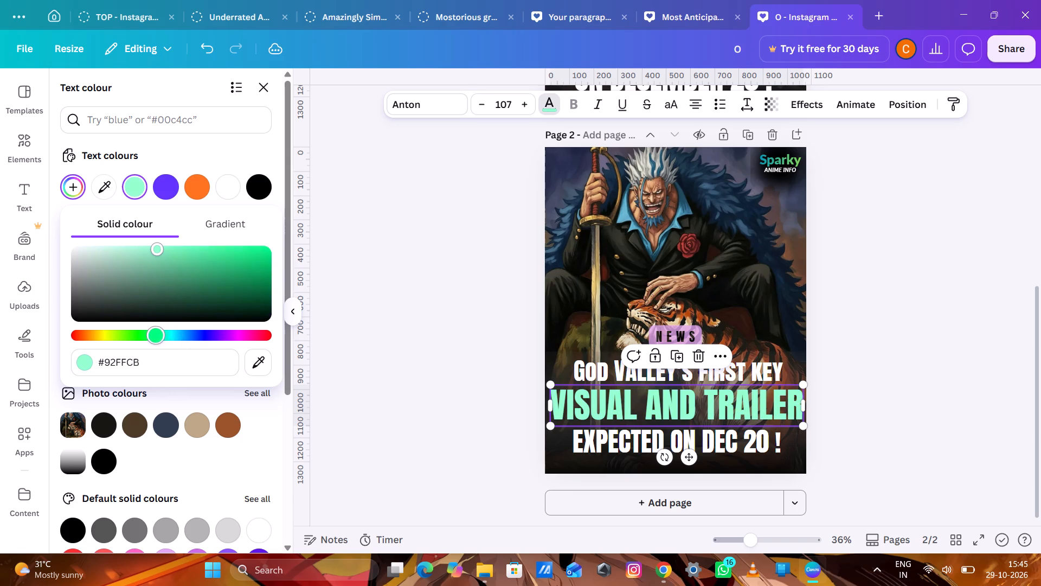
{"action": "left_click_drag", "start_coordinate": [153, 368], "coordinate": [148, 371]}
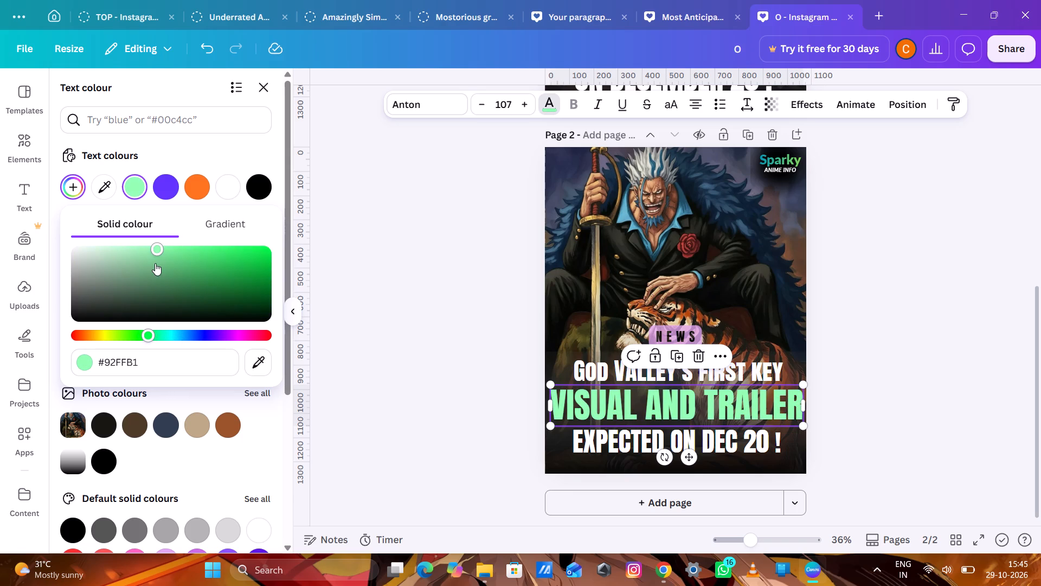
{"action": "left_click_drag", "start_coordinate": [156, 250], "coordinate": [170, 228]}
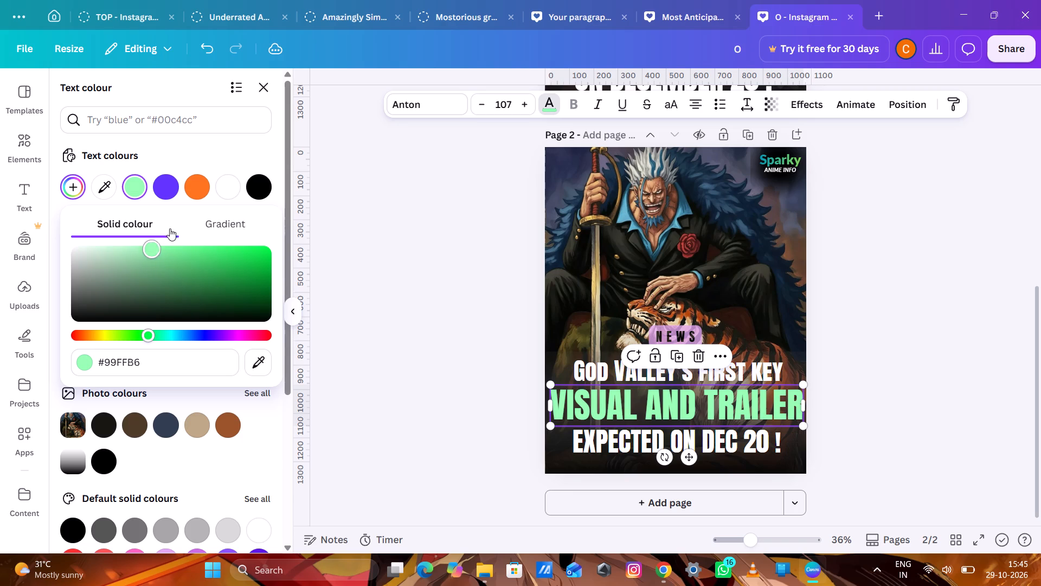
{"action": "left_click_drag", "start_coordinate": [170, 228], "coordinate": [193, 228]}
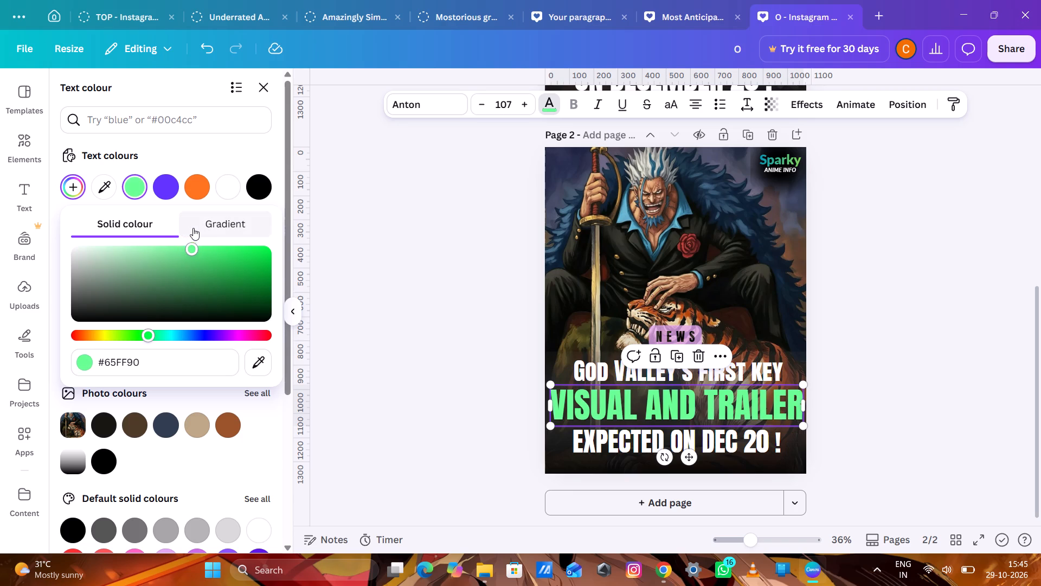
{"action": "left_click_drag", "start_coordinate": [147, 336], "coordinate": [157, 336]}
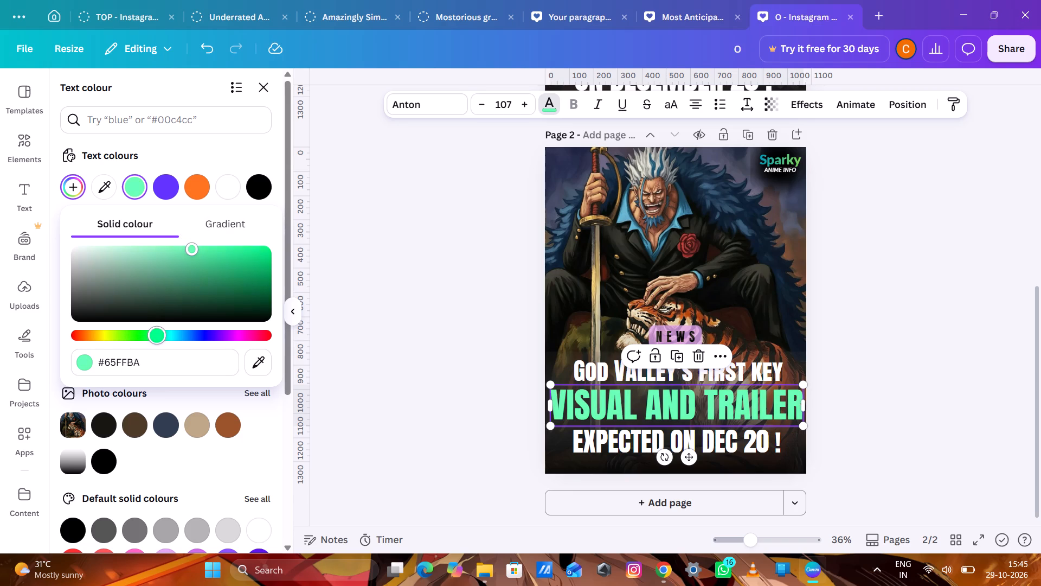
{"action": "left_click_drag", "start_coordinate": [157, 336], "coordinate": [164, 341]}
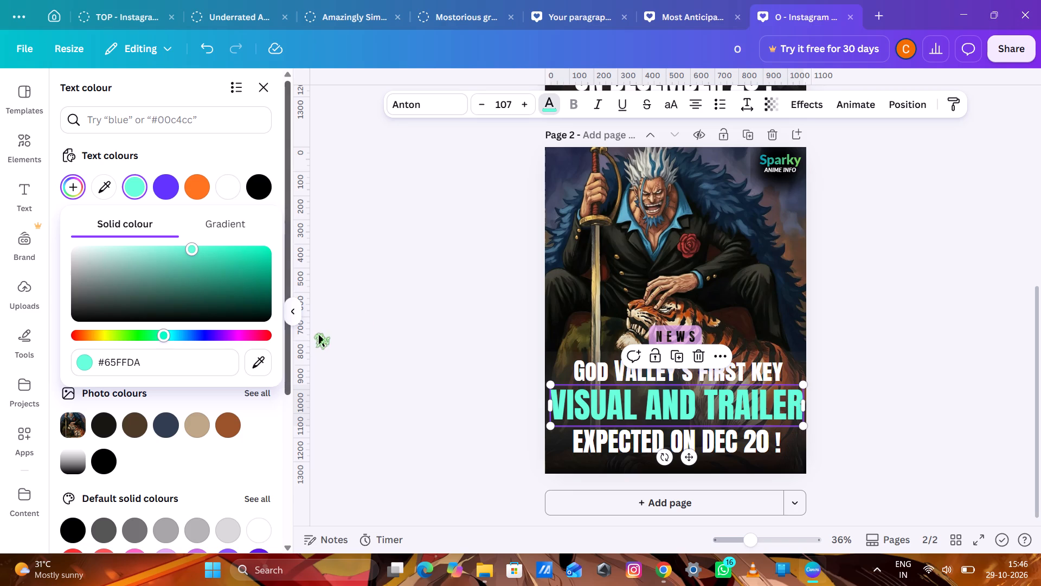
{"action": "double_click", "coordinate": [397, 288]}
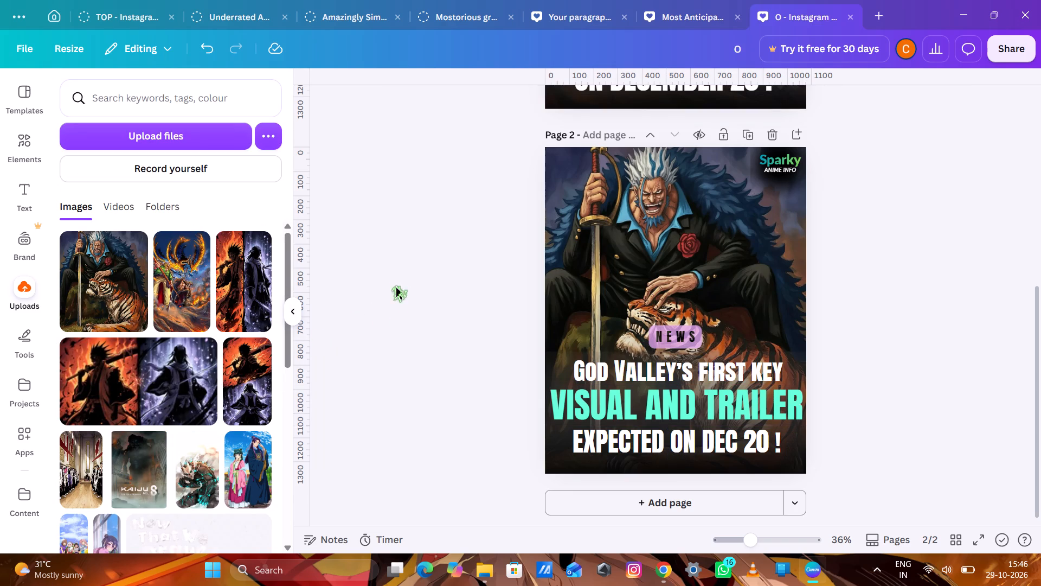
Download the design as a PNG and save it as O.png in Downloads, overwriting the existing file.
{"action": "left_click", "coordinate": [1014, 51]}
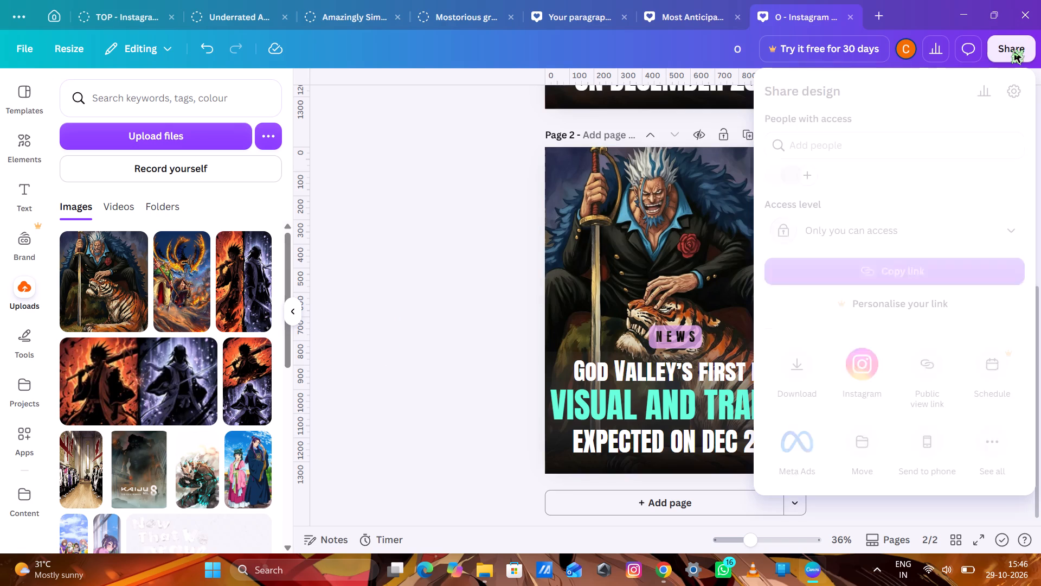
{"action": "left_click", "coordinate": [802, 369]}
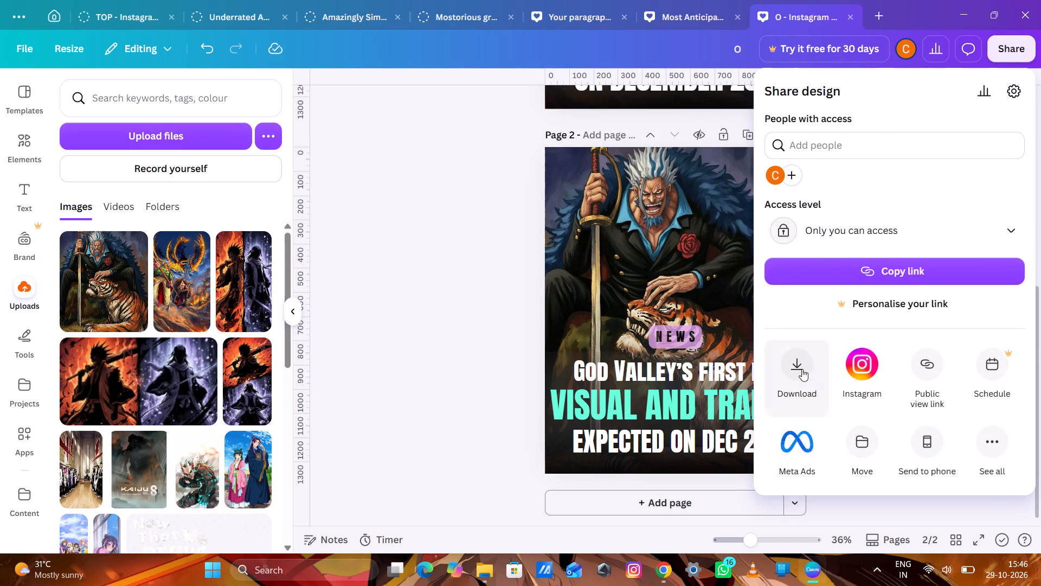
{"action": "left_click", "coordinate": [936, 410]}
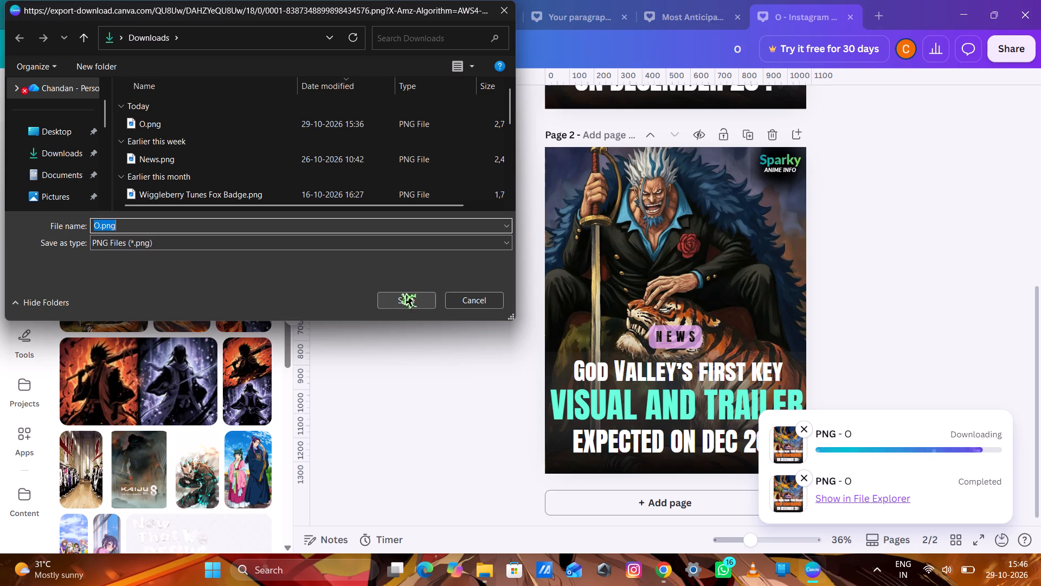
{"action": "left_click", "coordinate": [414, 305]}
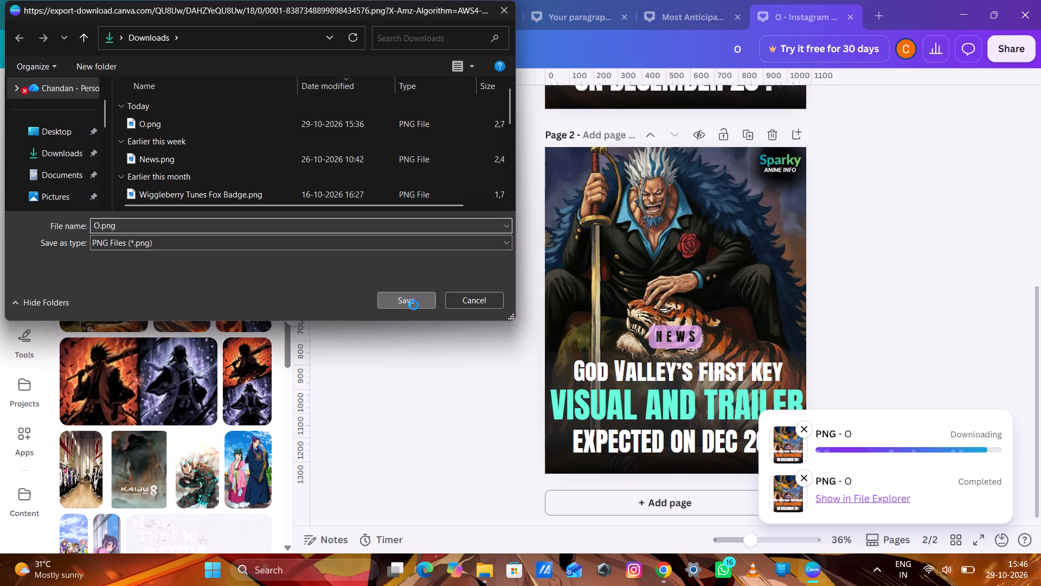
{"action": "left_click", "coordinate": [554, 278]}
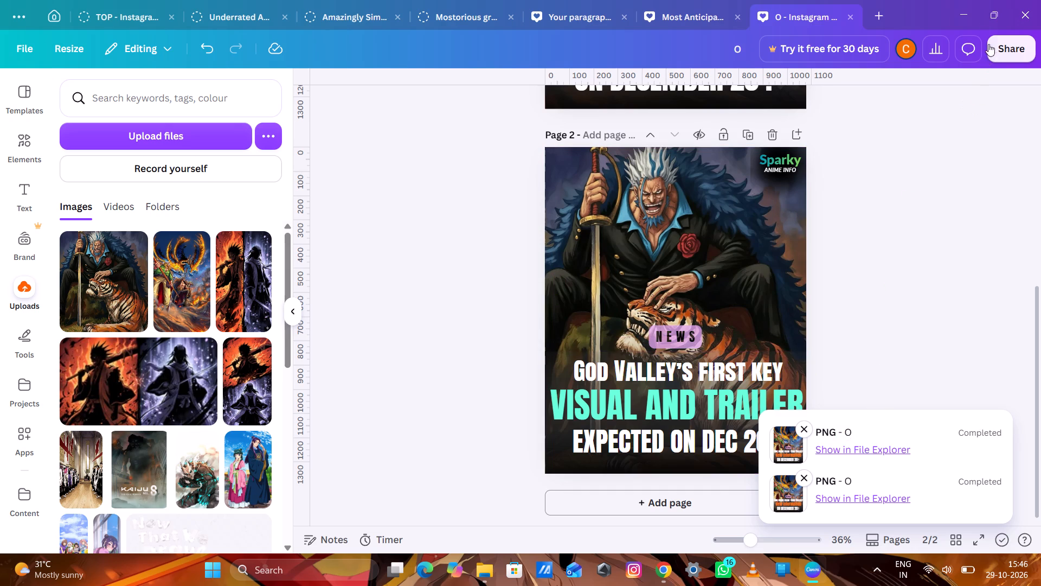
In the Downloads folder, view the 24a635abc… source JPG and the exported O.png to check the saved image.
{"action": "left_click", "coordinate": [978, 13]}
{"action": "left_click", "coordinate": [974, 5]}
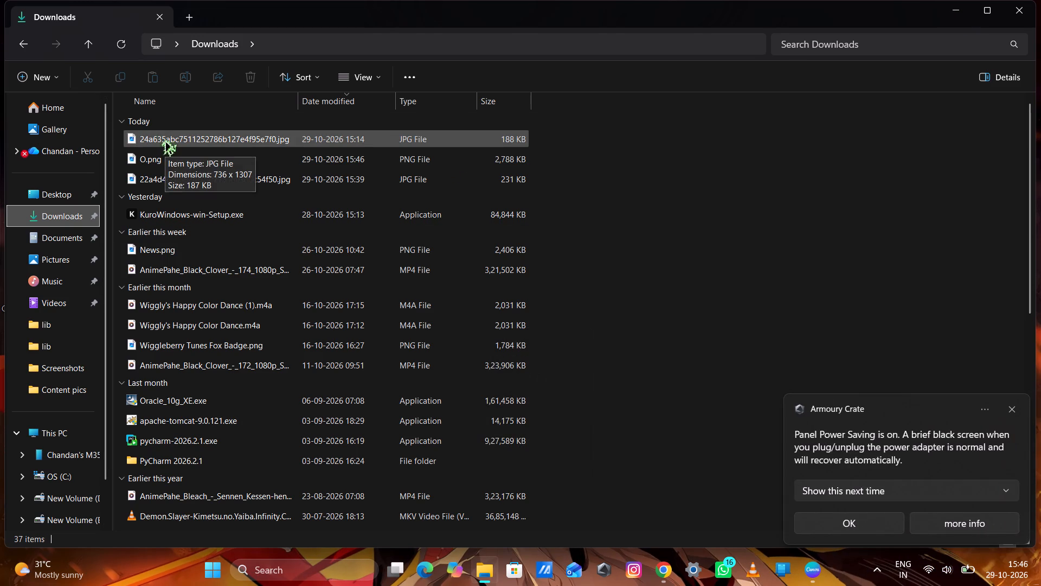
{"action": "double_click", "coordinate": [492, 144]}
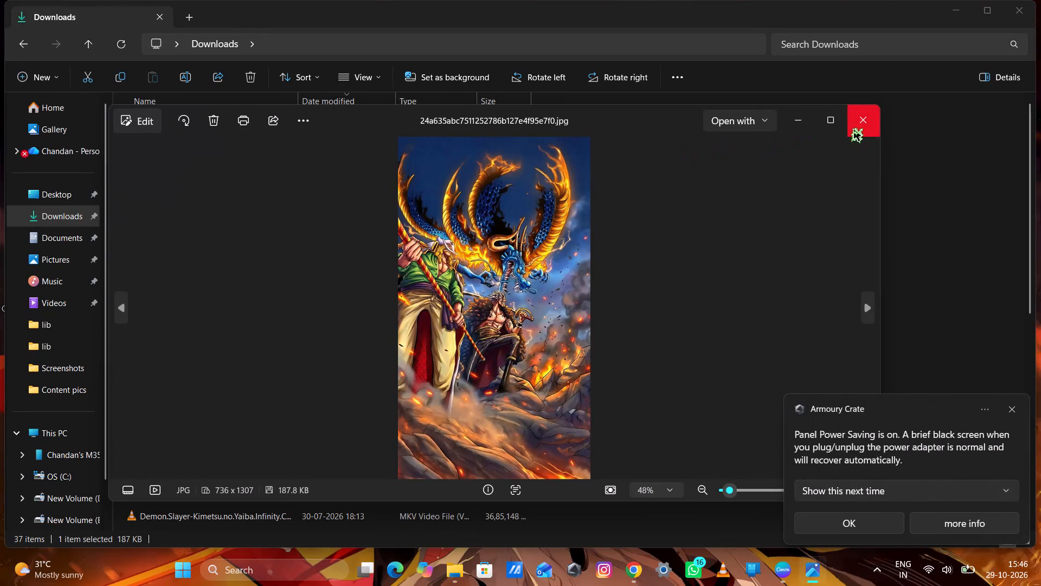
{"action": "left_click", "coordinate": [854, 129]}
{"action": "double_click", "coordinate": [267, 163]}
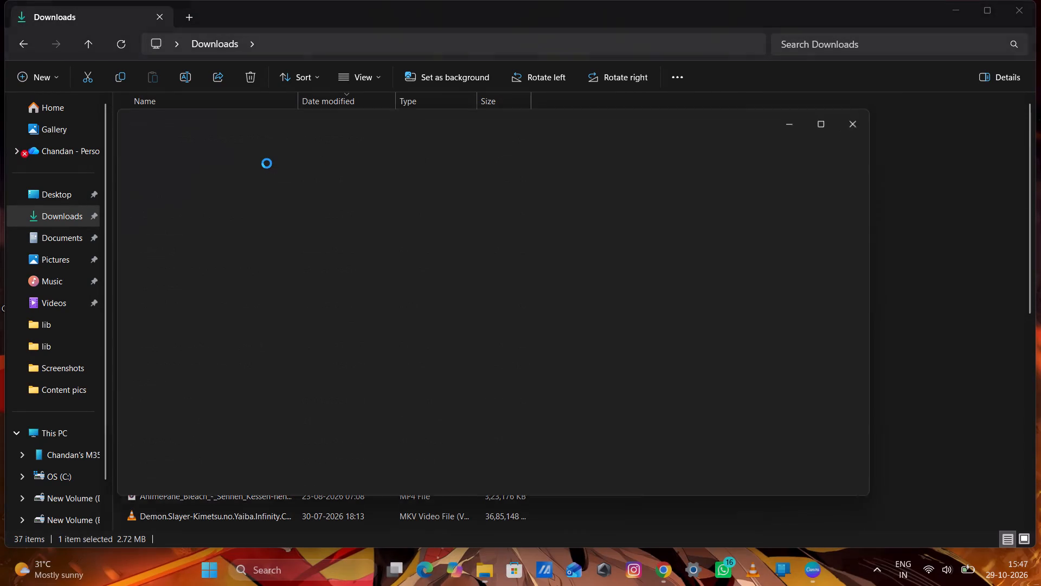
{"action": "scroll", "coordinate": [639, 199], "scroll_direction": "up", "scroll_amount": 2}
{"action": "scroll", "coordinate": [717, 174], "scroll_direction": "down", "scroll_amount": 1}
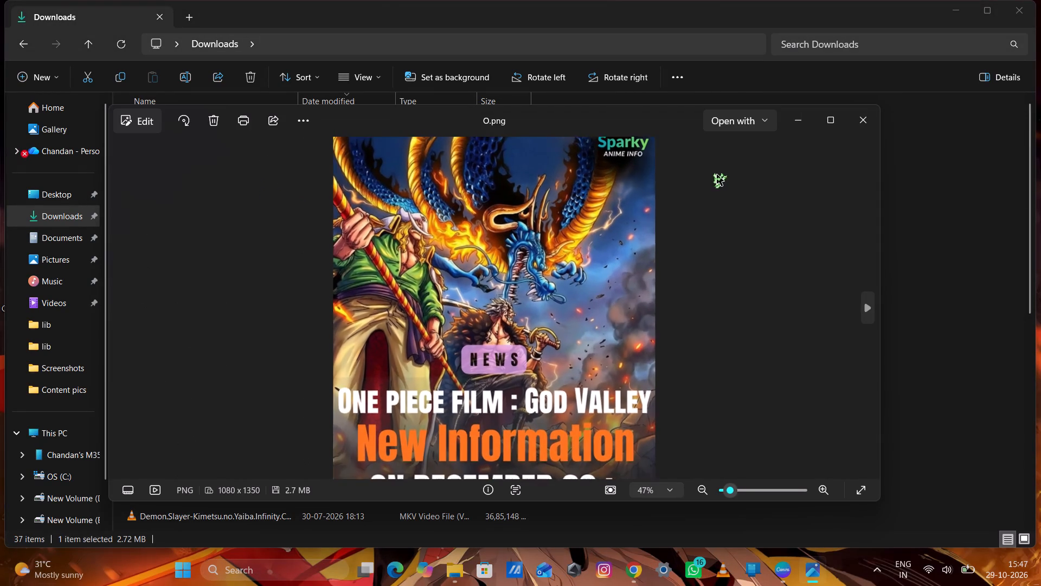
{"action": "scroll", "coordinate": [717, 174], "scroll_direction": "down", "scroll_amount": 2}
{"action": "left_click", "coordinate": [855, 120]}
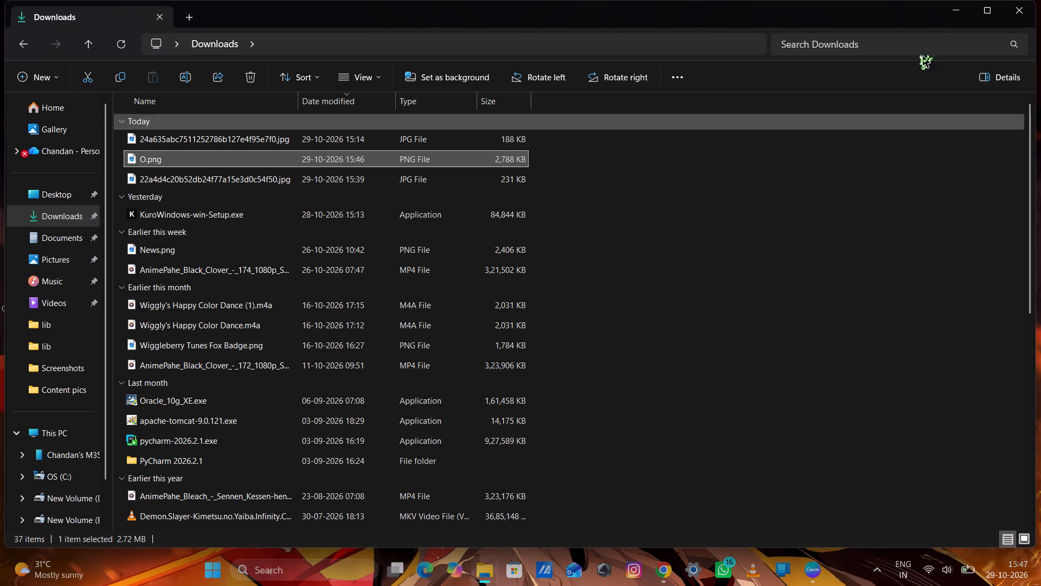
{"action": "left_click", "coordinate": [946, 11]}
Switch back to Canva and compare the finished layouts of pages 1 and 2.
{"action": "left_click", "coordinate": [809, 565]}
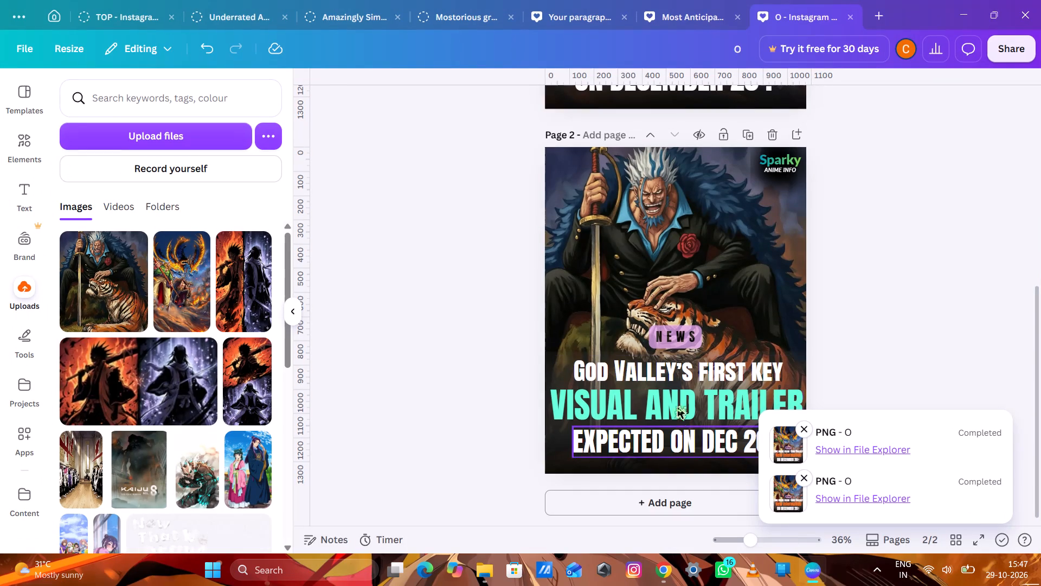
{"action": "scroll", "coordinate": [527, 291], "scroll_direction": "up", "scroll_amount": 2}
{"action": "scroll", "coordinate": [889, 314], "scroll_direction": "up", "scroll_amount": 3}
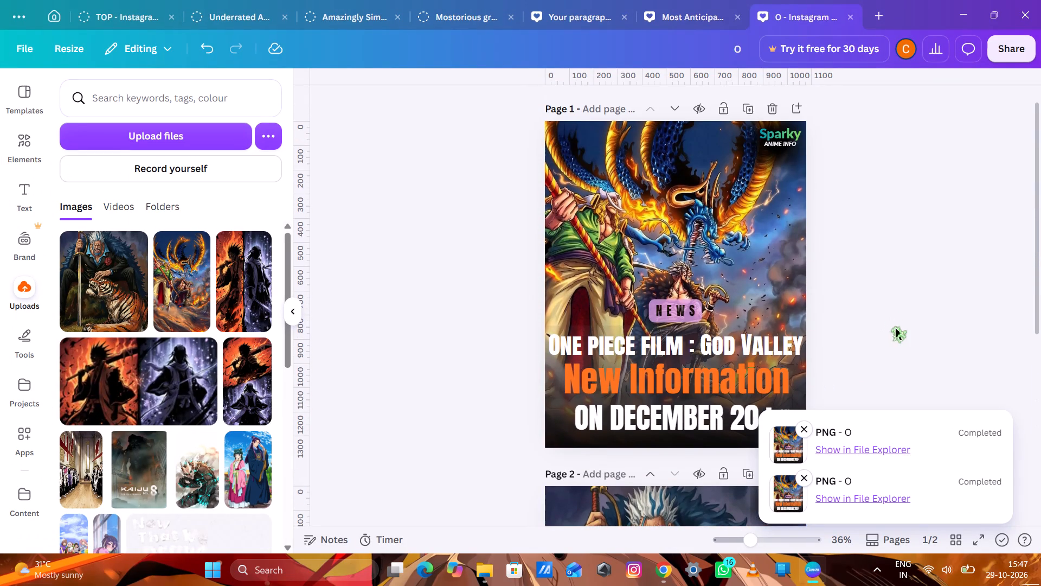
{"action": "left_click", "coordinate": [848, 372]}
{"action": "scroll", "coordinate": [786, 466], "scroll_direction": "down", "scroll_amount": 4}
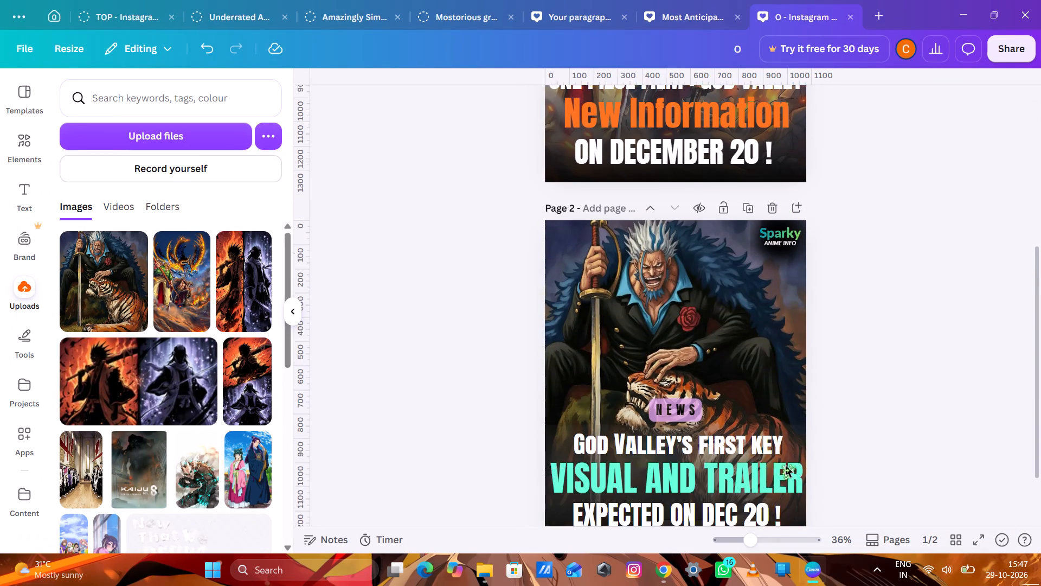
{"action": "scroll", "coordinate": [786, 466], "scroll_direction": "up", "scroll_amount": 2}
{"action": "scroll", "coordinate": [786, 466], "scroll_direction": "down", "scroll_amount": 4}
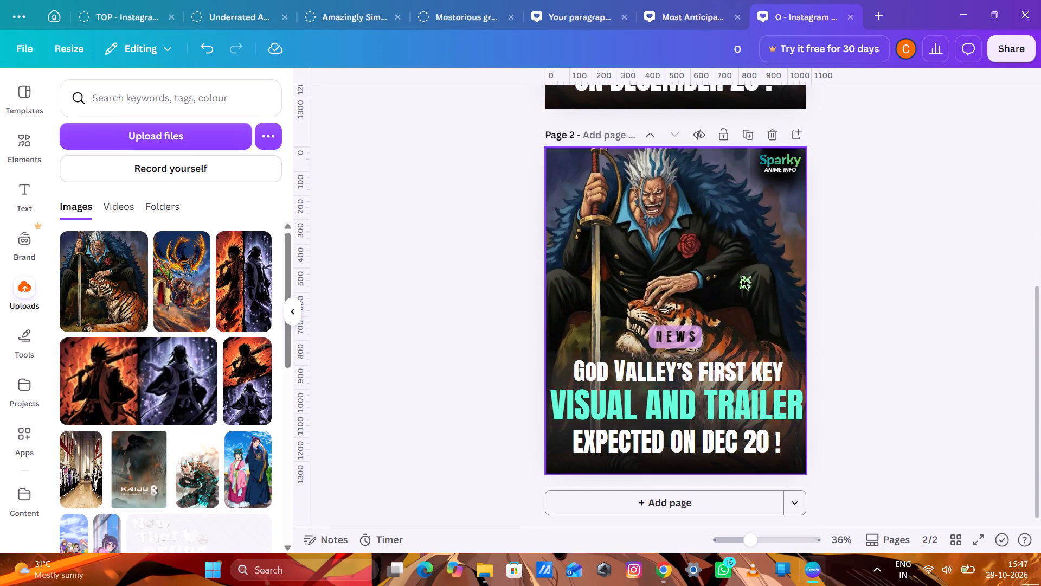
In the Downloads folder, delete O.png and the two source JPGs listed under Today.
{"action": "scroll", "coordinate": [834, 294], "scroll_direction": "up", "scroll_amount": 5}
{"action": "left_click", "coordinate": [993, 52]}
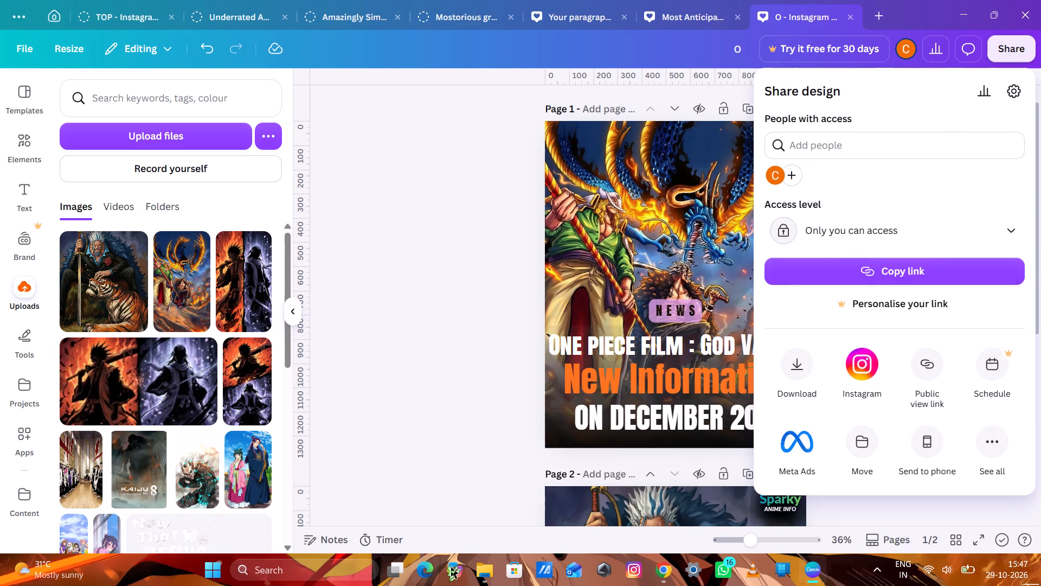
{"action": "left_click", "coordinate": [475, 574]}
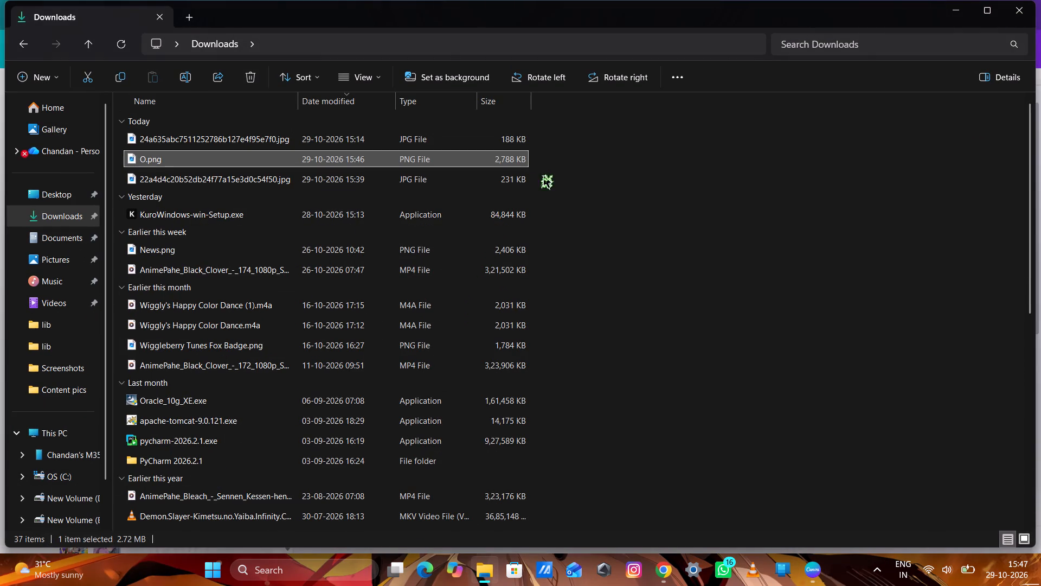
{"action": "left_click_drag", "start_coordinate": [541, 177], "coordinate": [507, 142]}
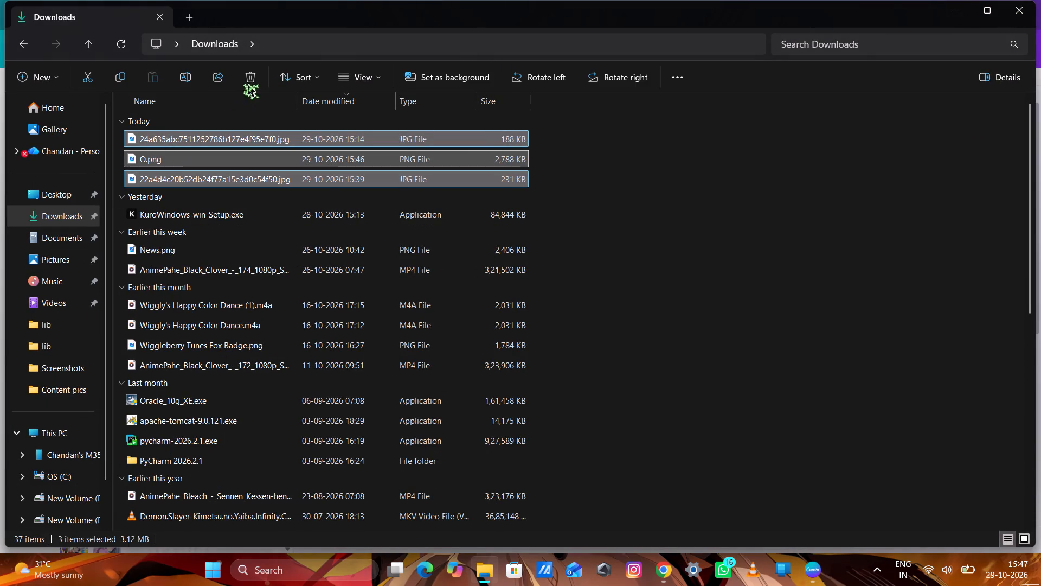
{"action": "left_click", "coordinate": [248, 84]}
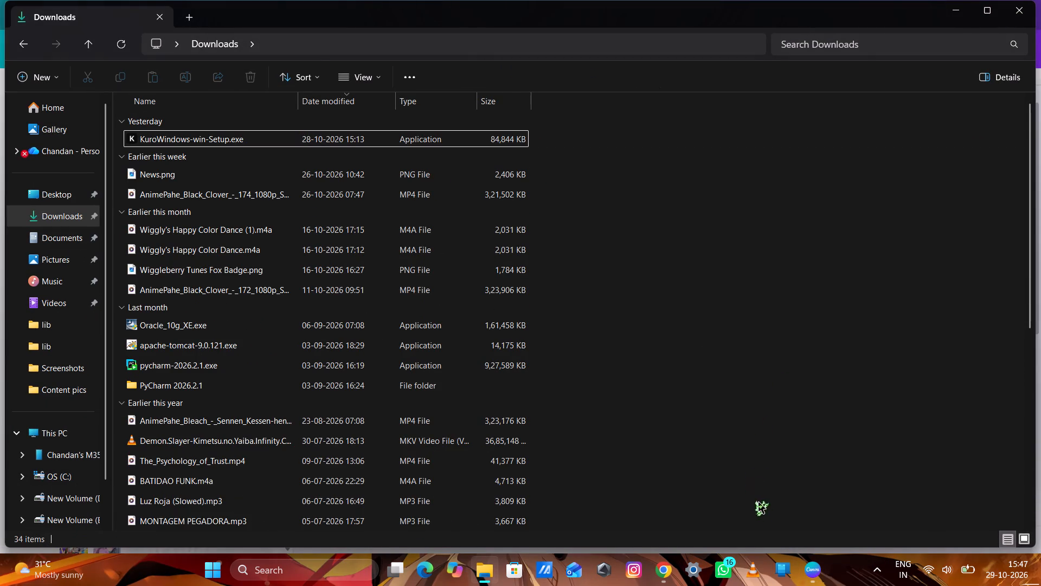
Back in Canva, download both pages of the design as PNG and save them as O.zip in Downloads.
{"action": "left_click", "coordinate": [811, 571]}
{"action": "left_click", "coordinate": [464, 249]}
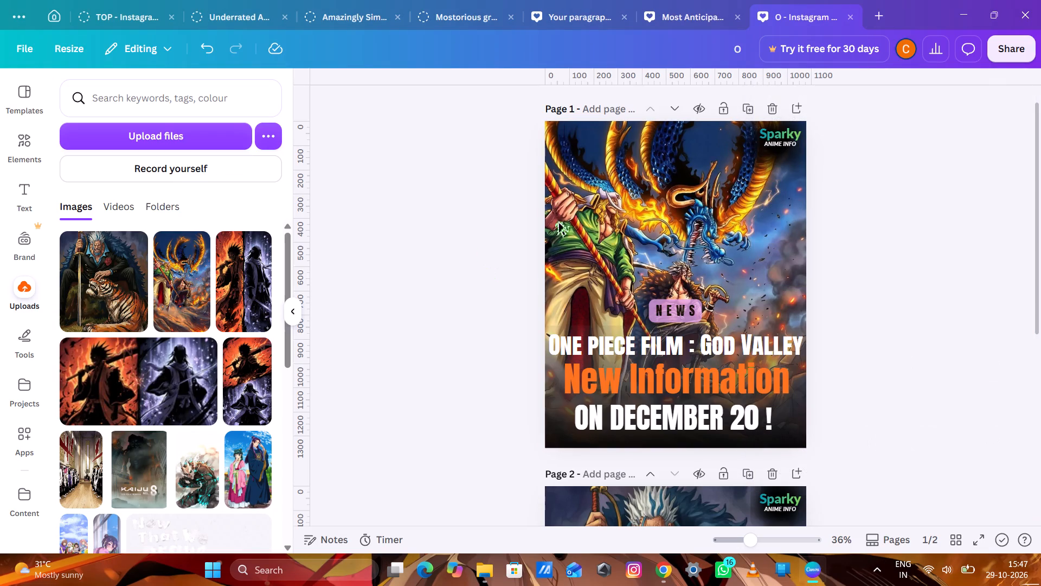
{"action": "left_click", "coordinate": [1008, 49]}
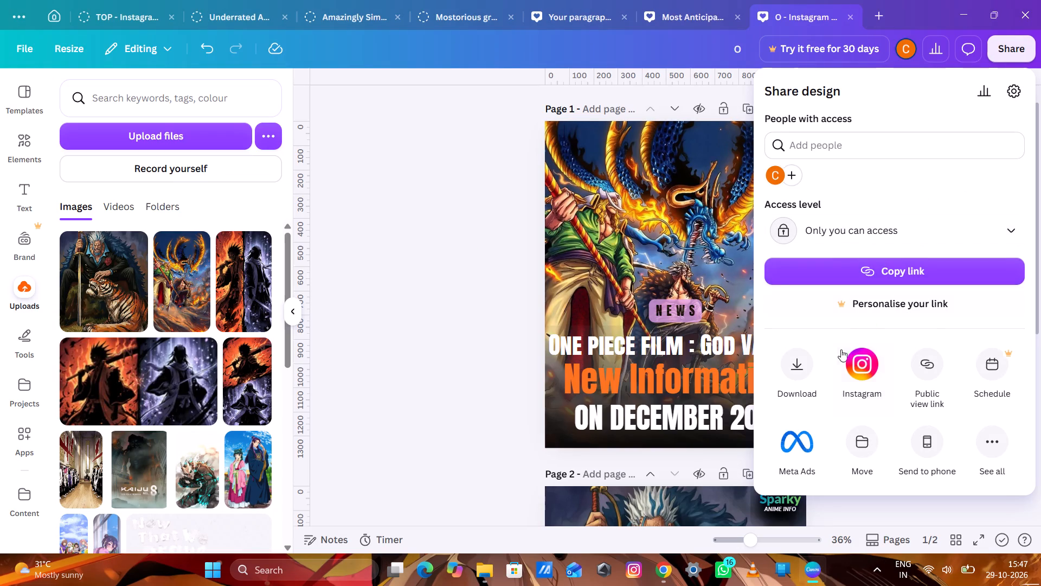
{"action": "left_click", "coordinate": [814, 373]}
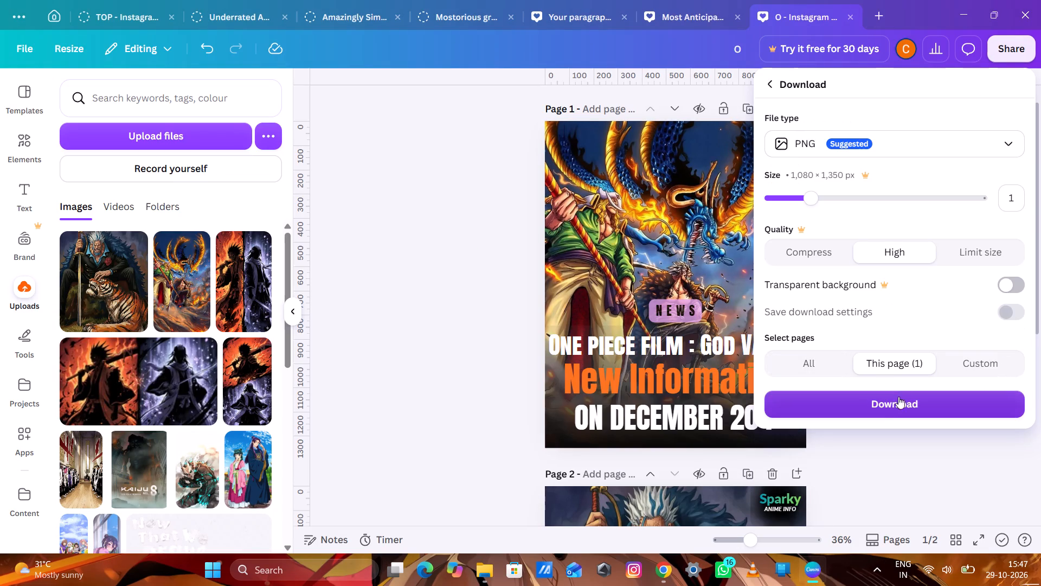
{"action": "left_click", "coordinate": [943, 364]}
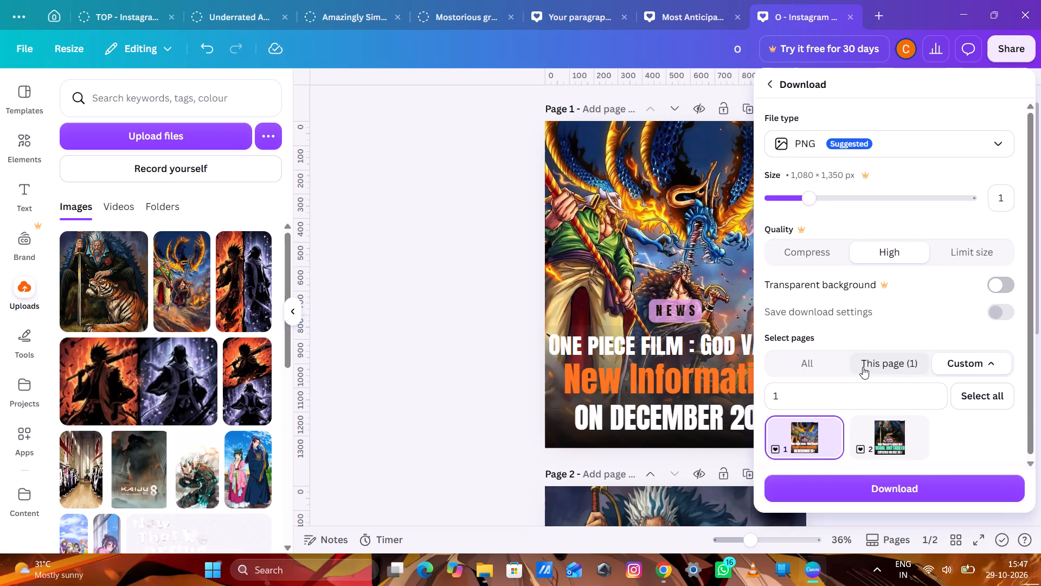
{"action": "left_click", "coordinate": [826, 396]}
{"action": "left_click", "coordinate": [966, 393]}
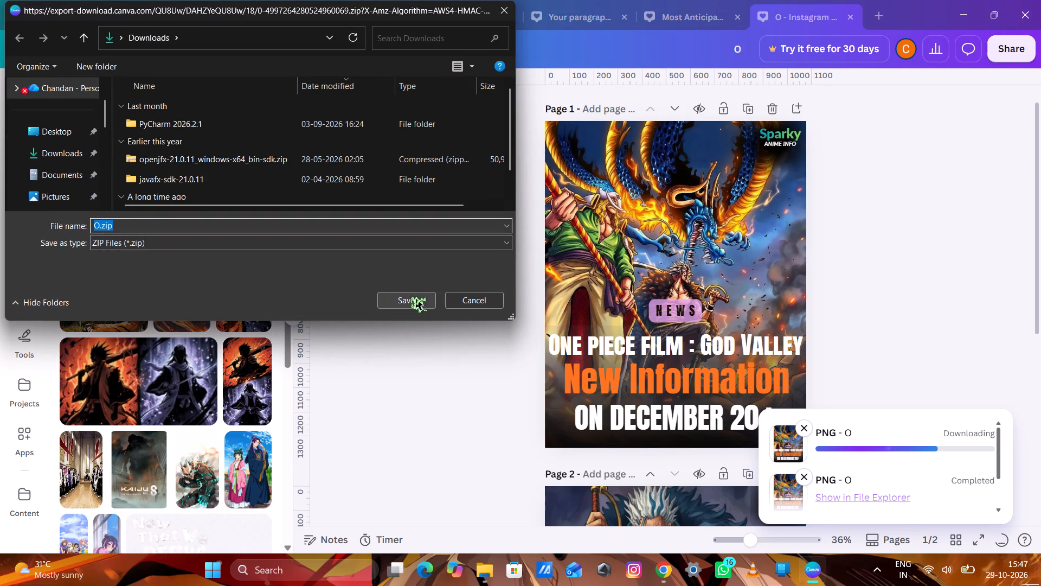
{"action": "left_click", "coordinate": [72, 143]}
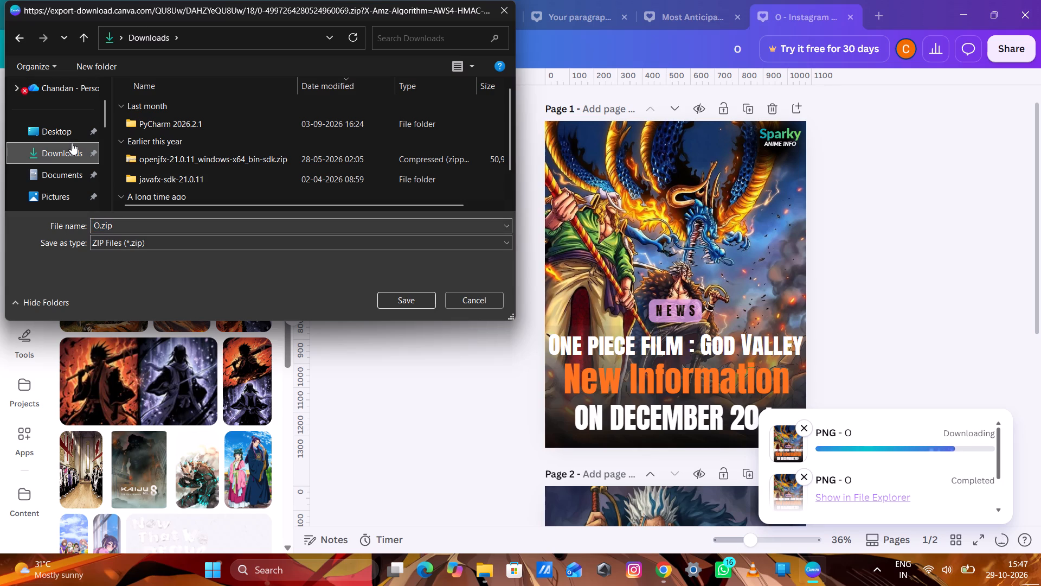
{"action": "double_click", "coordinate": [50, 162]}
{"action": "double_click", "coordinate": [50, 162]}
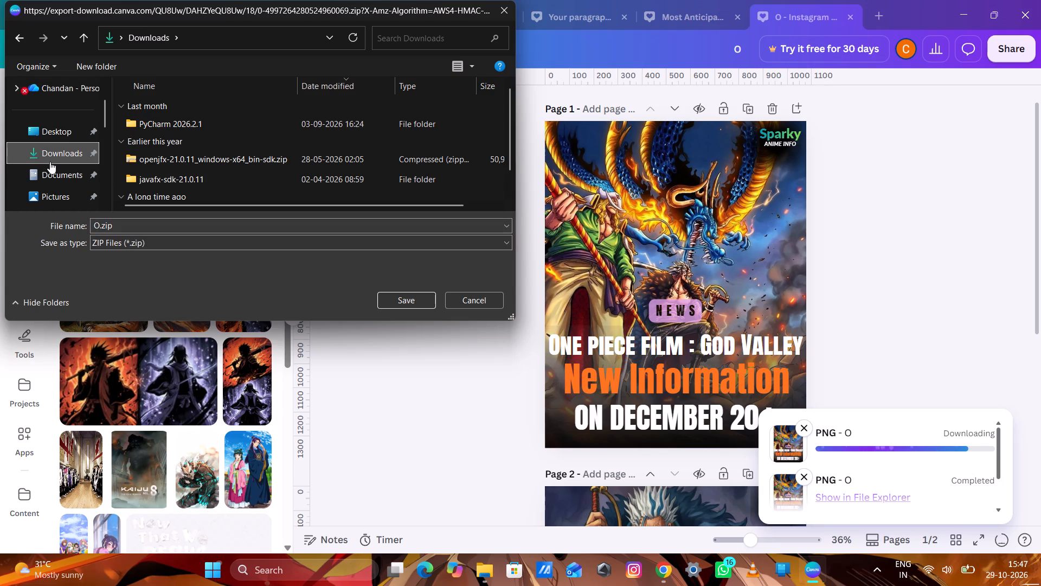
{"action": "double_click", "coordinate": [57, 149]}
{"action": "left_click", "coordinate": [404, 304]}
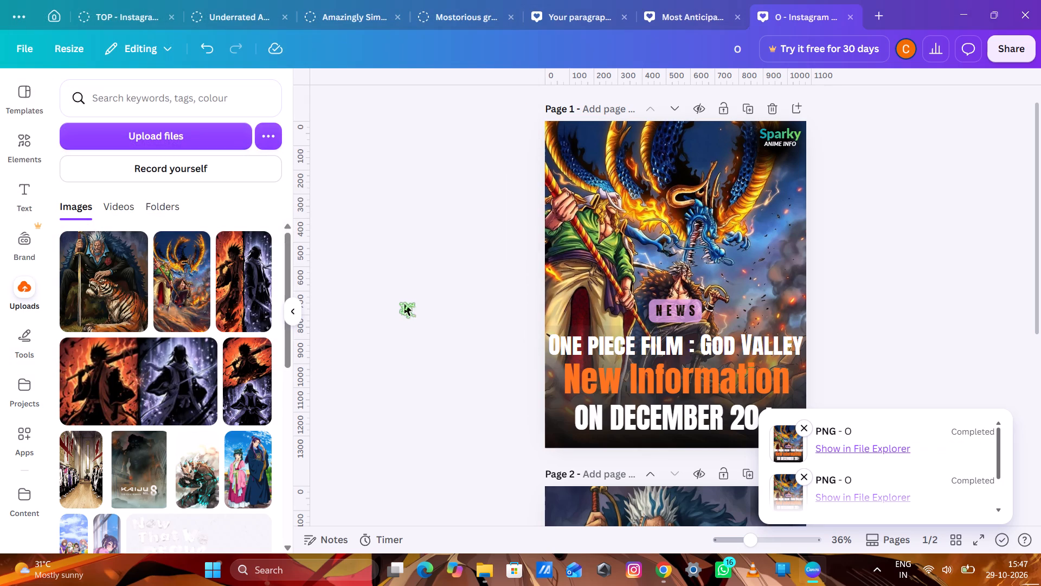
In File Explorer, check the contents of O.zip and extract its PNGs directly into Downloads with WinRAR.
{"action": "left_click", "coordinate": [664, 569]}
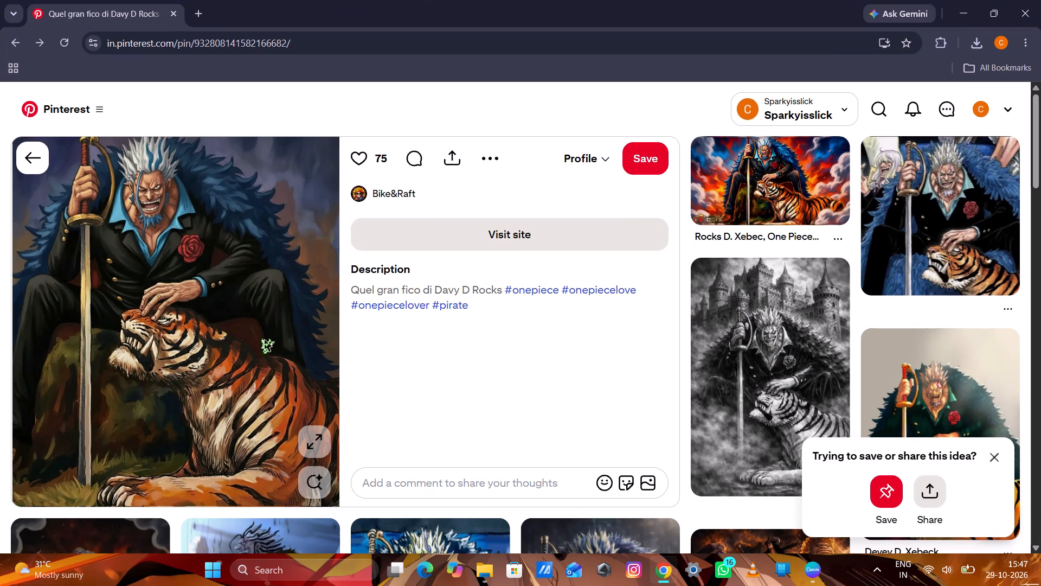
{"action": "left_click", "coordinate": [476, 571]}
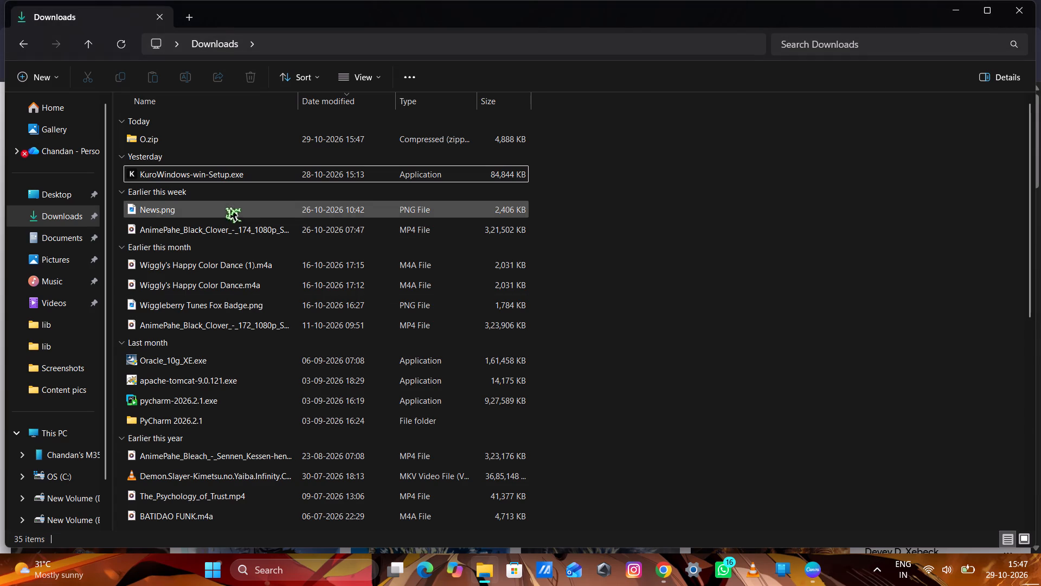
{"action": "right_click", "coordinate": [251, 141]}
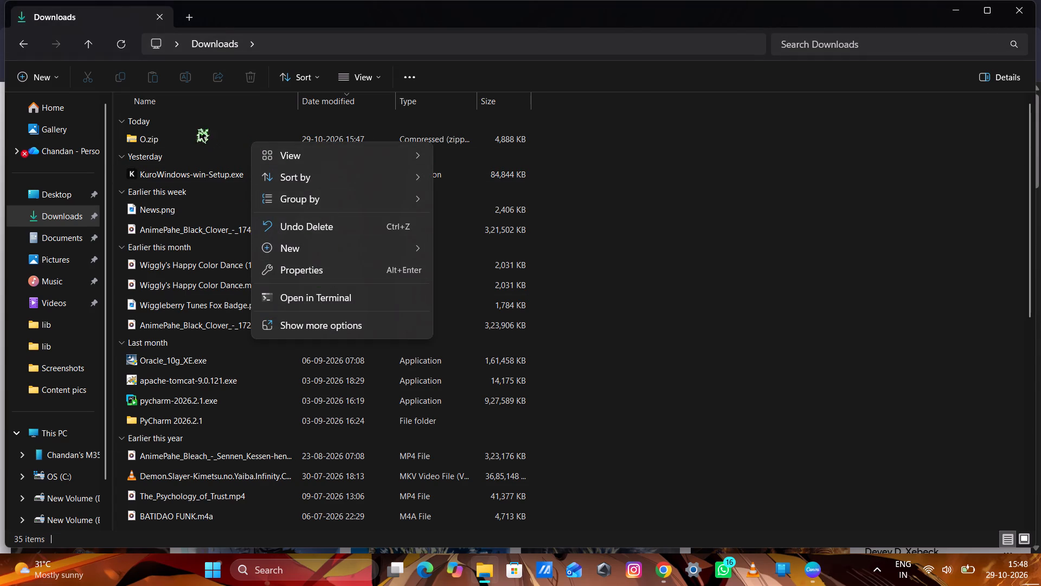
{"action": "right_click", "coordinate": [197, 137]}
{"action": "left_click", "coordinate": [170, 143]}
{"action": "double_click", "coordinate": [170, 143]}
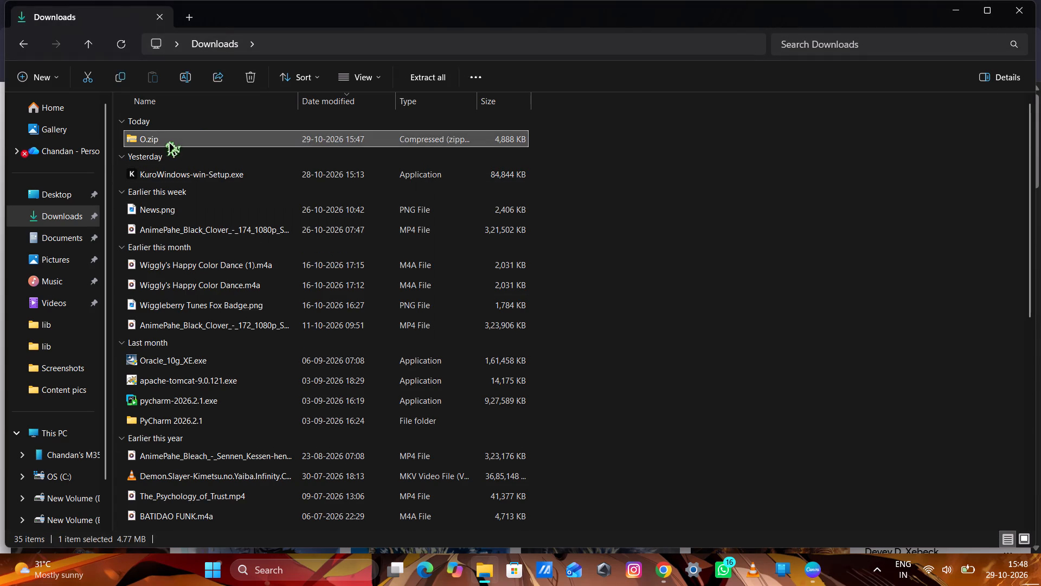
{"action": "left_click_drag", "start_coordinate": [173, 153], "coordinate": [177, 133]}
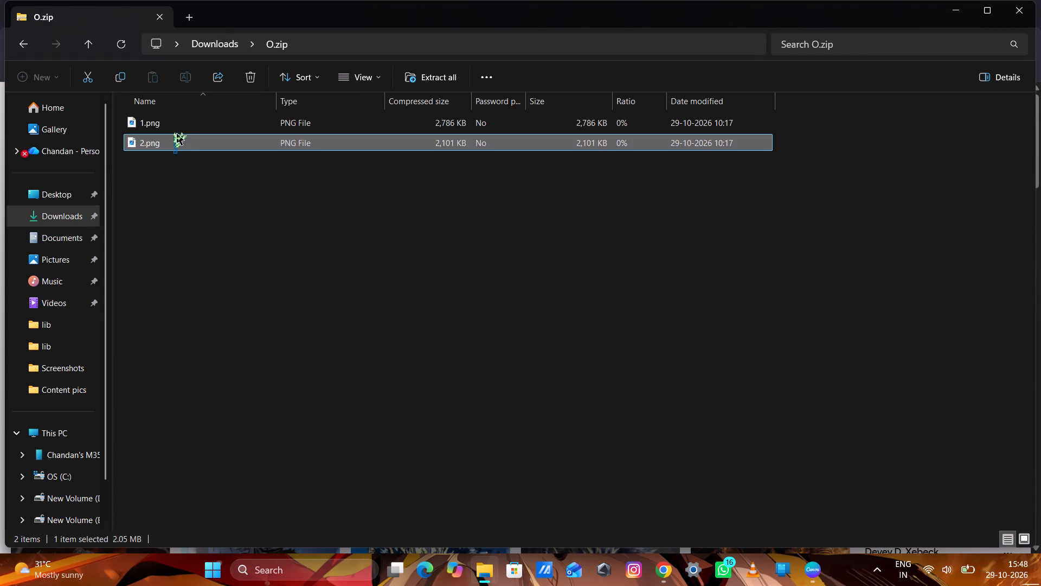
{"action": "left_click_drag", "start_coordinate": [177, 133], "coordinate": [178, 125]}
{"action": "double_click", "coordinate": [30, 32]}
{"action": "left_click", "coordinate": [29, 33]}
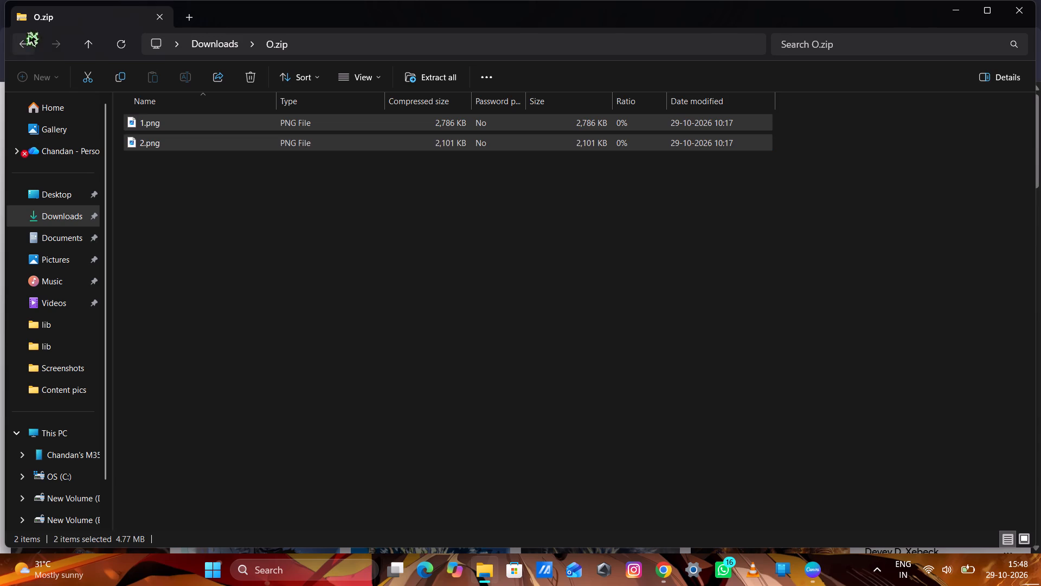
{"action": "right_click", "coordinate": [246, 137]}
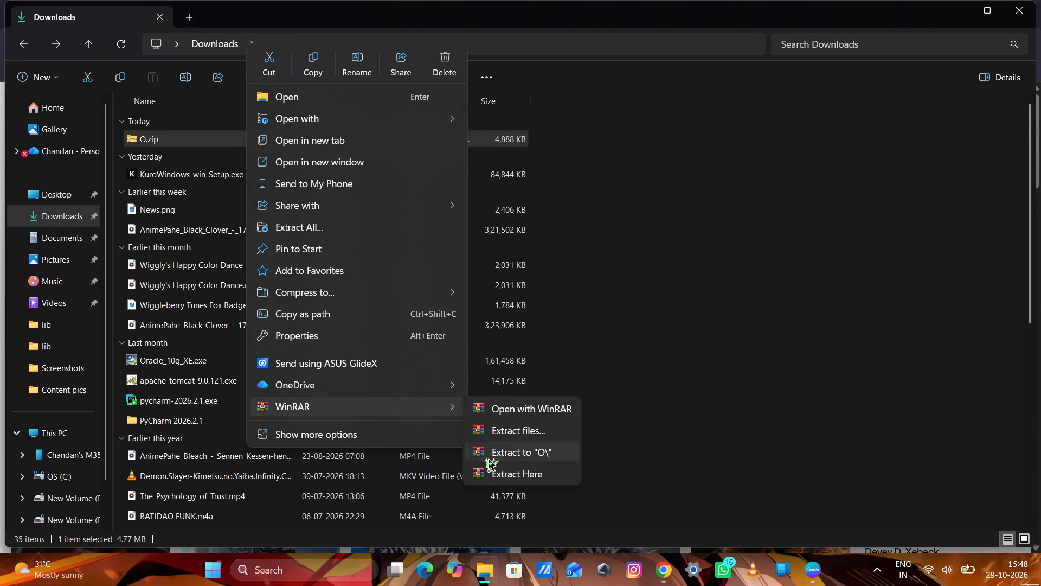
{"action": "left_click", "coordinate": [487, 468]}
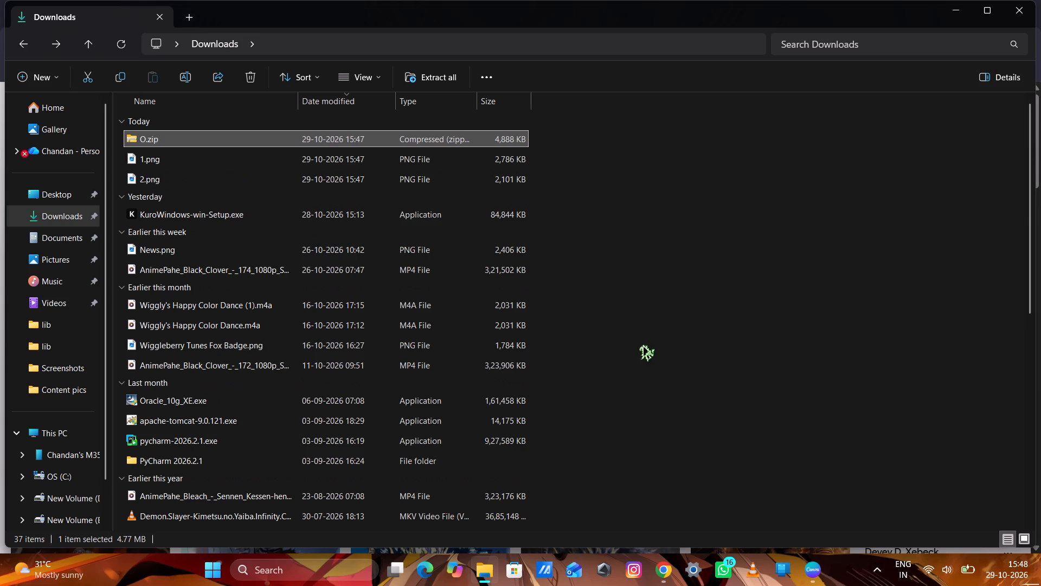
Delete the O.zip archive from Downloads.
{"action": "left_click", "coordinate": [257, 72]}
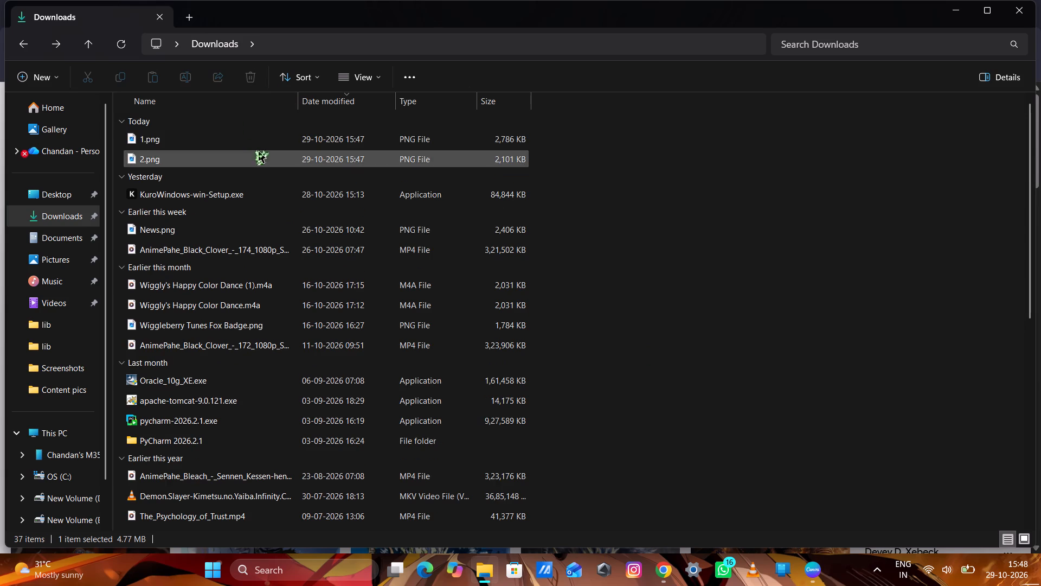
Copy 1.png and 2.png from the Downloads folder to the clipboard.
{"action": "left_click_drag", "start_coordinate": [557, 170], "coordinate": [499, 137]}
{"action": "left_click", "coordinate": [552, 154]}
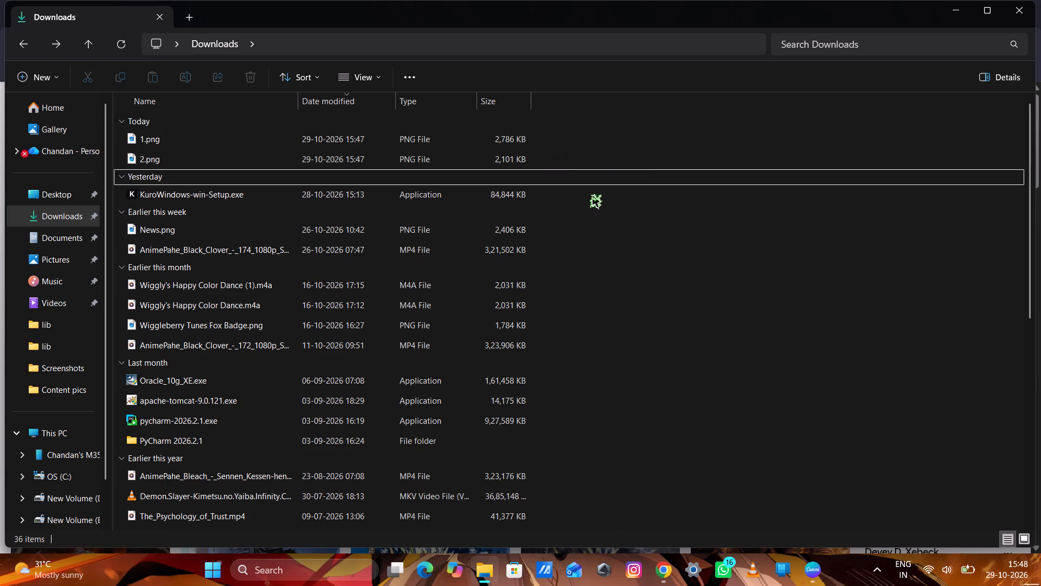
{"action": "left_click", "coordinate": [680, 245]}
{"action": "left_click_drag", "start_coordinate": [543, 152], "coordinate": [511, 124]}
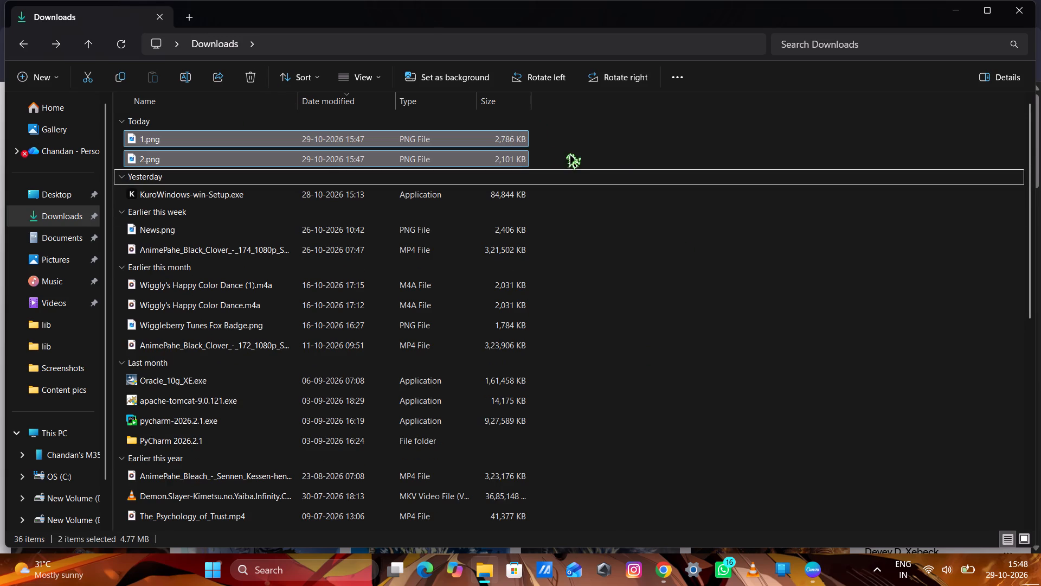
{"action": "key", "text": "ctrl+c"}
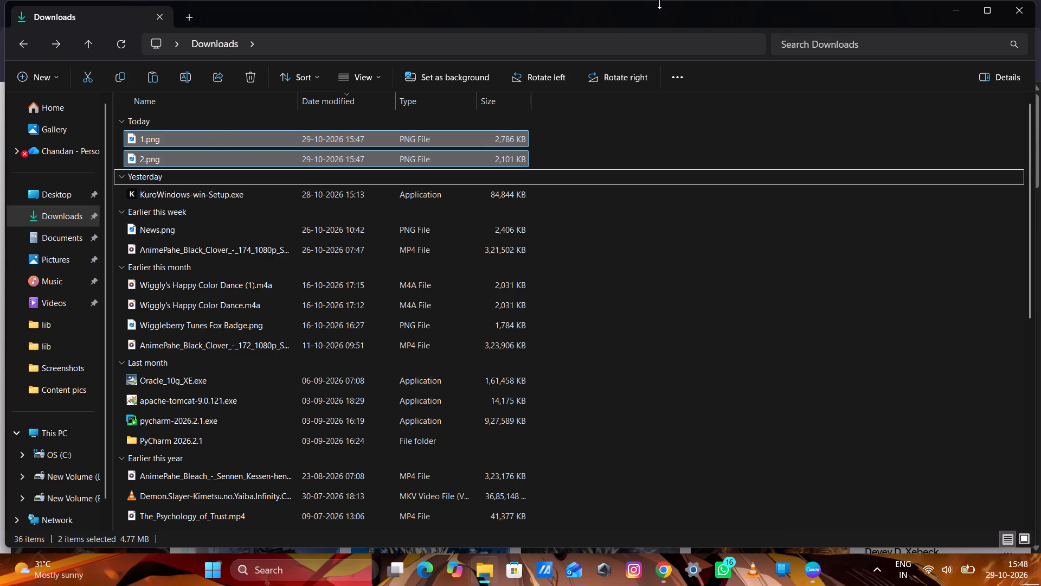
From the desktop, open the Recycle Bin and permanently delete O.png and the two source JPGs, leaving O.zip.
{"action": "left_click", "coordinate": [949, 17]}
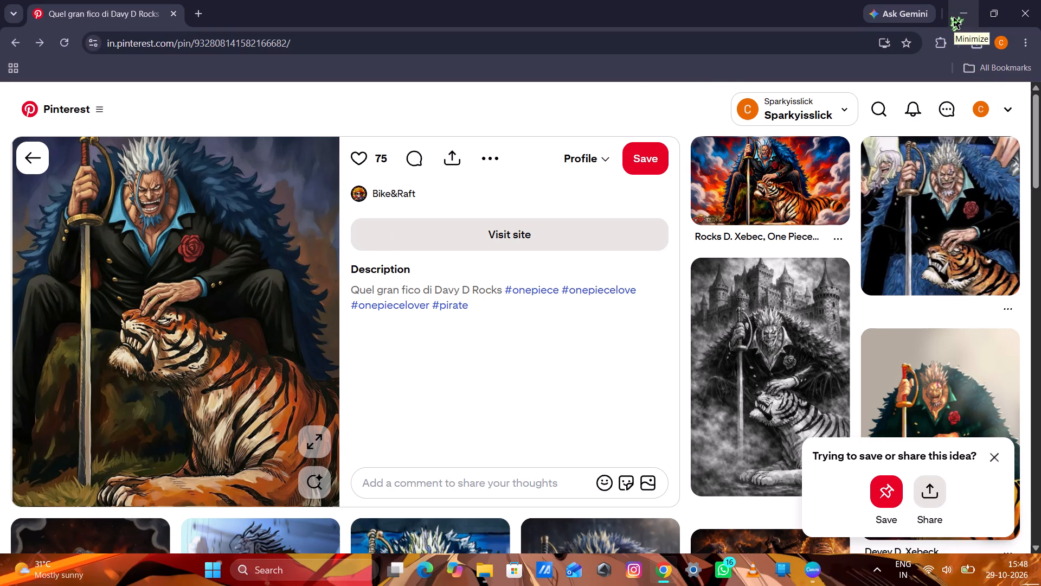
{"action": "left_click", "coordinate": [954, 17]}
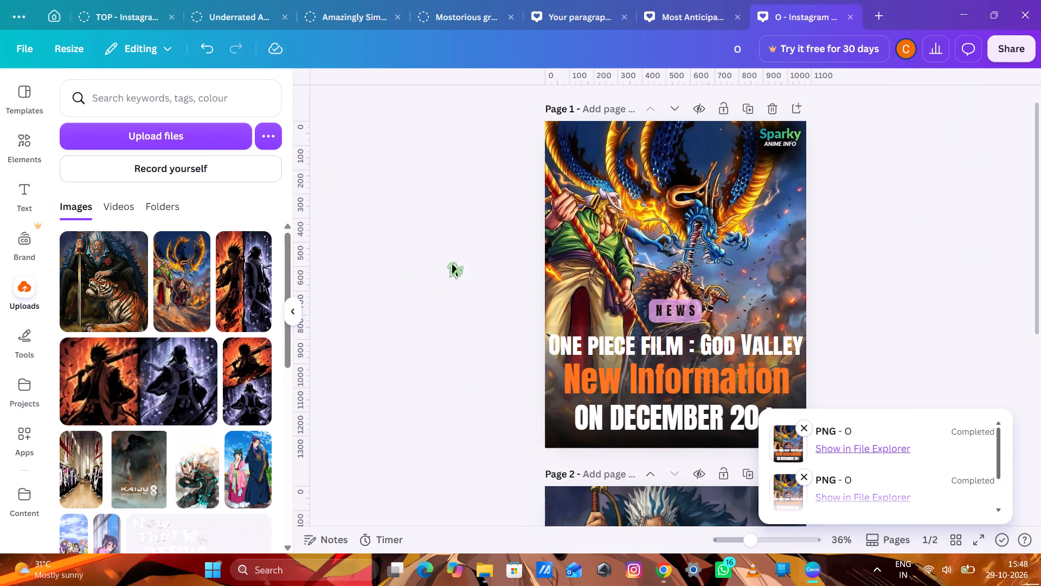
{"action": "left_click", "coordinate": [967, 16]}
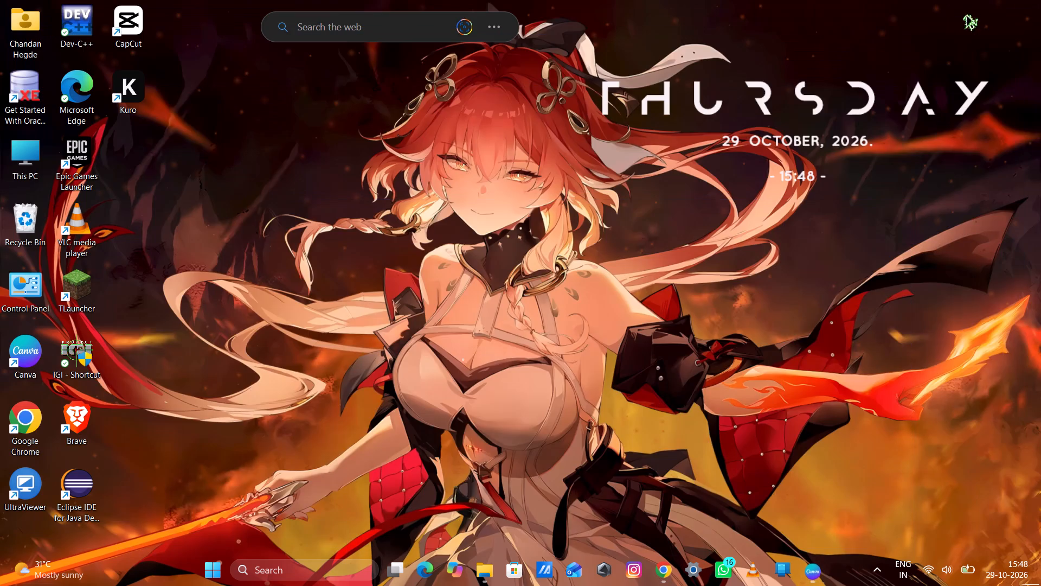
{"action": "double_click", "coordinate": [33, 411]}
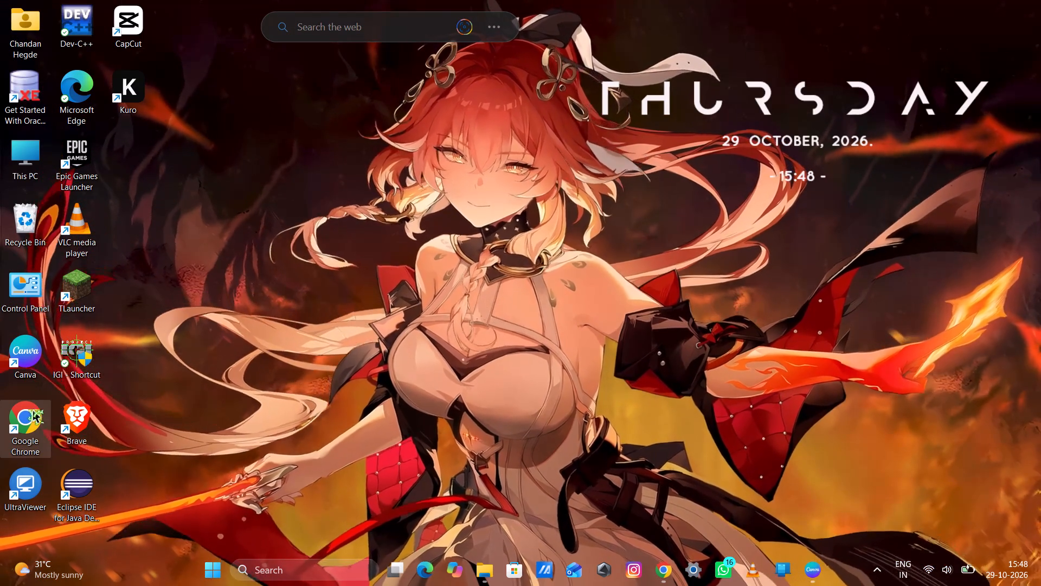
{"action": "left_click", "coordinate": [670, 85]}
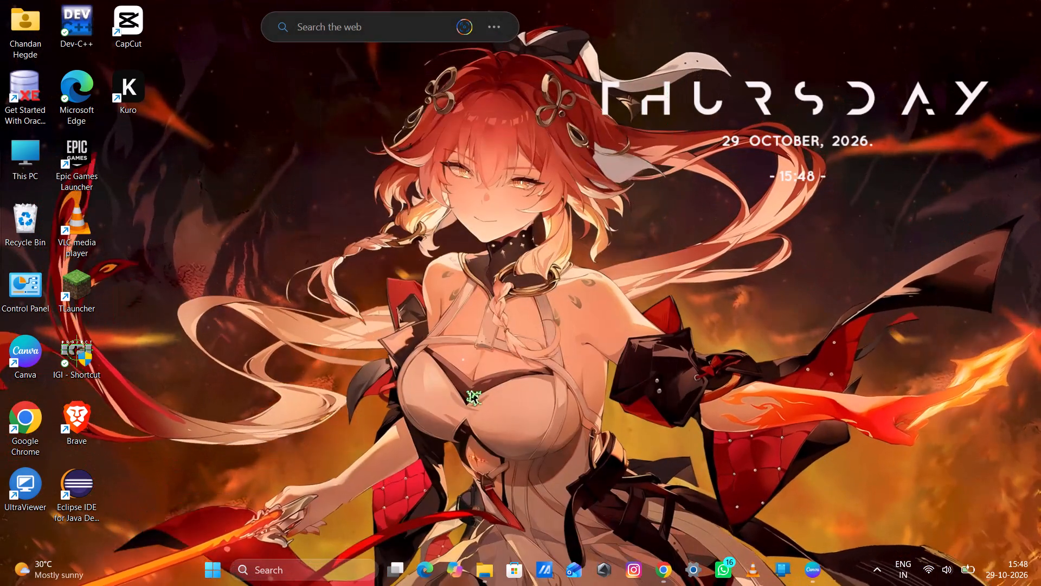
{"action": "double_click", "coordinate": [26, 230]}
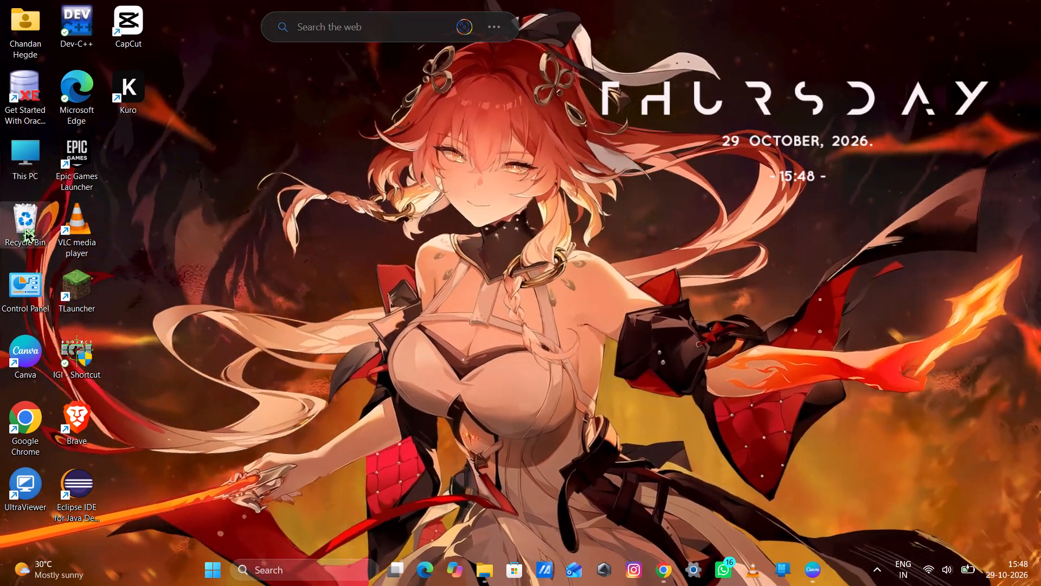
{"action": "left_click_drag", "start_coordinate": [302, 228], "coordinate": [285, 128]}
{"action": "left_click", "coordinate": [262, 74]}
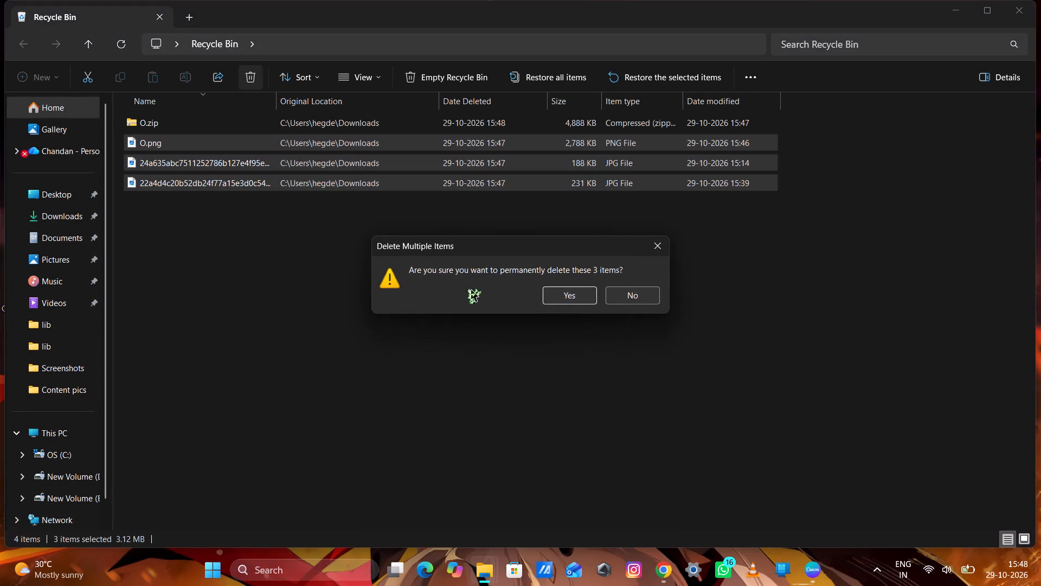
{"action": "left_click", "coordinate": [566, 292]}
{"action": "left_click", "coordinate": [1012, 4]}
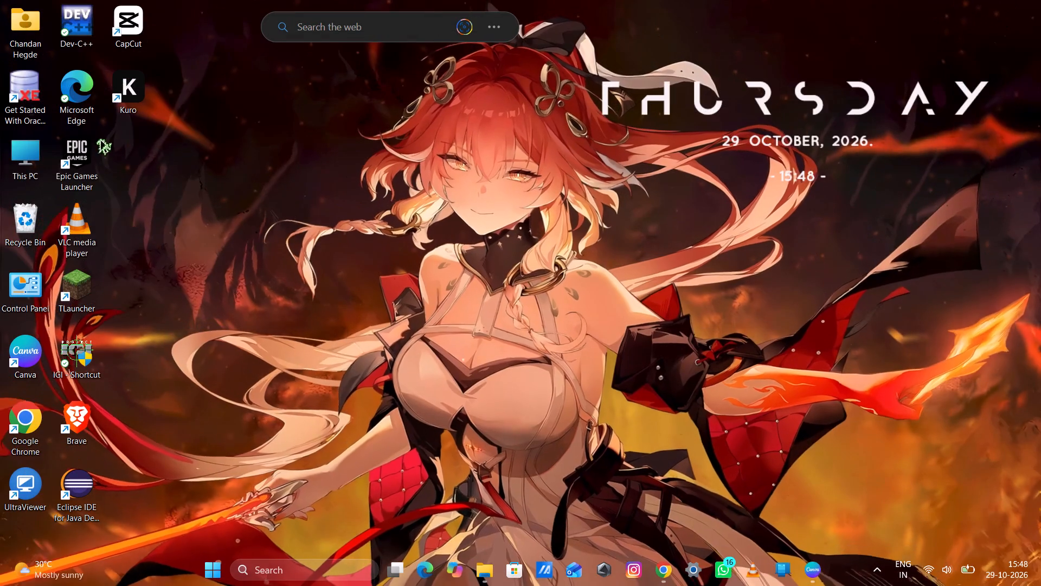
In File Explorer, open the Download folder in the connected M35 phone's internal storage.
{"action": "double_click", "coordinate": [0, 154]}
{"action": "left_click", "coordinate": [75, 213]}
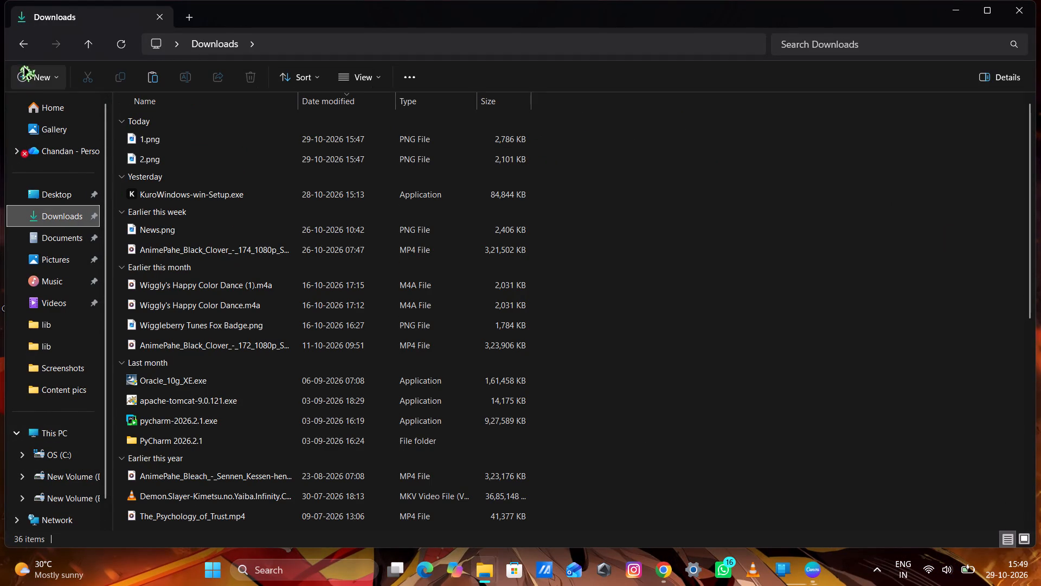
{"action": "left_click", "coordinate": [22, 52]}
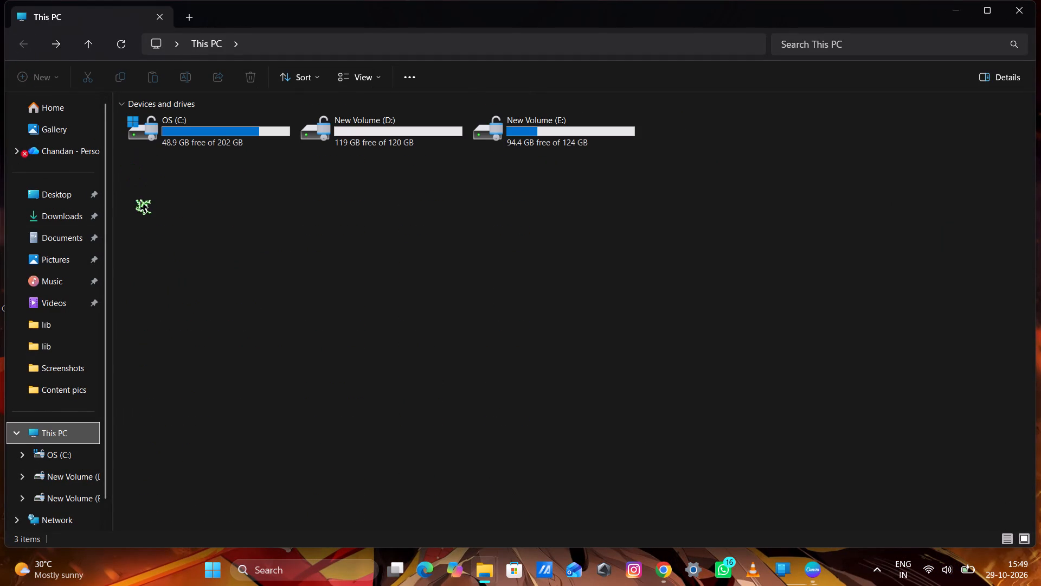
{"action": "double_click", "coordinate": [170, 141]}
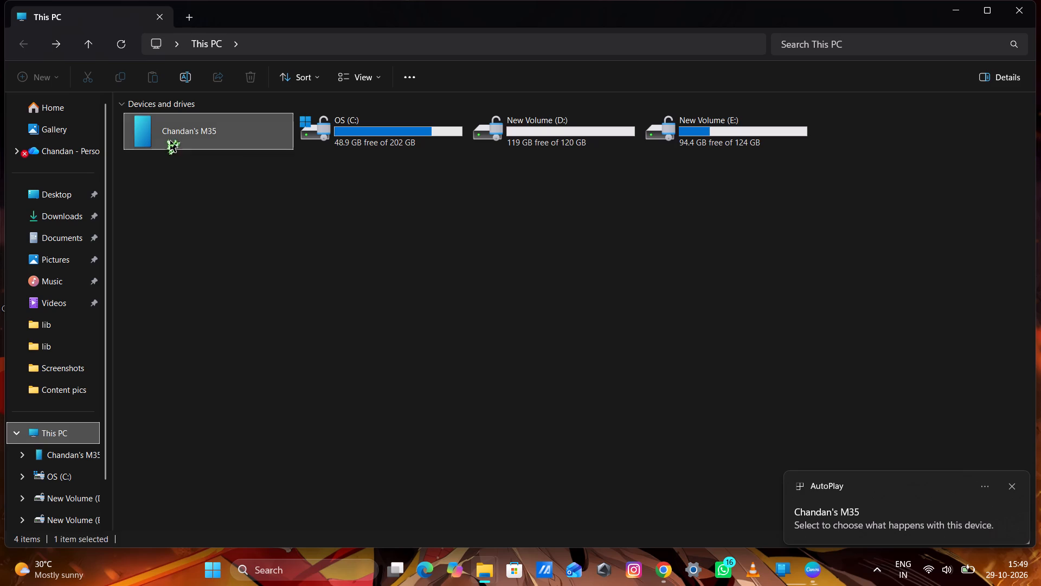
{"action": "double_click", "coordinate": [170, 141]}
{"action": "left_click", "coordinate": [196, 91]}
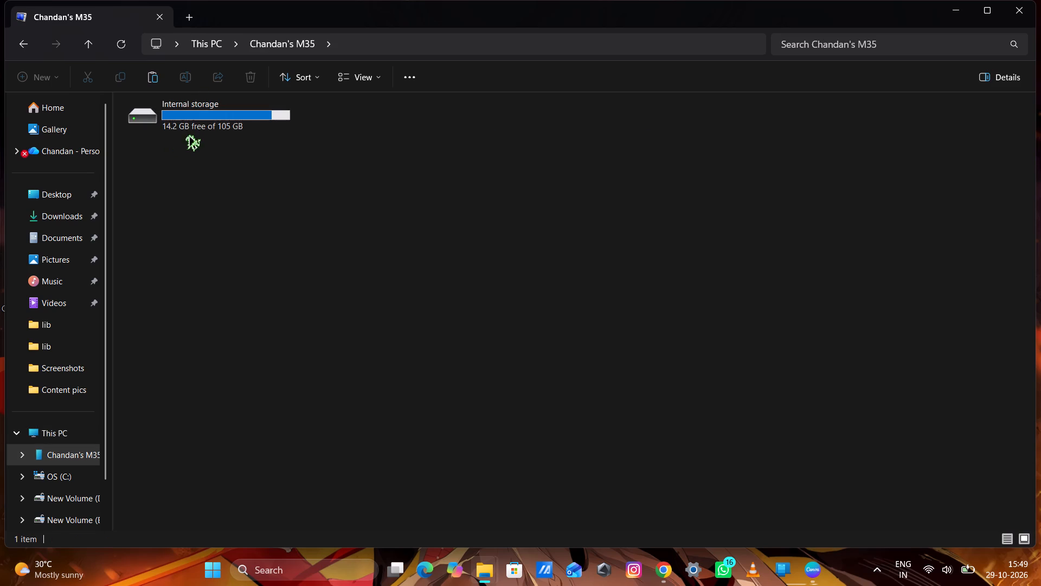
{"action": "left_click", "coordinate": [190, 136]}
{"action": "double_click", "coordinate": [195, 128]}
{"action": "double_click", "coordinate": [225, 148]}
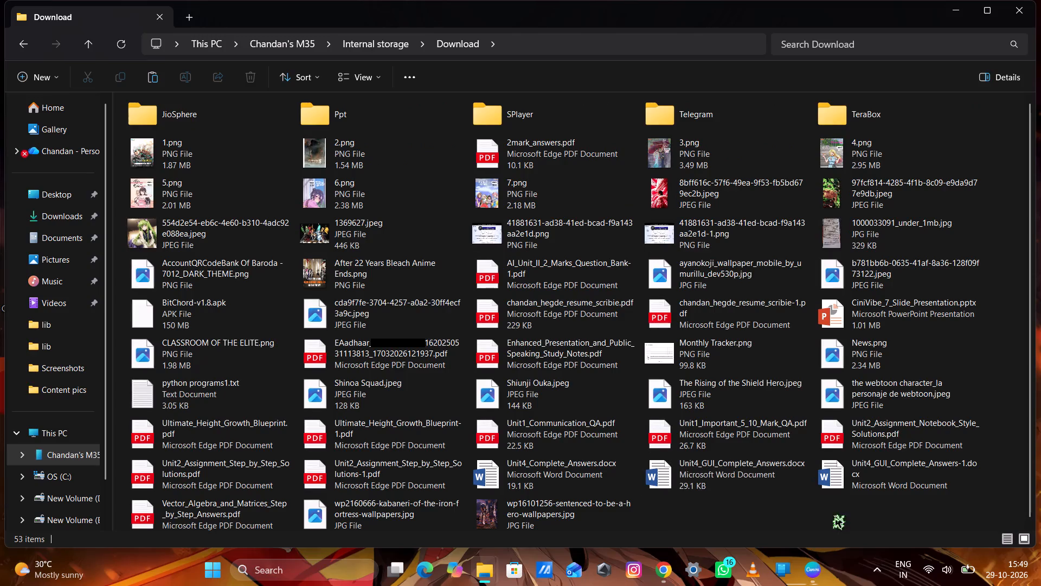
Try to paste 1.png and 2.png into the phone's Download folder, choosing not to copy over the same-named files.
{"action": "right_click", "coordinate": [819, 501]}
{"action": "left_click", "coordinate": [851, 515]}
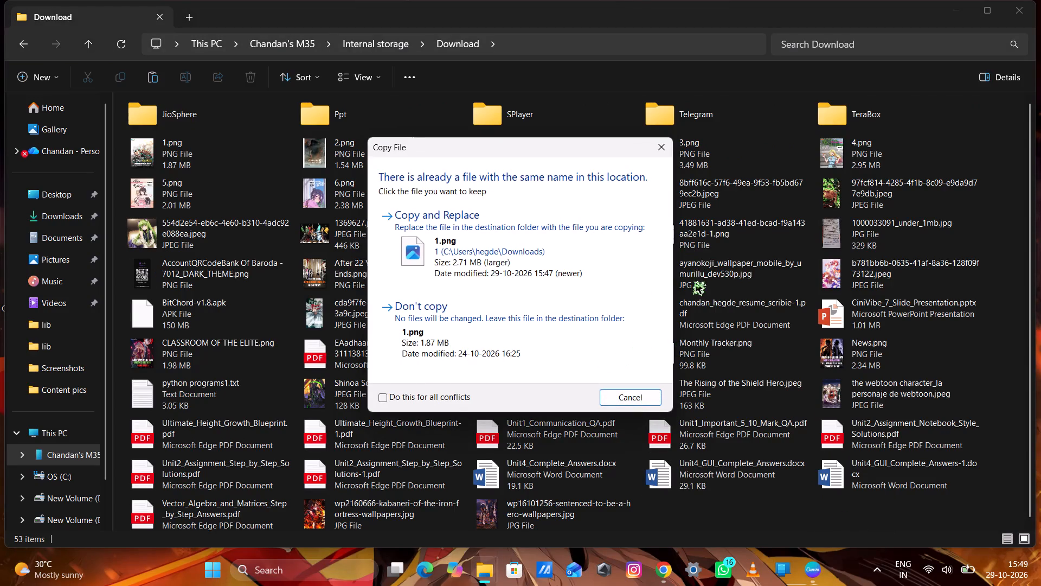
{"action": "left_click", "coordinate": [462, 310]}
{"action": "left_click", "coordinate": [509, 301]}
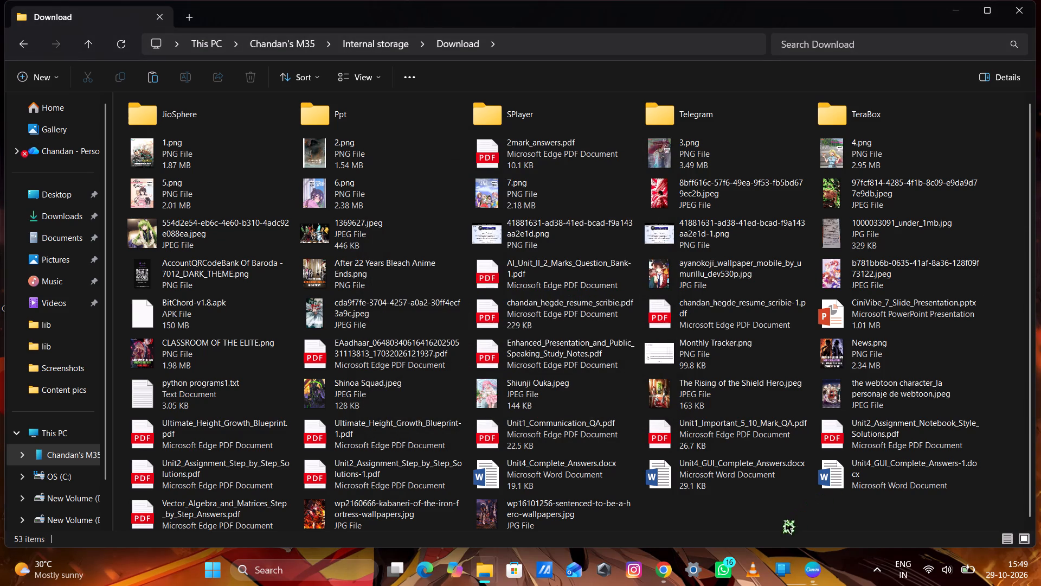
Paste 1.png and 2.png into the phone's Download folder, replacing both same-named files, and close File Explorer.
{"action": "scroll", "coordinate": [781, 525], "scroll_direction": "down", "scroll_amount": 5}
{"action": "scroll", "coordinate": [763, 510], "scroll_direction": "up", "scroll_amount": 4}
{"action": "scroll", "coordinate": [761, 509], "scroll_direction": "down", "scroll_amount": 5}
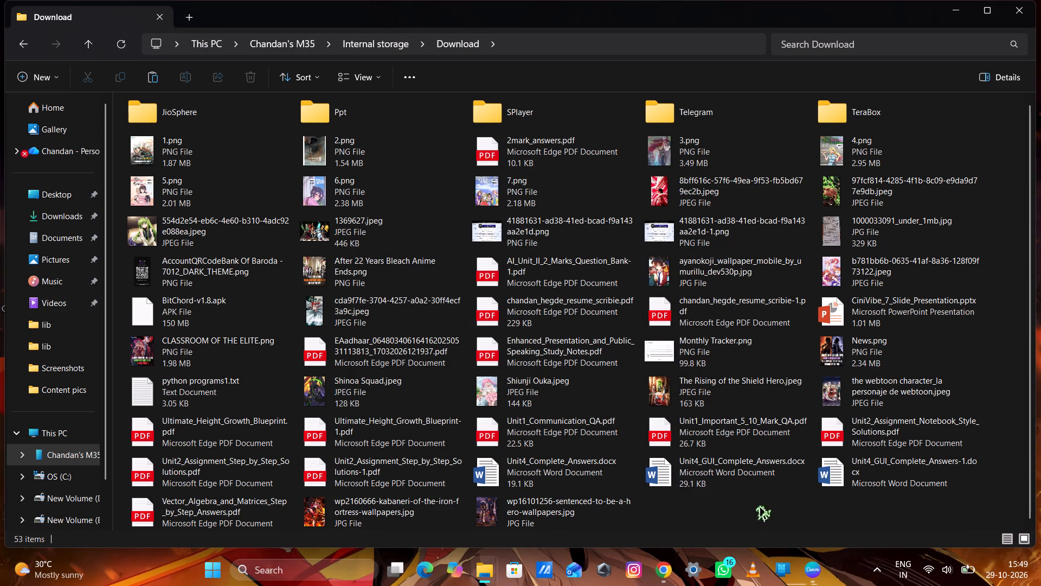
{"action": "scroll", "coordinate": [760, 507], "scroll_direction": "up", "scroll_amount": 1}
{"action": "scroll", "coordinate": [759, 506], "scroll_direction": "down", "scroll_amount": 1}
{"action": "right_click", "coordinate": [723, 509]}
{"action": "left_click", "coordinate": [729, 520]}
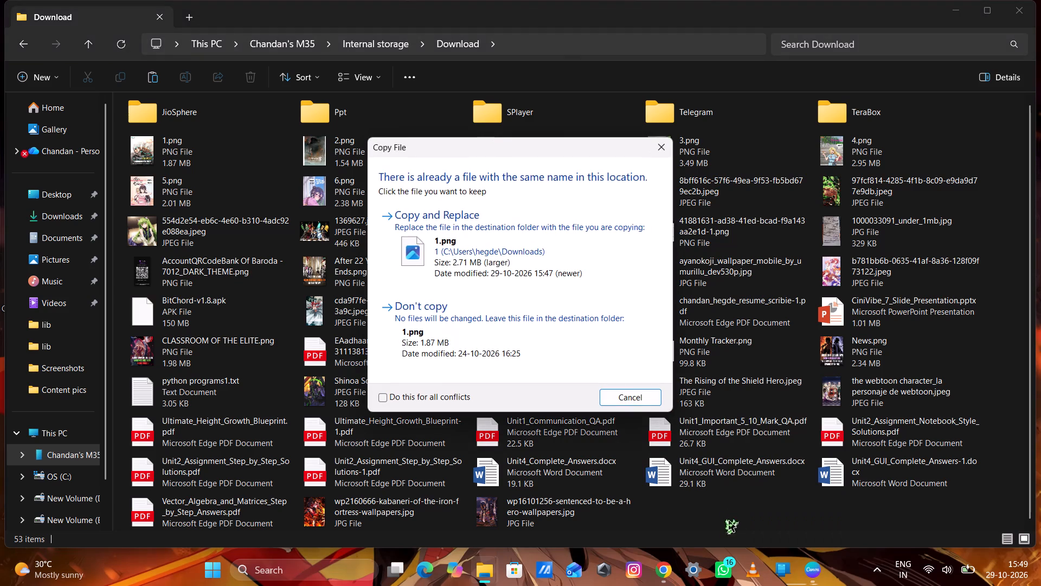
{"action": "left_click", "coordinate": [506, 225]}
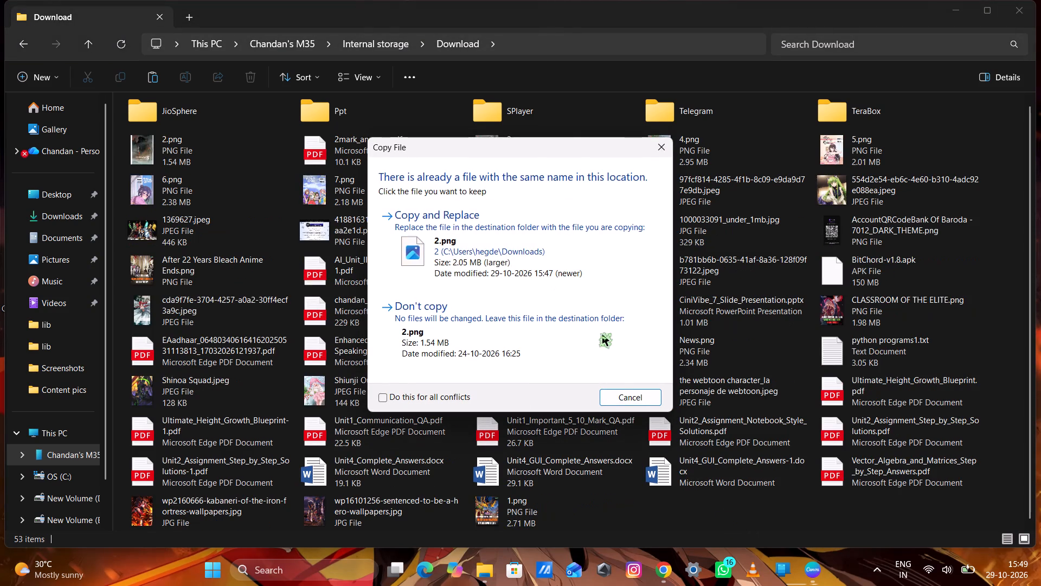
{"action": "left_click", "coordinate": [463, 225]}
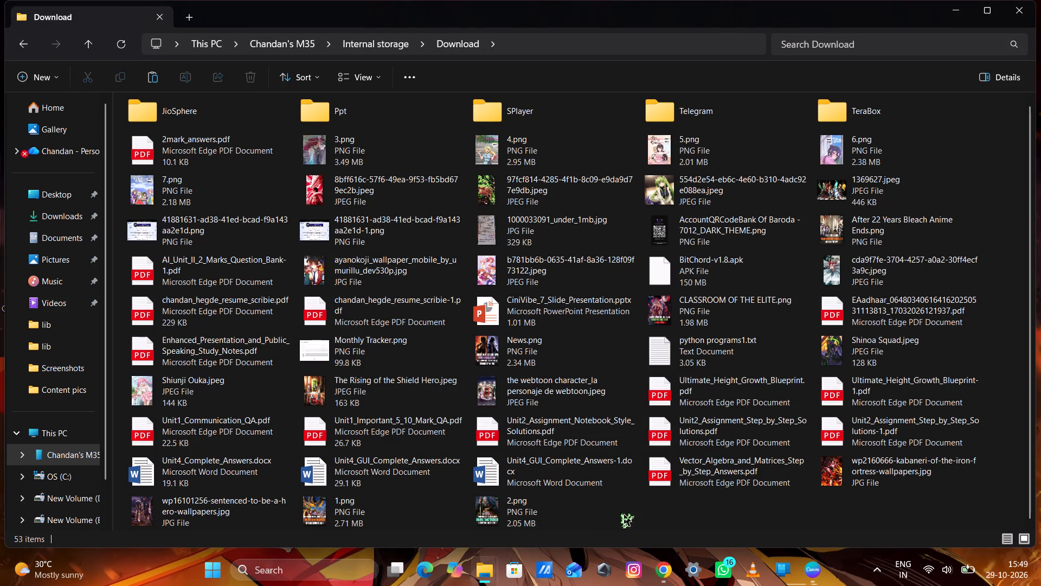
{"action": "left_click_drag", "start_coordinate": [695, 507], "coordinate": [653, 511]}
{"action": "left_click", "coordinate": [1031, 0]}
{"action": "left_click", "coordinate": [1025, 3]}
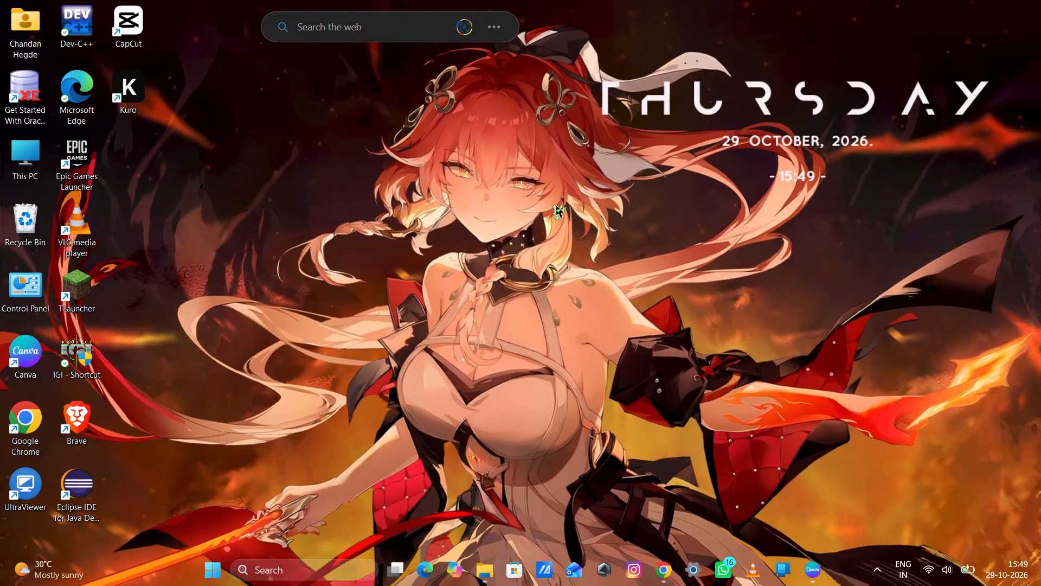